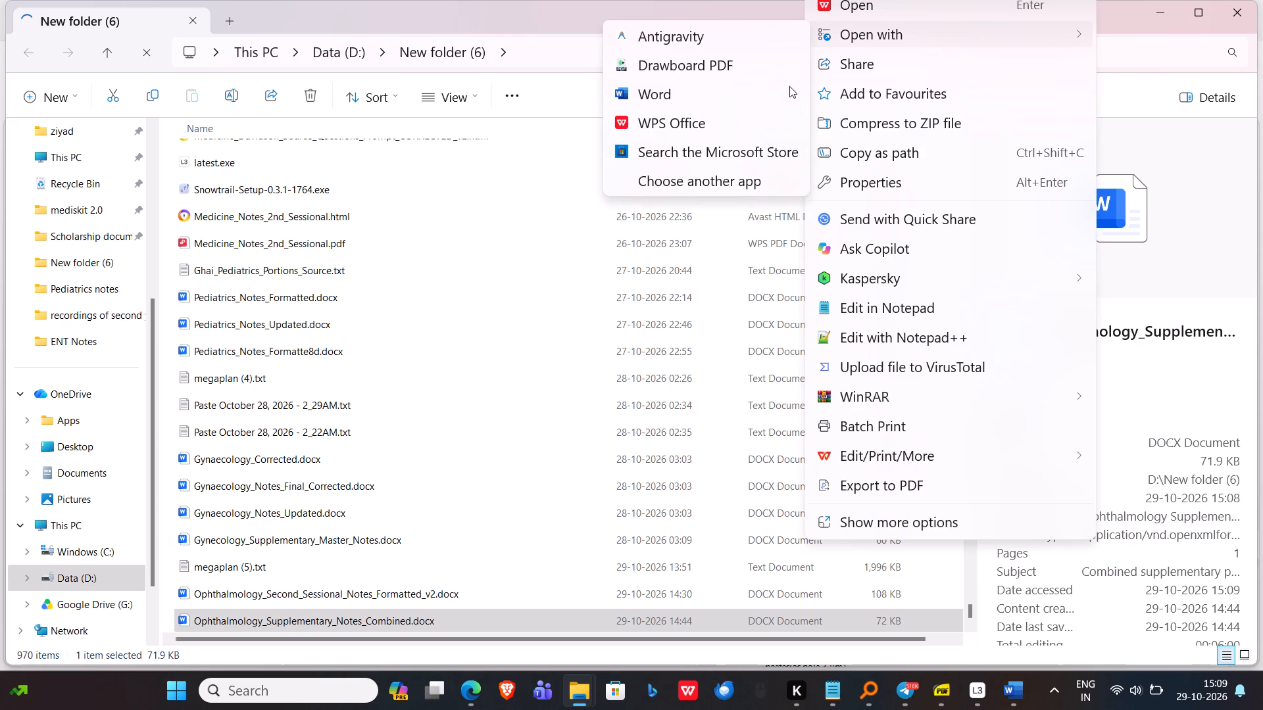
pyautogui.click(778, 98)
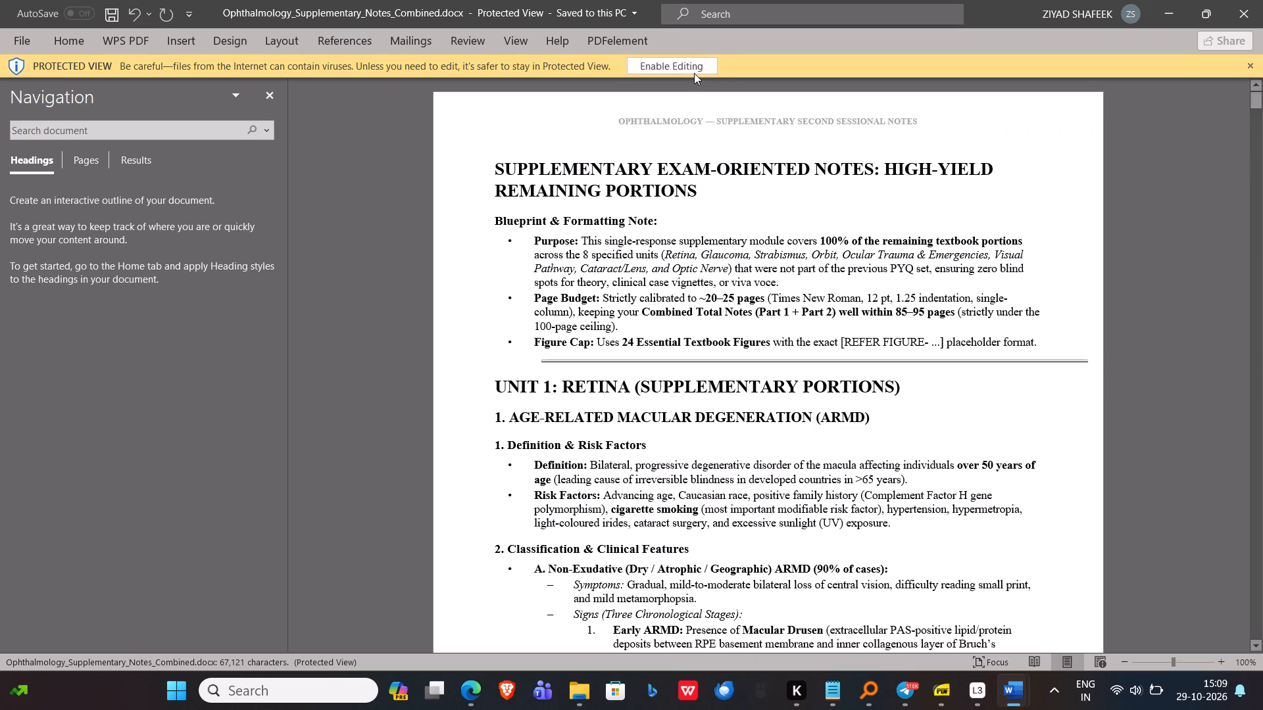
pyautogui.click(694, 72)
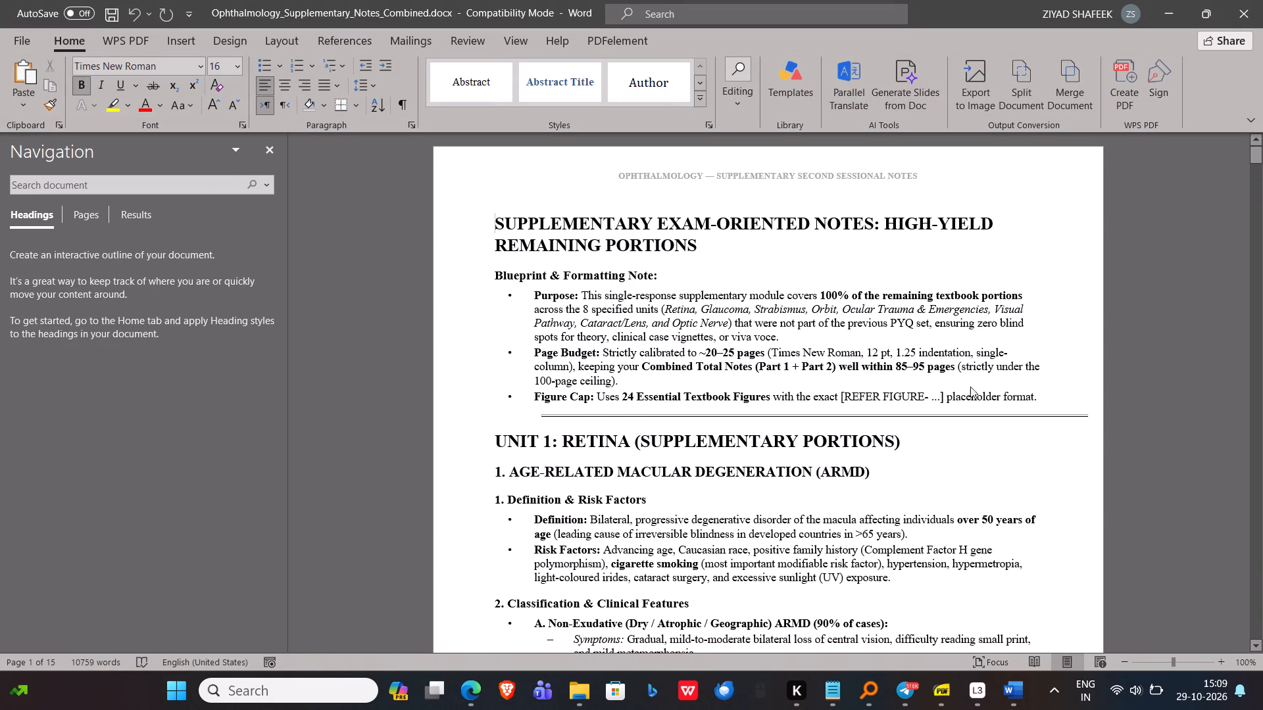
# Delete the Blueprint & Formatting Note section, including its Purpose, Page Budget and Figure Cap bullets.
pyautogui.moveTo(1049, 403); pyautogui.dragTo(549, 273)
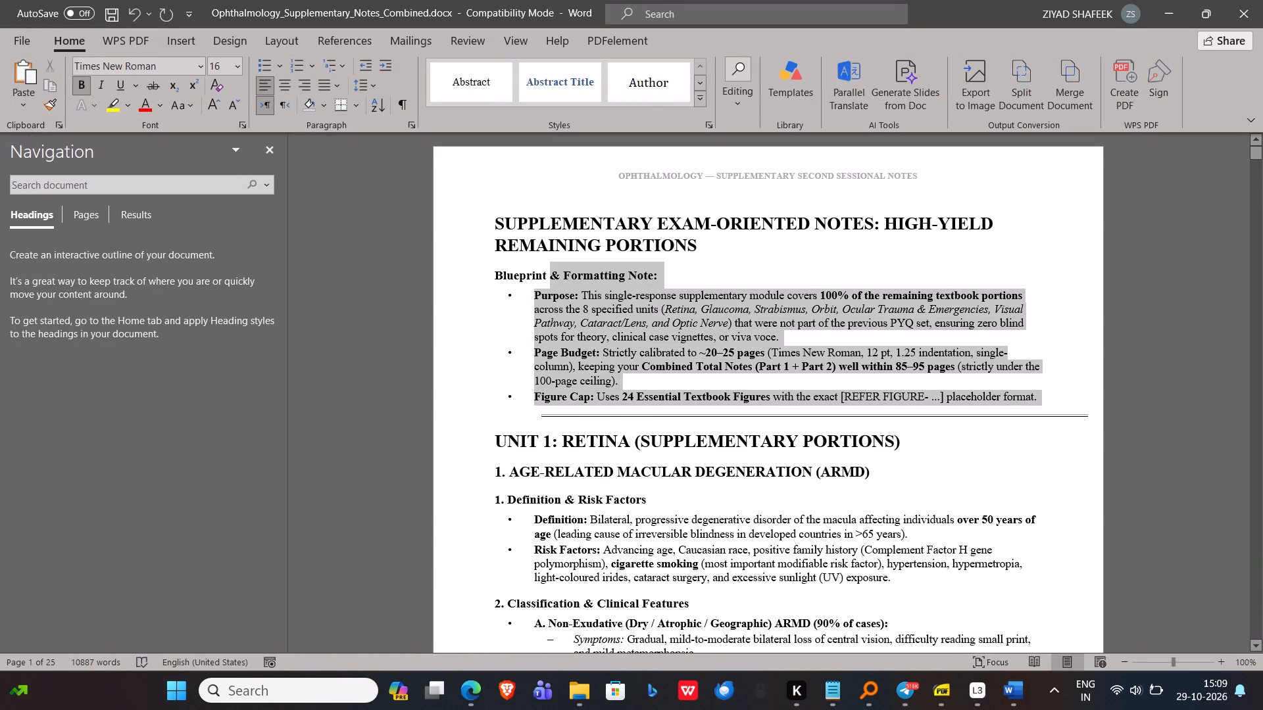
pyautogui.moveTo(549, 273); pyautogui.dragTo(488, 268)
pyautogui.press('BackSpace')
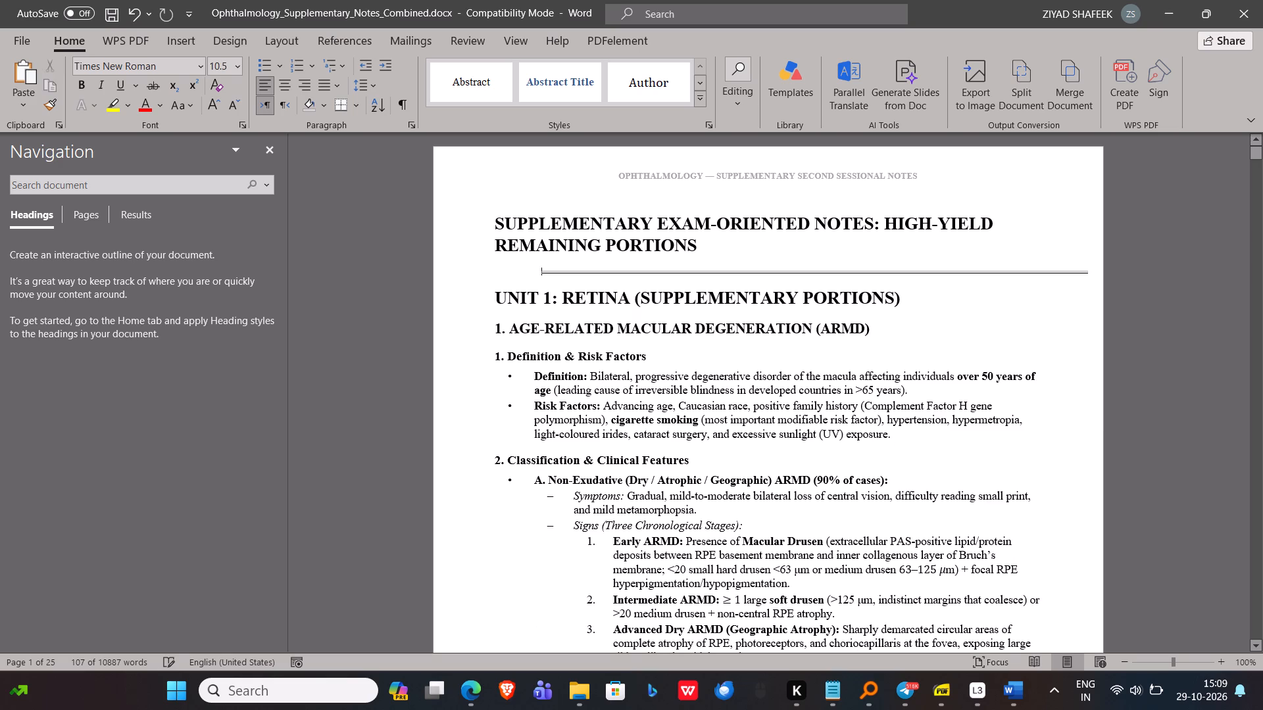
# Cut the entire remaining content of the supplementary notes document.
pyautogui.scroll(-1, 619, 390)
pyautogui.hotkey('ctrl', 'a')
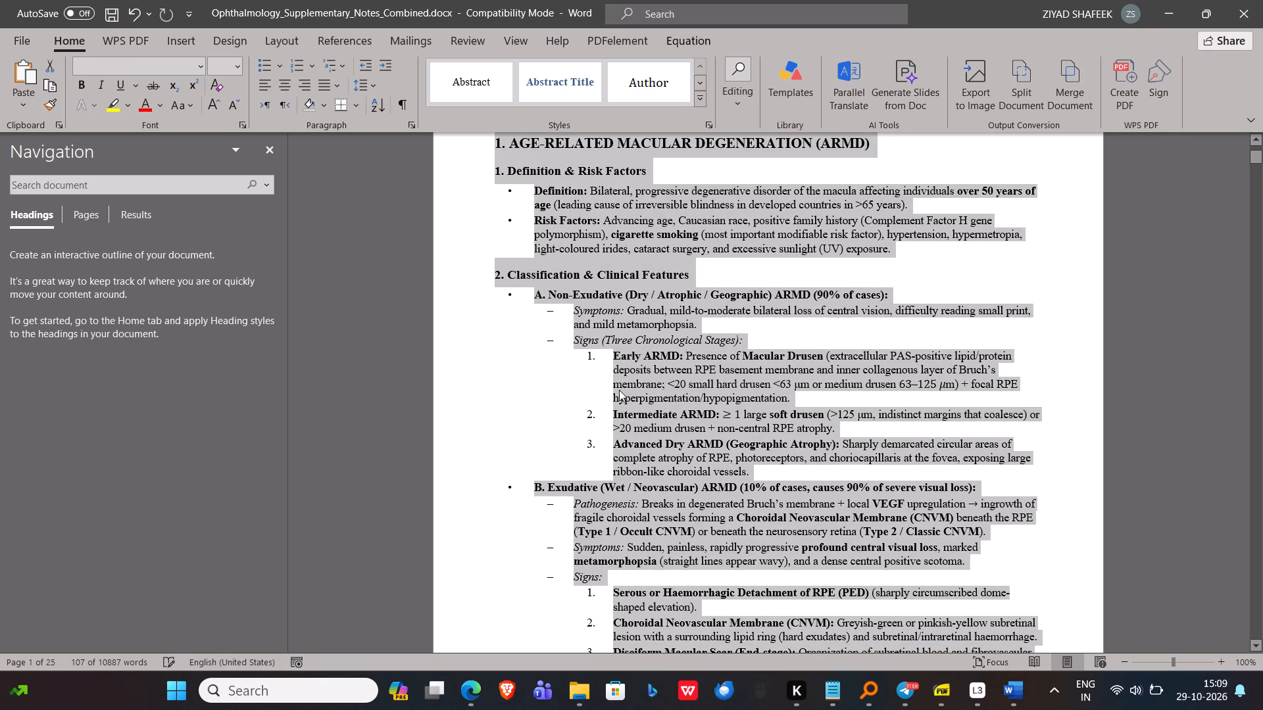
pyautogui.hotkey('ctrl', 'x')
# In Ophthalmology_Second_Sessional_Notes_Formatted_v2.docx, add blank lines after the final divider to start a new page at the end.
pyautogui.hotkey('alt', 'Tab')
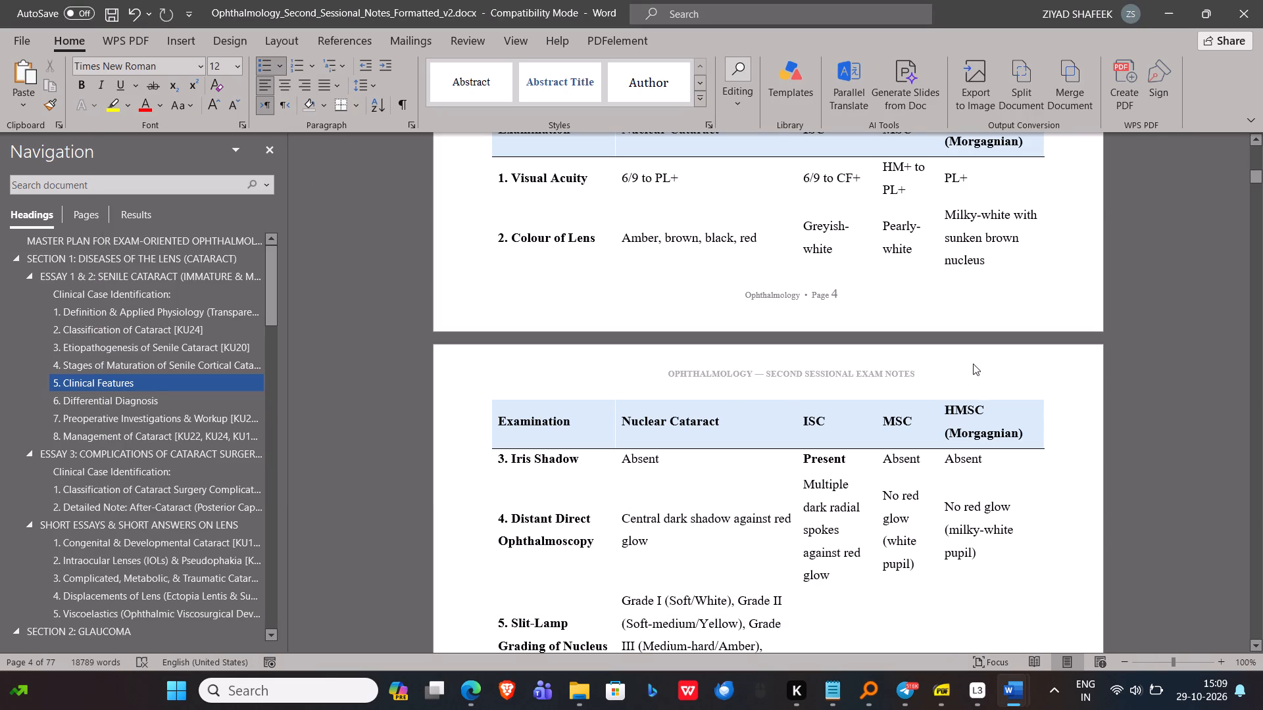
pyautogui.moveTo(1258, 175); pyautogui.dragTo(1250, 510)
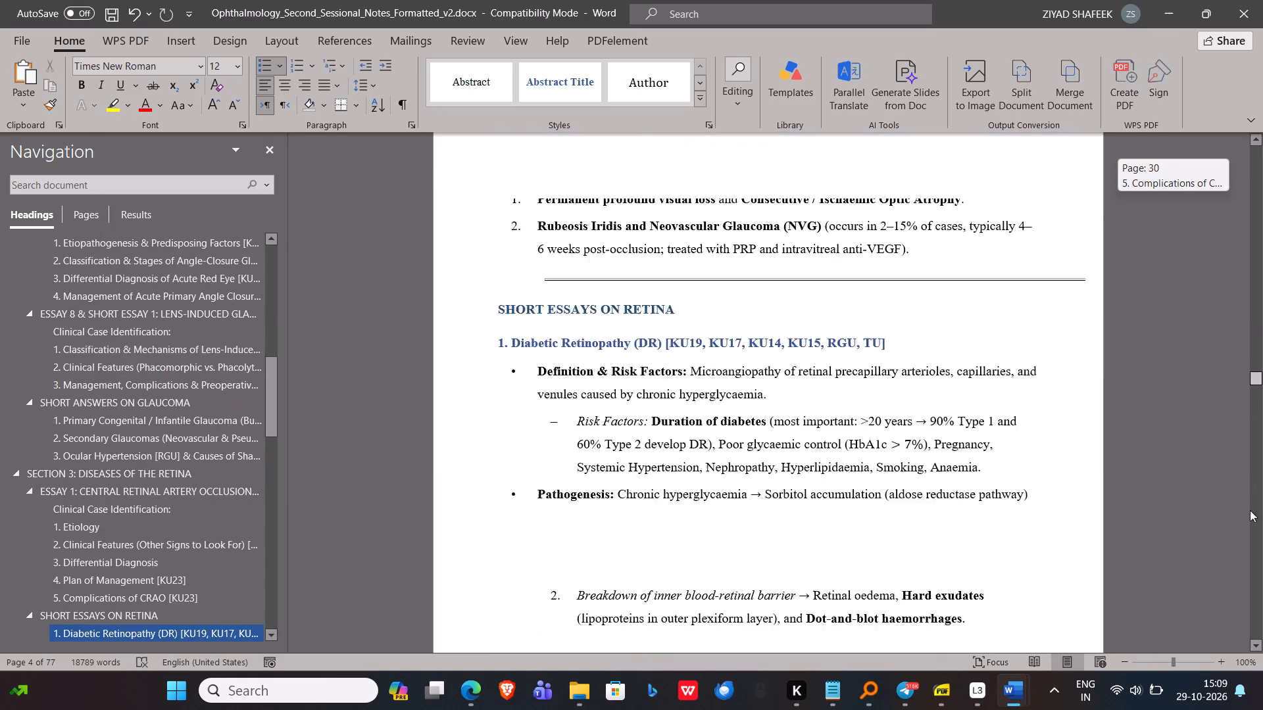
pyautogui.moveTo(1250, 510); pyautogui.dragTo(1262, 654)
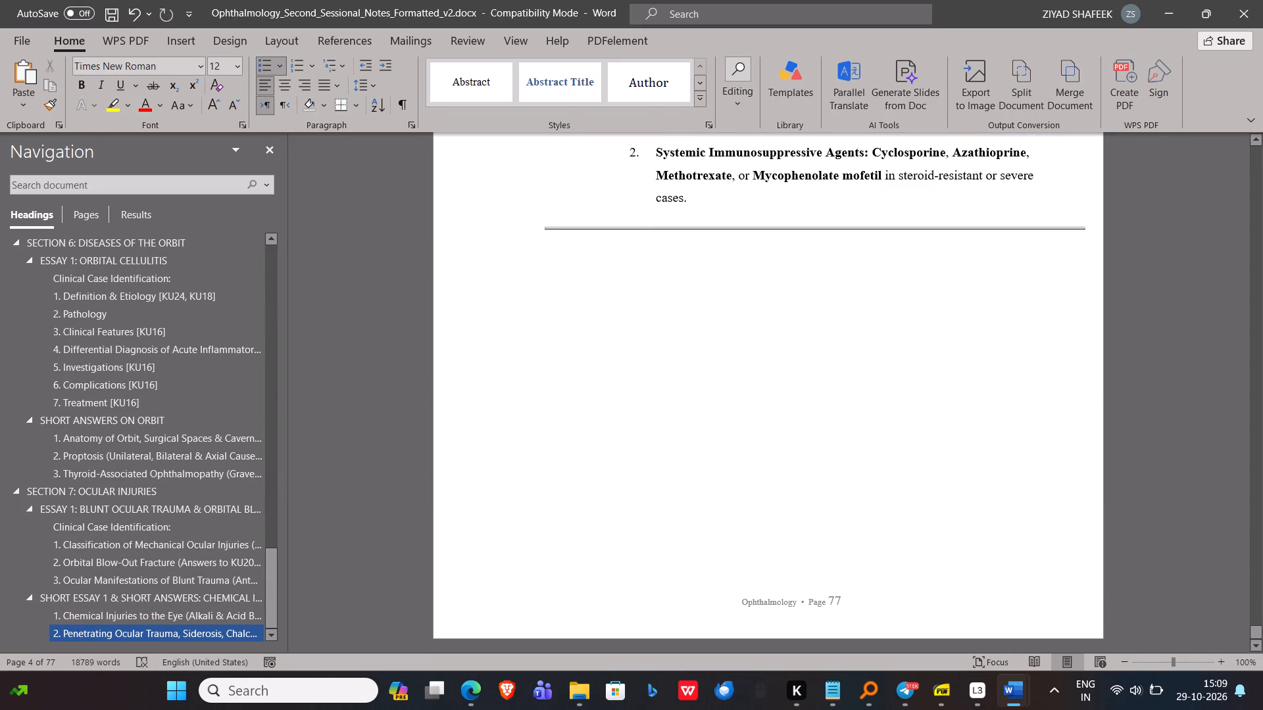
pyautogui.moveTo(1049, 256); pyautogui.dragTo(814, 228)
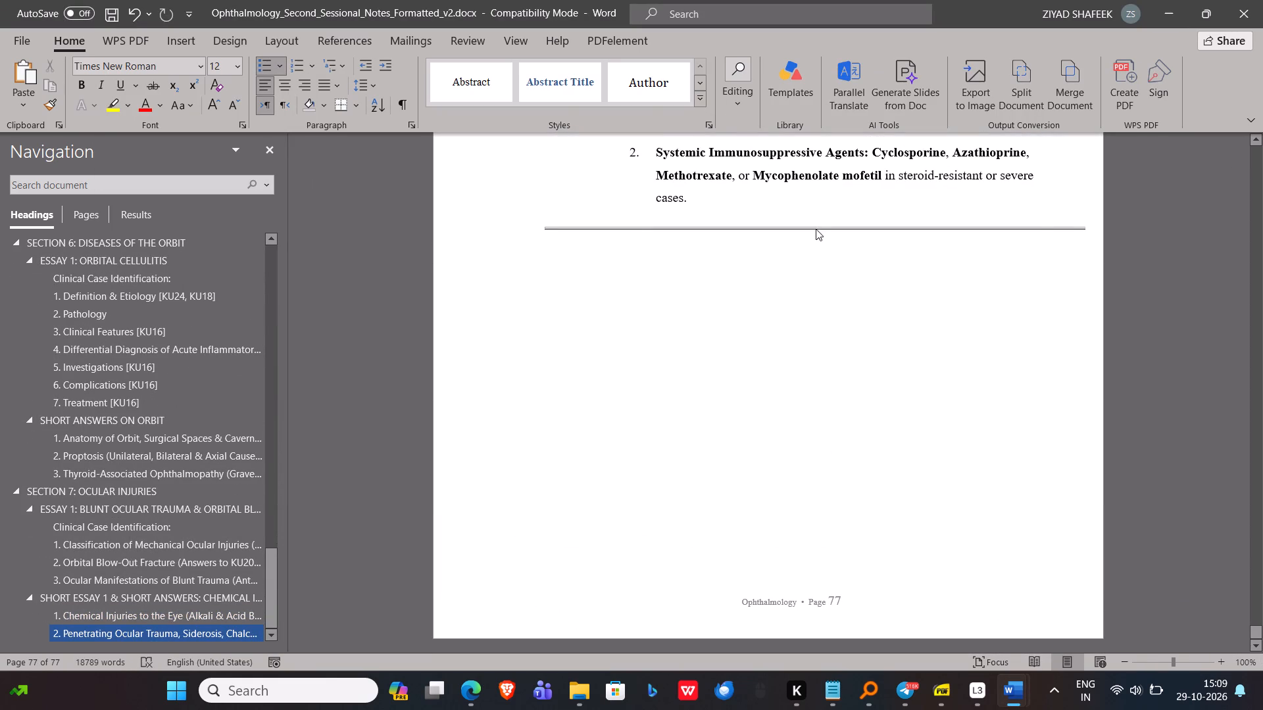
pyautogui.click(912, 339)
pyautogui.press('Return')
pyautogui.press('Return')
pyautogui.press('Return')
pyautogui.press('Return')
pyautogui.press('Return')
pyautogui.press('Return')
pyautogui.press('Return')
pyautogui.press('Return')
pyautogui.press('Return')
pyautogui.press('Return')
pyautogui.press('Return')
pyautogui.press('Return')
pyautogui.press('Return')
pyautogui.press('Return')
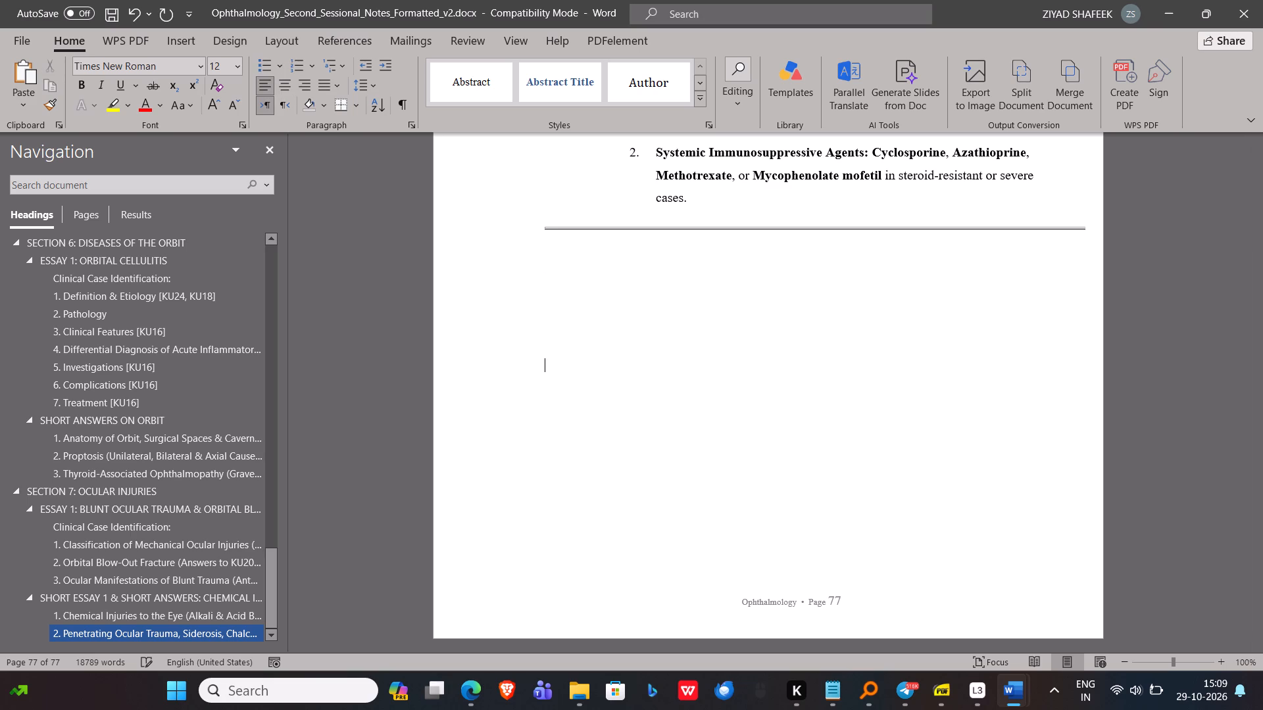
pyautogui.press('Return')
pyautogui.press('Return')
pyautogui.press('BackSpace')
pyautogui.press('BackSpace')
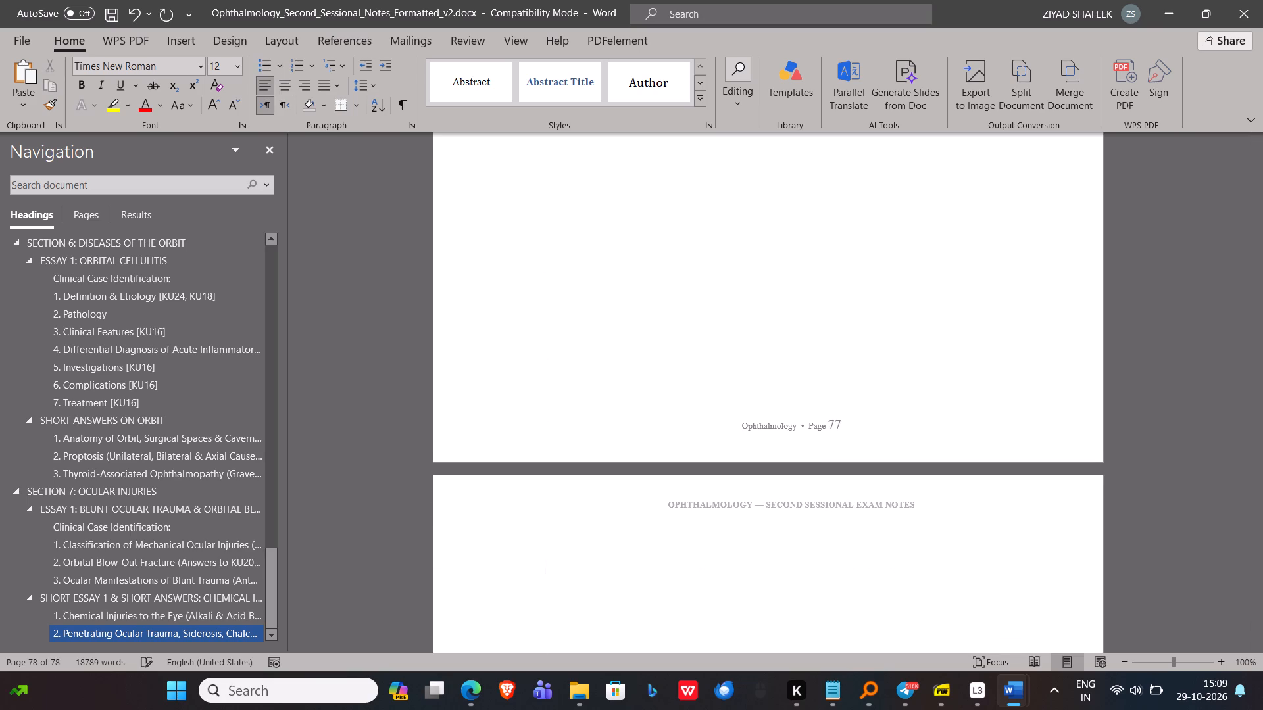
# Enter the heading "Supplementary Notes" at 20 pt at the top of the new last page.
pyautogui.hotkey('ctrl', 'shift', '.')
pyautogui.hotkey('ctrl', 'shift', '.')
pyautogui.write('sup')
pyautogui.press('BackSpace')
pyautogui.press('BackSpace')
pyautogui.press('BackSpace')
pyautogui.hotkey('ctrl', 'shift', '.')
pyautogui.hotkey('ctrl', 'shift', '.')
pyautogui.write('Supllemn')
pyautogui.press('BackSpace')
pyautogui.press('BackSpace')
pyautogui.press('BackSpace')
pyautogui.press('BackSpace')
pyautogui.press('BackSpace')
pyautogui.write('lementary S')
pyautogui.press('BackSpace')
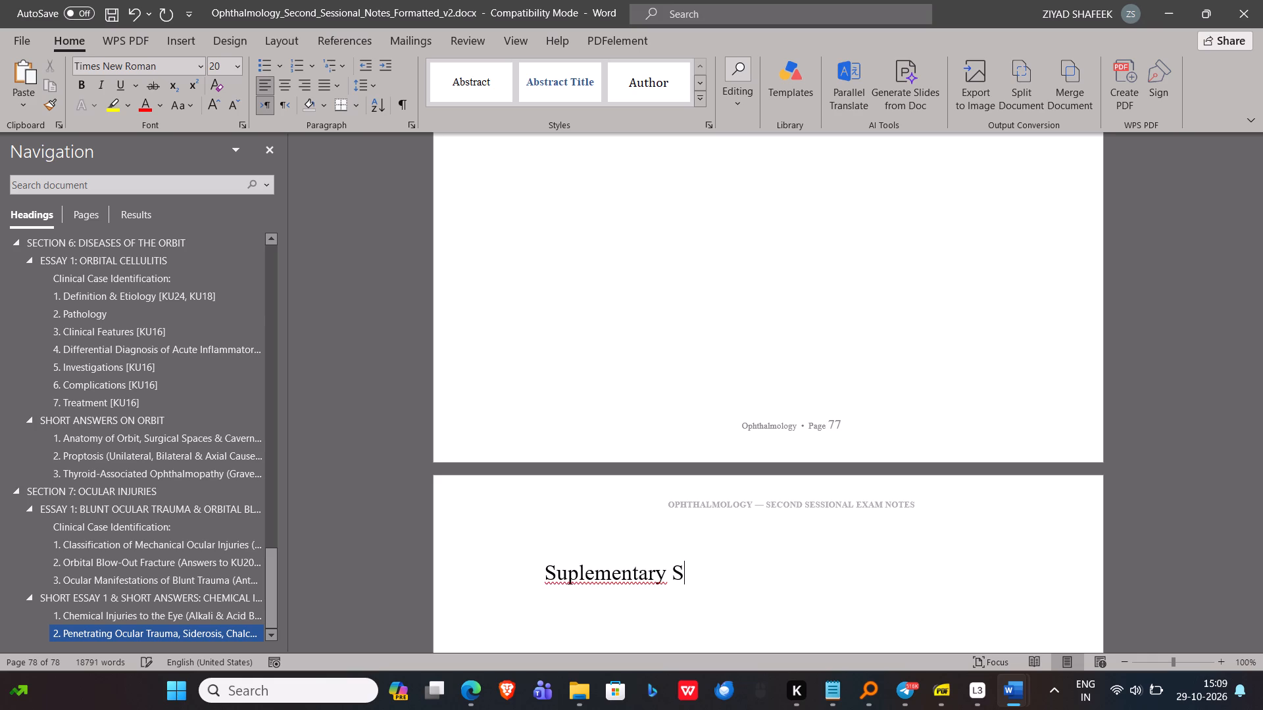
pyautogui.press('BackSpace')
pyautogui.press('space')
pyautogui.write('Noe')
pyautogui.press('BackSpace')
pyautogui.press('BackSpace')
pyautogui.press('BackSpace')
pyautogui.press('BackSpace')
pyautogui.press('BackSpace')
pyautogui.press('BackSpace')
pyautogui.press('BackSpace')
pyautogui.press('BackSpace')
pyautogui.press('BackSpace')
pyautogui.press('BackSpace')
pyautogui.press('BackSpace')
pyautogui.press('BackSpace')
pyautogui.press('BackSpace')
pyautogui.write('plementary Notes- COo')
pyautogui.press('BackSpace')
pyautogui.press('BackSpace')
pyautogui.press('BackSpace')
pyautogui.hotkey('shift', 'o')
pyautogui.press('BackSpace')
pyautogui.press('BackSpace')
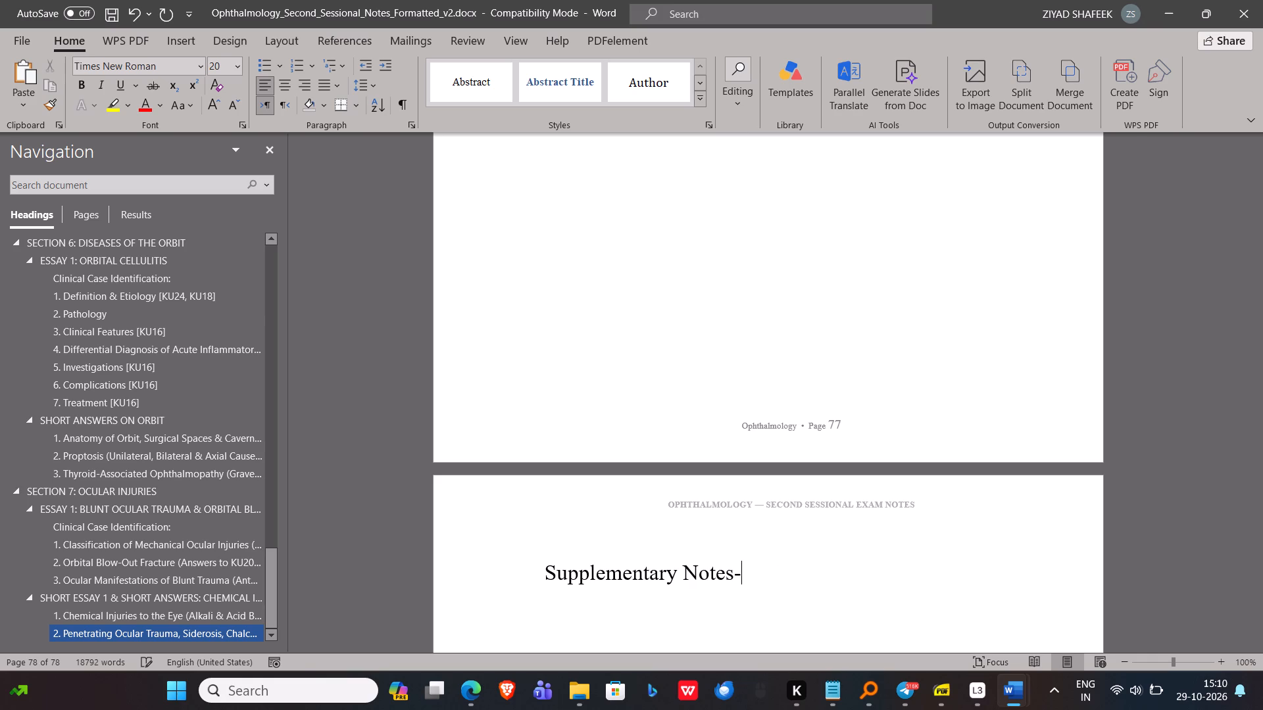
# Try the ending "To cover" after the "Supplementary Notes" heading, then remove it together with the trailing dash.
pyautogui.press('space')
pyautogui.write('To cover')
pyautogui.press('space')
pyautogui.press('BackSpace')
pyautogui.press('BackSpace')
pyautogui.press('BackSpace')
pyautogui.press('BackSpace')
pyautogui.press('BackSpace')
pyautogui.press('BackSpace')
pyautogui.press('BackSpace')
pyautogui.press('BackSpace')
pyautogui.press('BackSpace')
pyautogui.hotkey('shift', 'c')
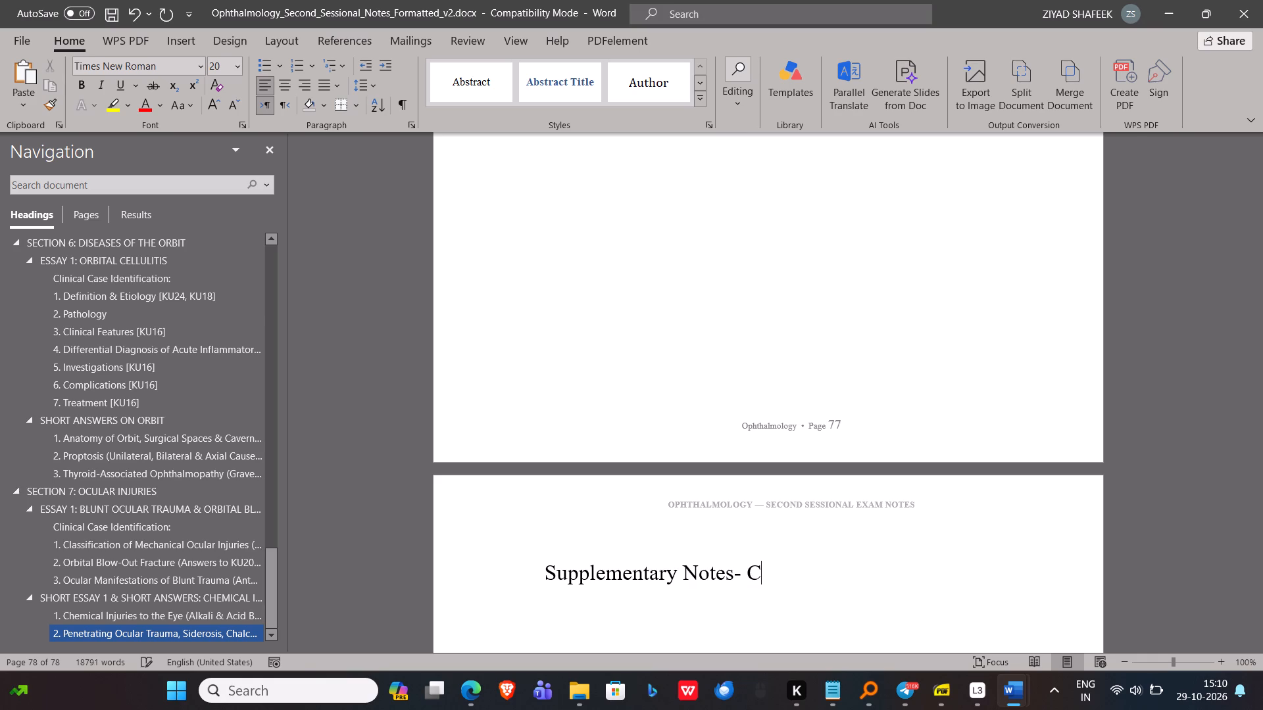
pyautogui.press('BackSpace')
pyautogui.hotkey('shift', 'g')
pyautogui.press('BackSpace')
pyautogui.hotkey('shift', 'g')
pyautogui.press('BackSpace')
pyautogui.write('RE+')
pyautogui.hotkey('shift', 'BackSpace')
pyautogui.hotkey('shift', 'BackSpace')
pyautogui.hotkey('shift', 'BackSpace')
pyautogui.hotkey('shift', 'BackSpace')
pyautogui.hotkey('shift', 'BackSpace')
# Centre the "Supplementary Notes" heading and start a new line beneath it.
pyautogui.hotkey('shift', 'Return')
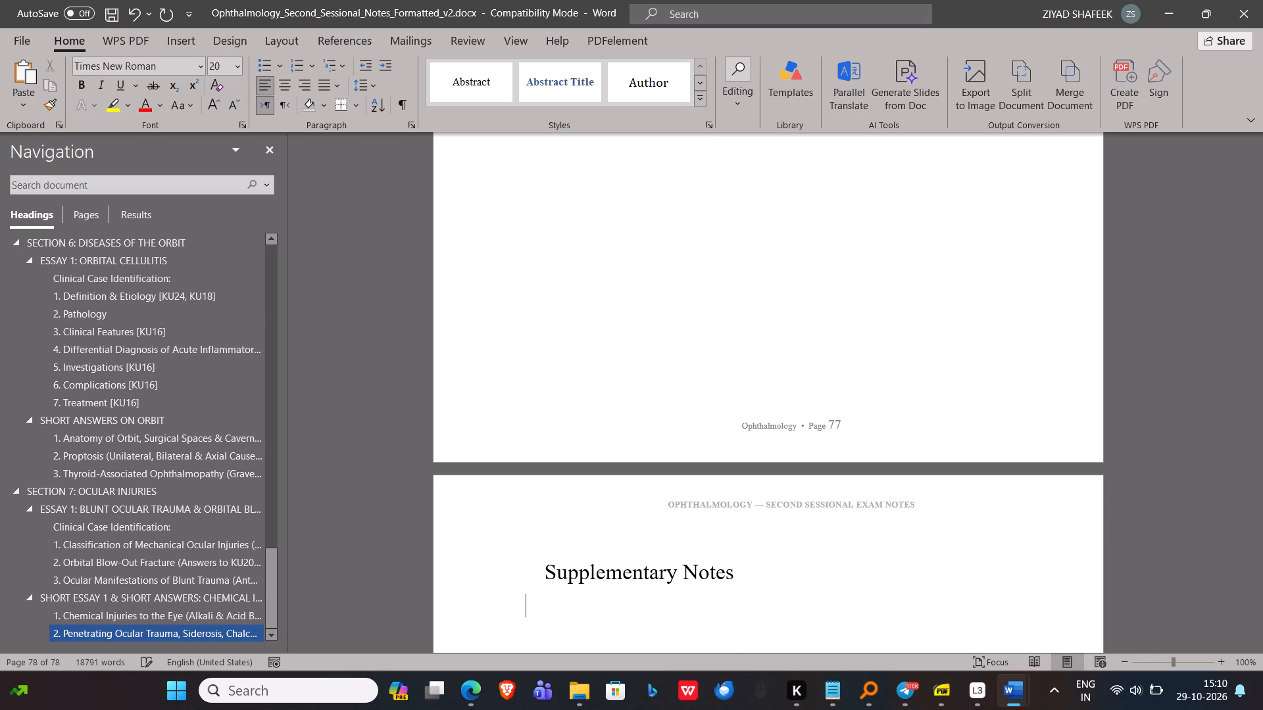
pyautogui.hotkey('shift', 'BackSpace')
pyautogui.hotkey('ctrl', 'e')
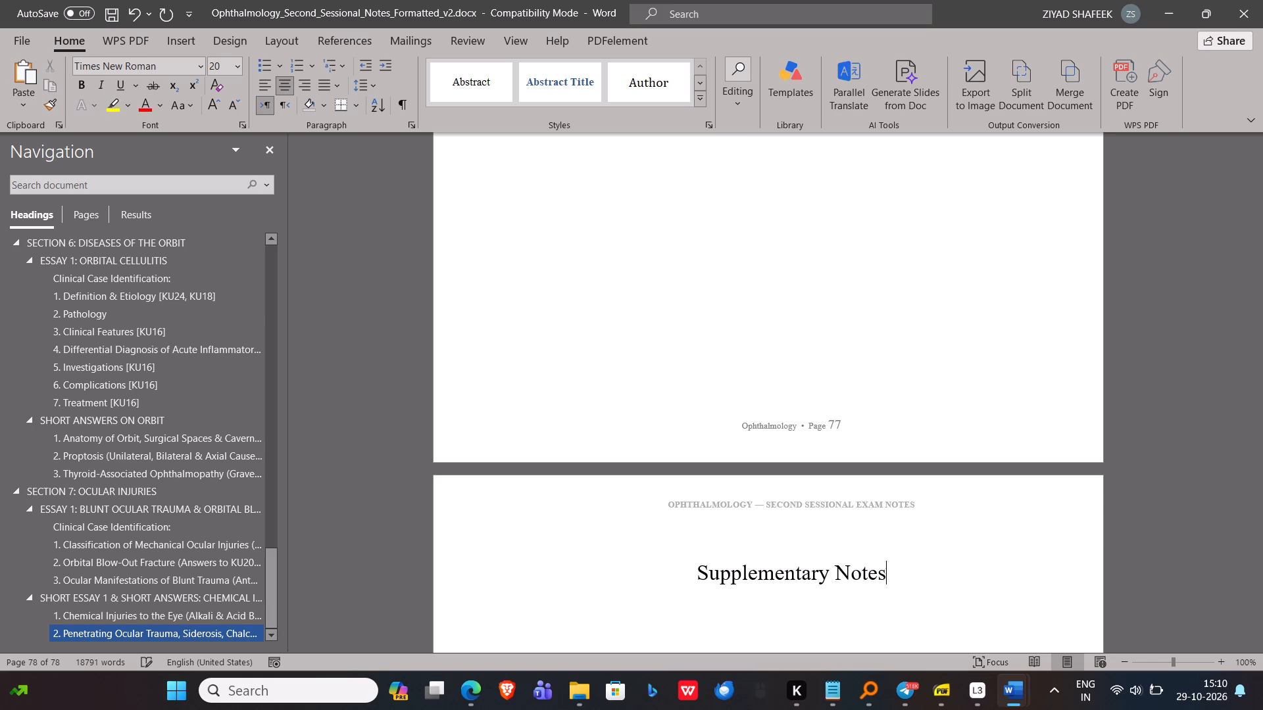
pyautogui.hotkey('shift', 'Return')
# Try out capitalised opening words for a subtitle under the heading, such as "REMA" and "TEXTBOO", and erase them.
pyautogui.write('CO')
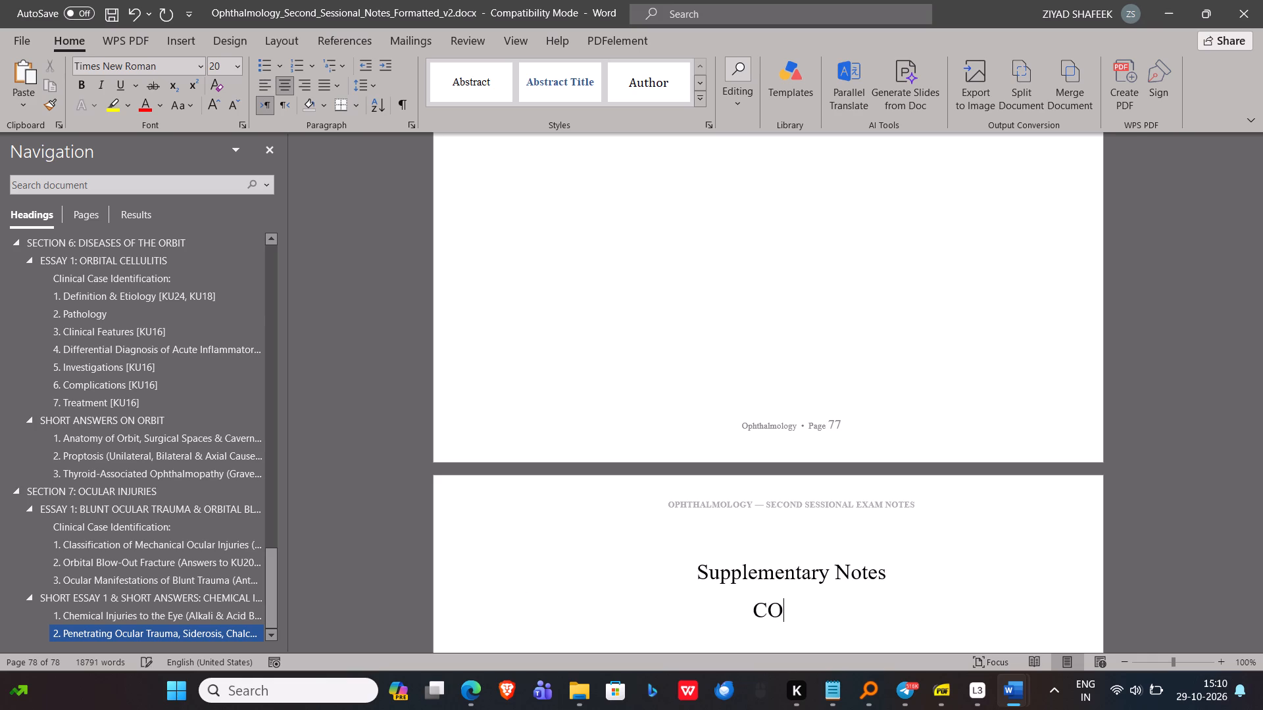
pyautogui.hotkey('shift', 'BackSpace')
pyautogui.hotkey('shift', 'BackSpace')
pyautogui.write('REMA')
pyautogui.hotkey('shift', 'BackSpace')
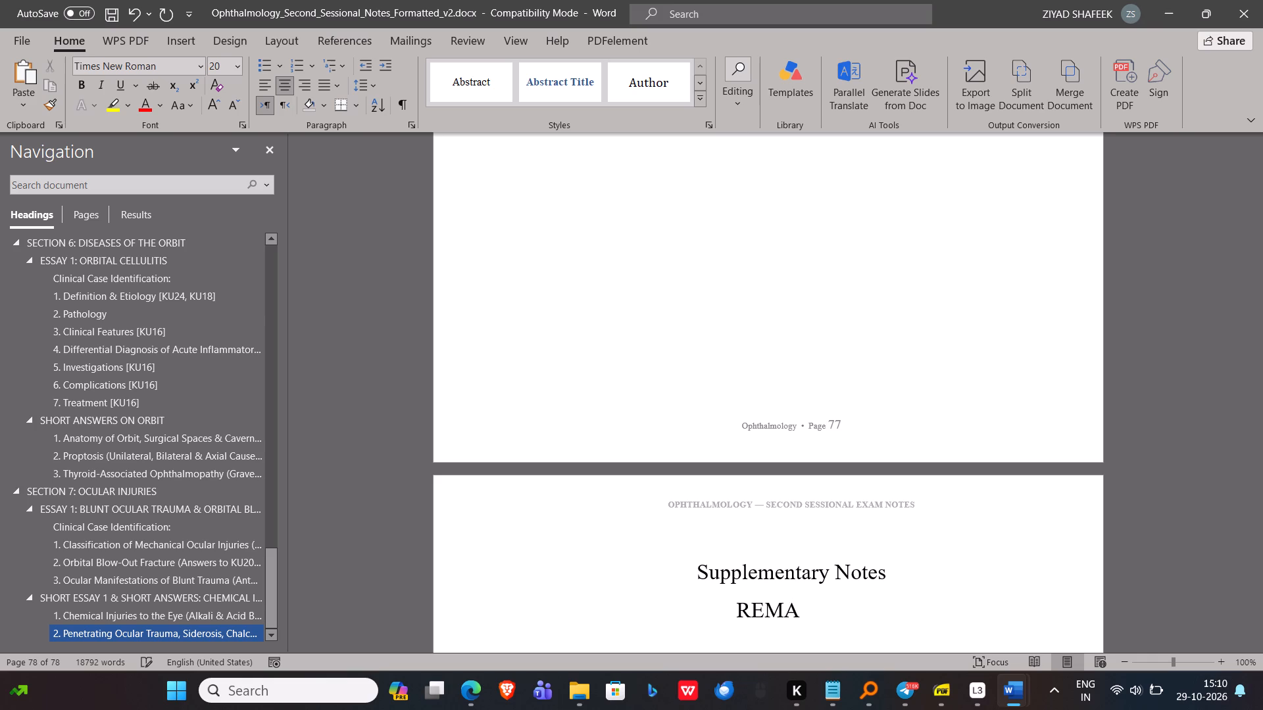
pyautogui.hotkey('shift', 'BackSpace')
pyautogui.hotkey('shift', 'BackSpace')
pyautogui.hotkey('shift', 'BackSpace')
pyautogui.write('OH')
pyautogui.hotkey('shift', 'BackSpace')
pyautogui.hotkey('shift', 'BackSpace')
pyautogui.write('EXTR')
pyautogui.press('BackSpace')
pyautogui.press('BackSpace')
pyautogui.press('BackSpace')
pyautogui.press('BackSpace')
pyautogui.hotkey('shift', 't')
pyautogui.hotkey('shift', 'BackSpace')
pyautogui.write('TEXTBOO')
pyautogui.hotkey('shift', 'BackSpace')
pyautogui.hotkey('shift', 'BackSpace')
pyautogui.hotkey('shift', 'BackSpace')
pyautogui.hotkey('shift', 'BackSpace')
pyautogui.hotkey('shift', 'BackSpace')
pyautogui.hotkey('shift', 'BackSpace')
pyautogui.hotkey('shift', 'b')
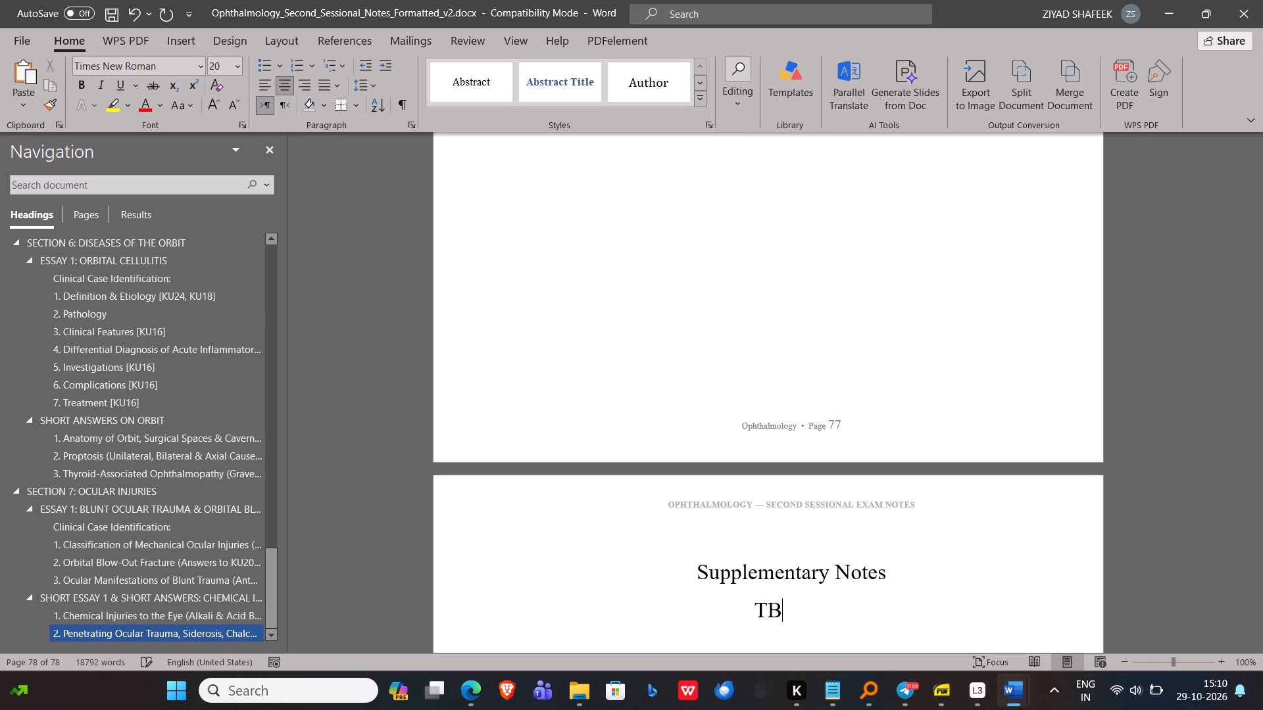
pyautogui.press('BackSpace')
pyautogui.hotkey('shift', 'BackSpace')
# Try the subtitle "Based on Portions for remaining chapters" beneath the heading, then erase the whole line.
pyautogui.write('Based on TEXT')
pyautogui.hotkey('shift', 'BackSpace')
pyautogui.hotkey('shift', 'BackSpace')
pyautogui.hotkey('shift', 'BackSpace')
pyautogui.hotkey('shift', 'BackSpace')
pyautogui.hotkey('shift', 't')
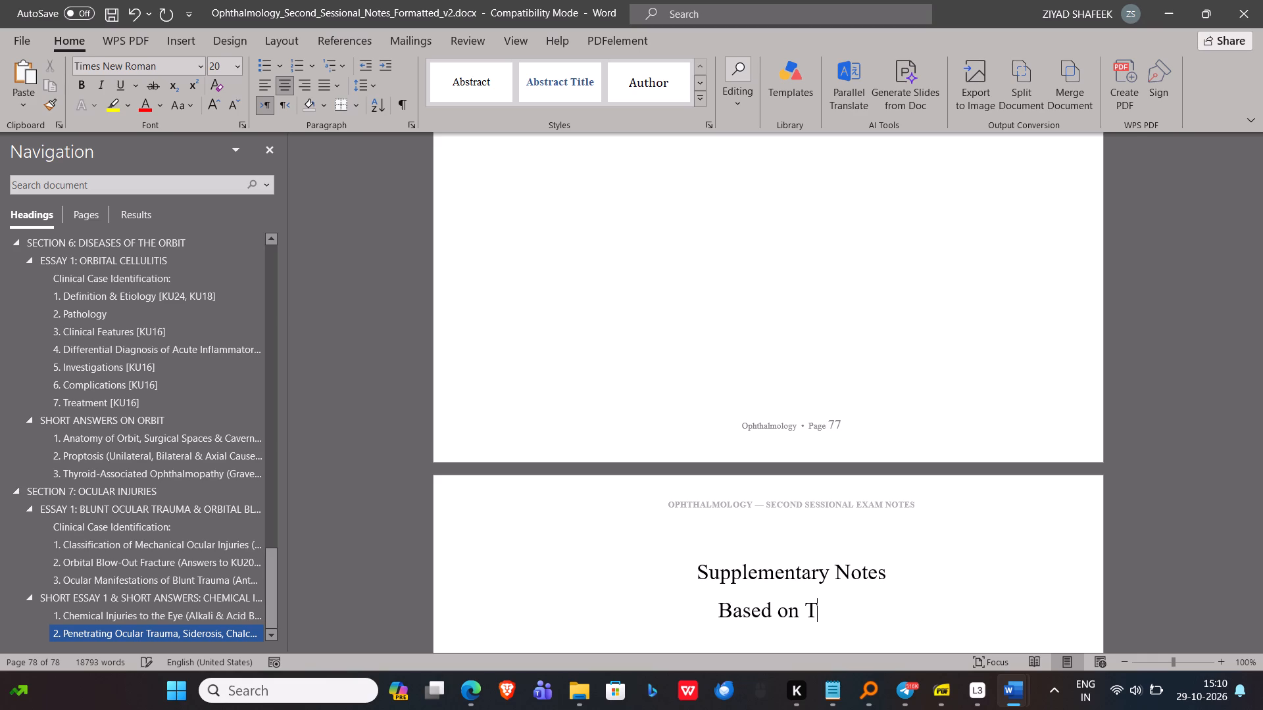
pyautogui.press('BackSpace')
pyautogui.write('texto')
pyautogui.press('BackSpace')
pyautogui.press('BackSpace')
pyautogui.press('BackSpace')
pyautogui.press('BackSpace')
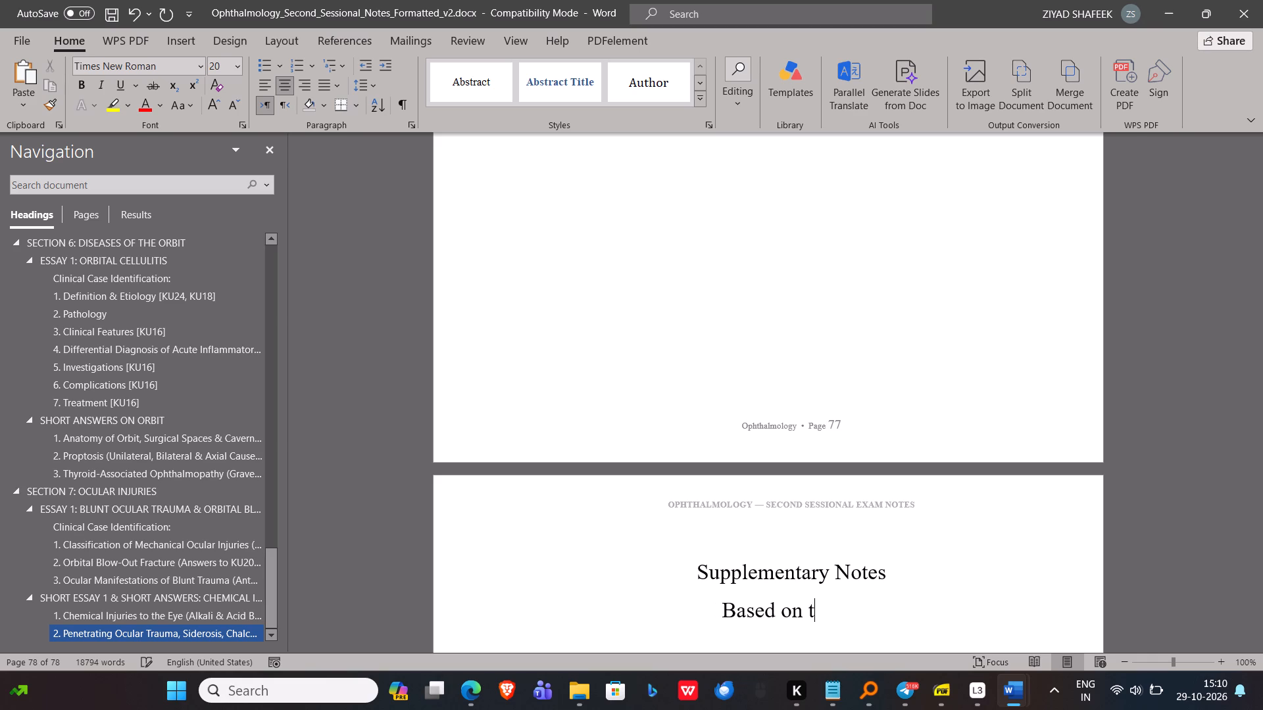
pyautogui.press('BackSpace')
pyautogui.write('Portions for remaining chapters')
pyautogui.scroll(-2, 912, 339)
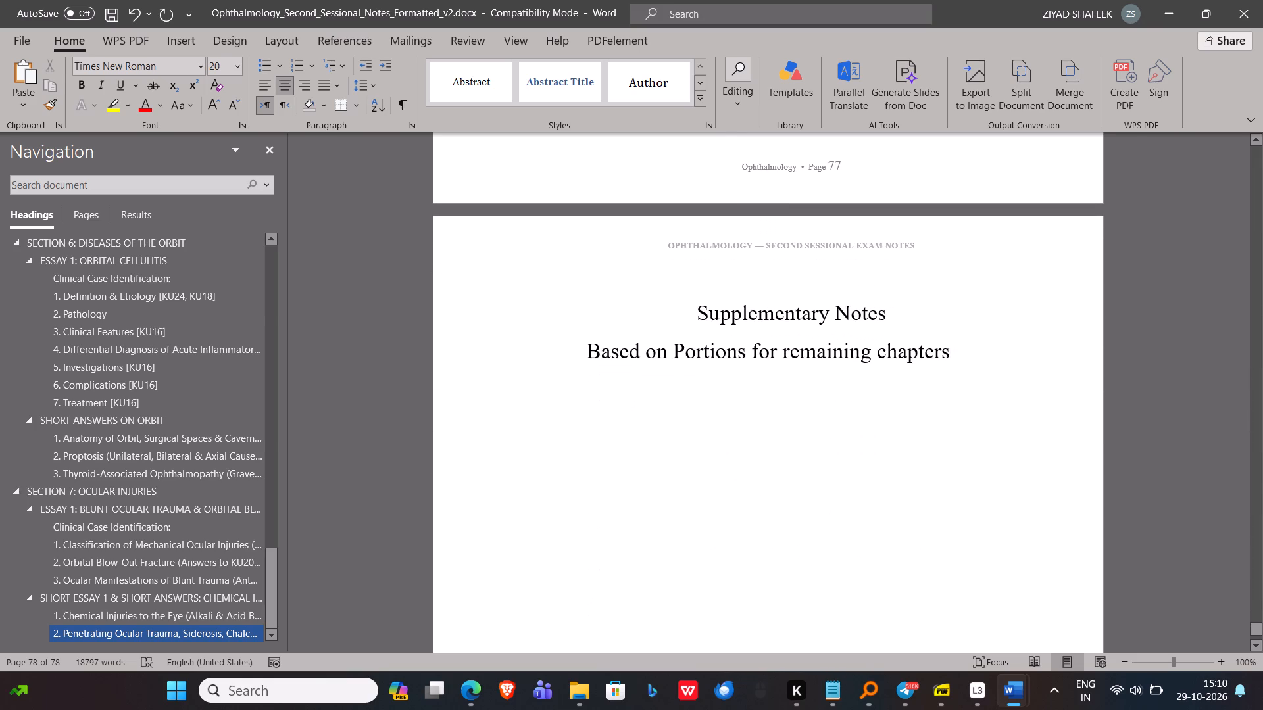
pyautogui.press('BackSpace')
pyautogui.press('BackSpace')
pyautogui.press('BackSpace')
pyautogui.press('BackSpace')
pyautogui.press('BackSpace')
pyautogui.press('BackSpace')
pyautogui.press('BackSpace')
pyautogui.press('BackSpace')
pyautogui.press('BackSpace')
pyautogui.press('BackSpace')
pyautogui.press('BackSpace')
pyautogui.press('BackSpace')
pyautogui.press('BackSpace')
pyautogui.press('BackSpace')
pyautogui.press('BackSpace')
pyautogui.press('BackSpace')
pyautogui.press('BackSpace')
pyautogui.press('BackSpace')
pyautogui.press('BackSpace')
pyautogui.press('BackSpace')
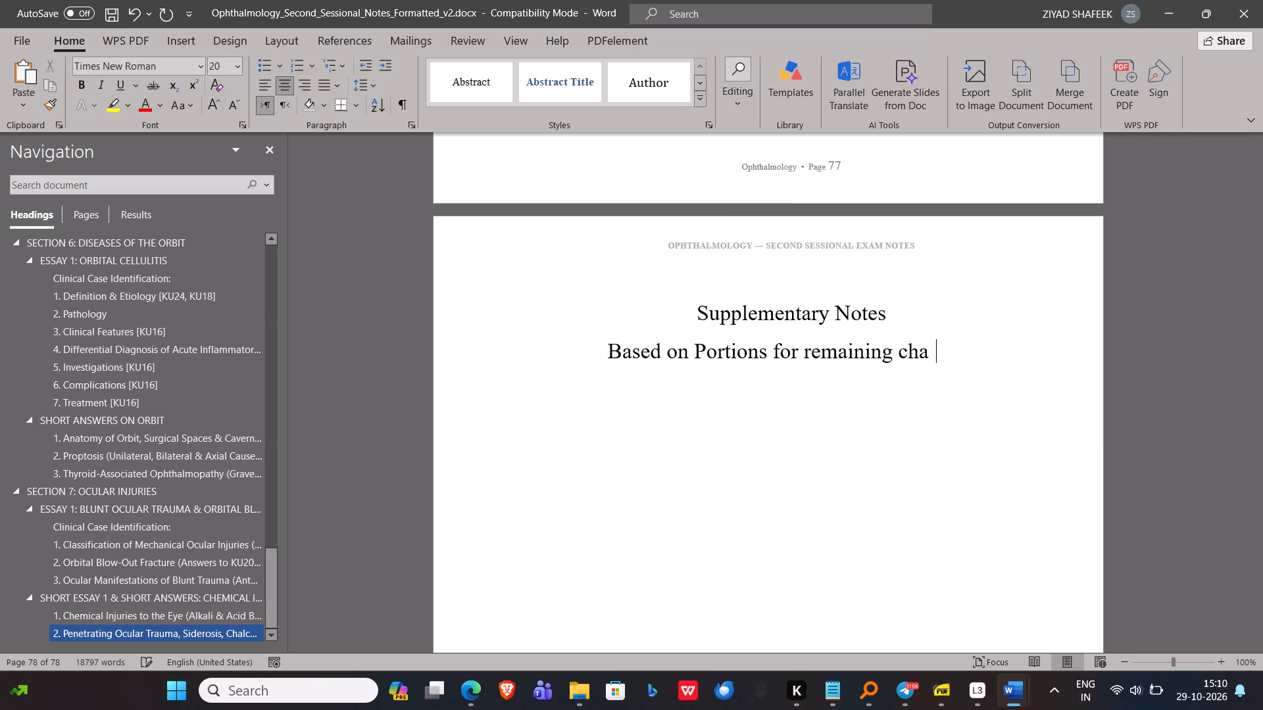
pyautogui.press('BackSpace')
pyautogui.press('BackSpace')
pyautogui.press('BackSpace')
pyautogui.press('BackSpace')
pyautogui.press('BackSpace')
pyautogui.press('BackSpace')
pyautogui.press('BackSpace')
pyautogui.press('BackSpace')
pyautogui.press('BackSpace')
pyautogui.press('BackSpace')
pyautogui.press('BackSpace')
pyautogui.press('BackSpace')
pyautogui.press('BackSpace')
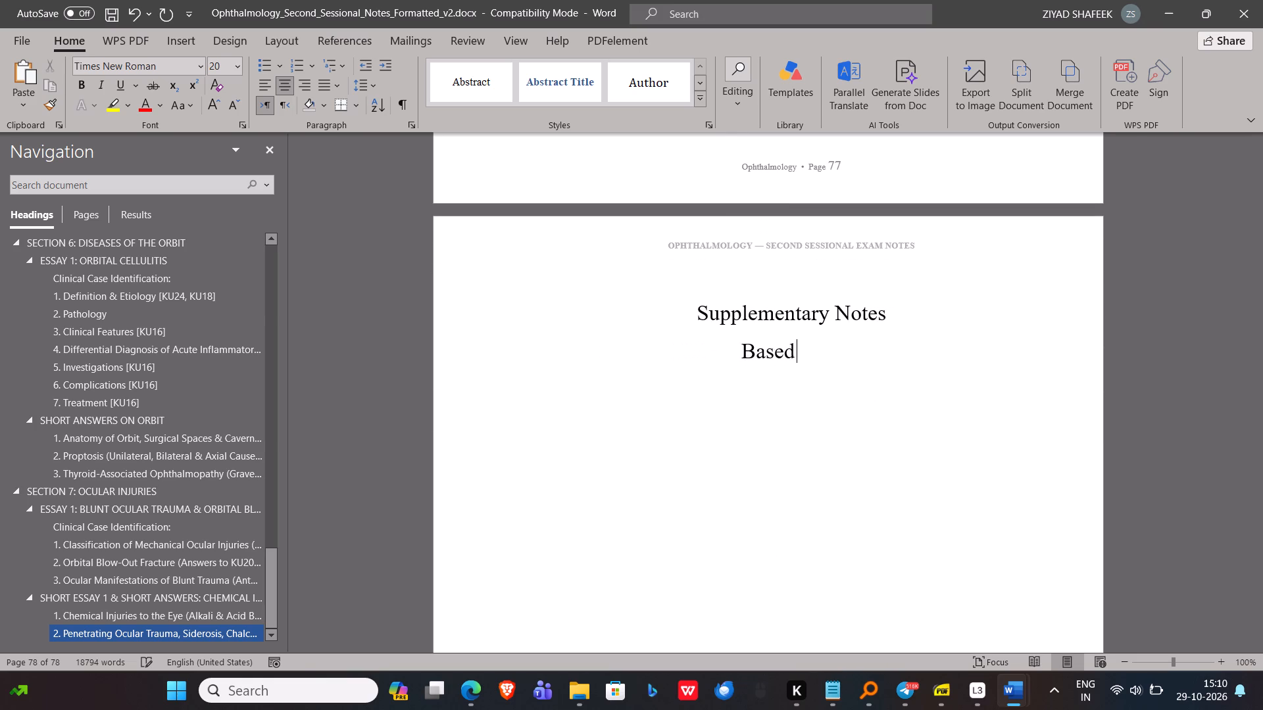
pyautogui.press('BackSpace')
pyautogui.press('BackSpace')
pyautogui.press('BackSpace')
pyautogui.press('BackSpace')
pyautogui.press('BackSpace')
# Start the subtitle beneath the "Supplementary Notes" heading with "Textbook based" followed by a dash.
pyautogui.hotkey('shift', 't')
pyautogui.write('extbook based')
pyautogui.press('space')
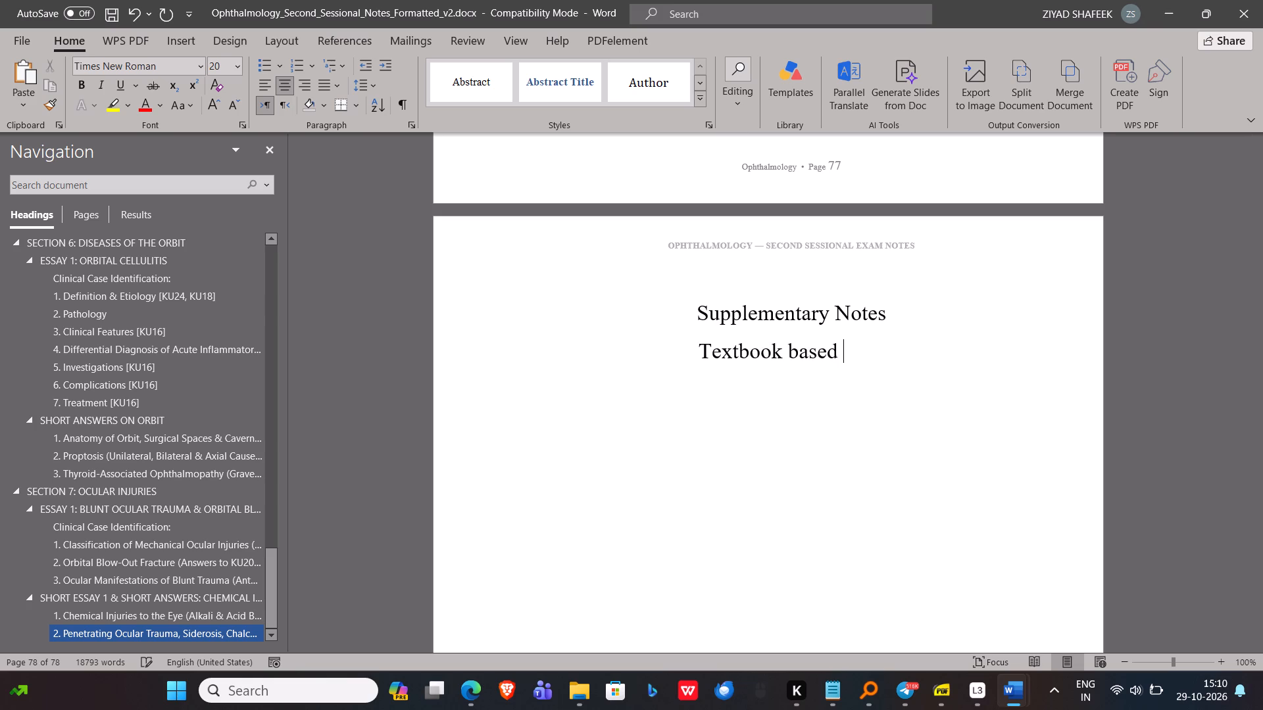
pyautogui.hotkey('shift', '_')
pyautogui.press('BackSpace')
pyautogui.write('- out')
pyautogui.press('BackSpace')
pyautogui.press('BackSpace')
pyautogui.press('BackSpace')
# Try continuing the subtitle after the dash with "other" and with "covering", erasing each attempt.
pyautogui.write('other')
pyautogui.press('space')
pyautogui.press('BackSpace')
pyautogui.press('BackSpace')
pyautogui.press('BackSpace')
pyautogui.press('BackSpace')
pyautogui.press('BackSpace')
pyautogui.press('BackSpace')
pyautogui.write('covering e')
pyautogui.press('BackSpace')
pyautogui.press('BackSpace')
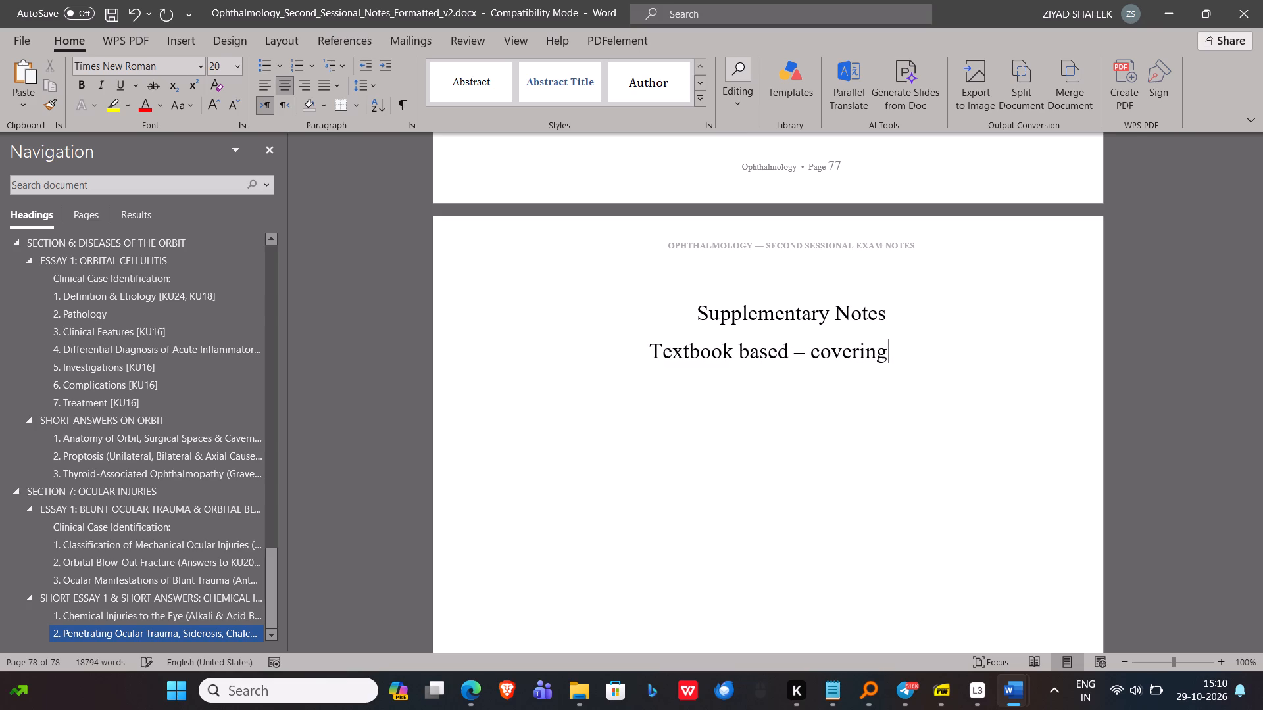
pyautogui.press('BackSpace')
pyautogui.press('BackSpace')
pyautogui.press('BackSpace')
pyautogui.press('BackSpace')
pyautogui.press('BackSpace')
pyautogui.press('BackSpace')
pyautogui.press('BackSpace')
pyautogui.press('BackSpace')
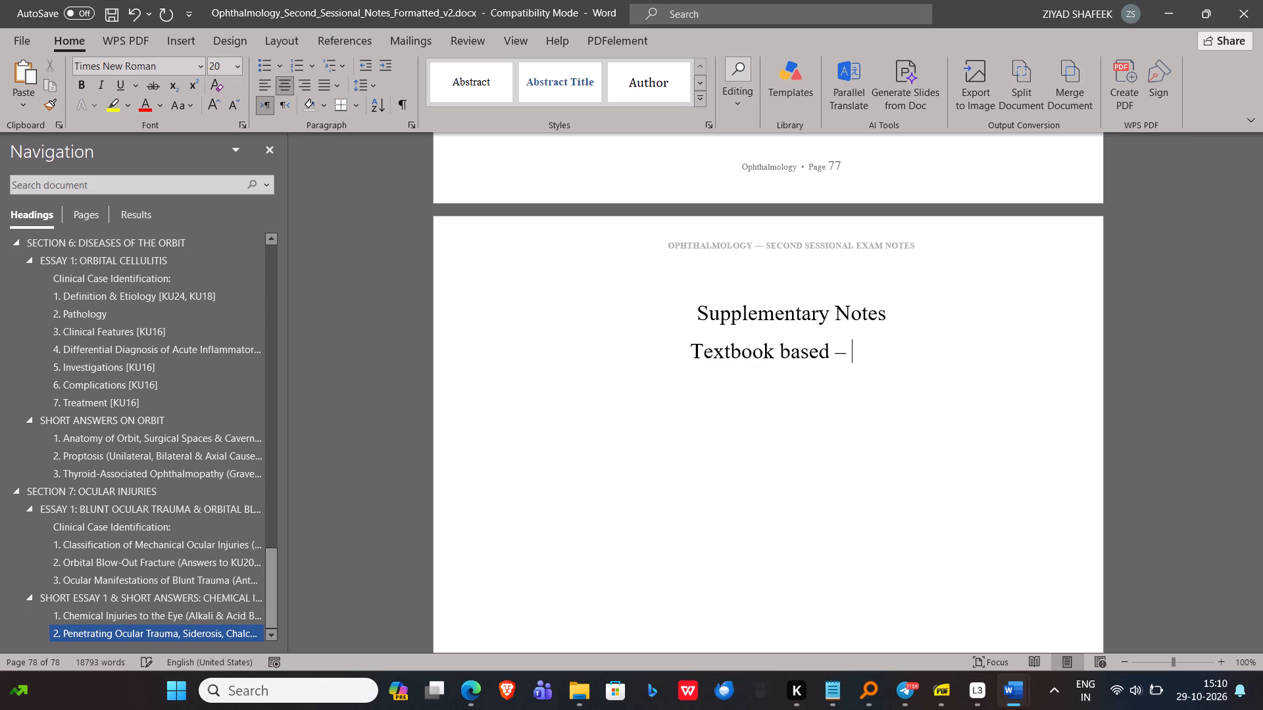
# Complete the subtitle after the dash with "covering remaining chapters".
pyautogui.write('covering fu')
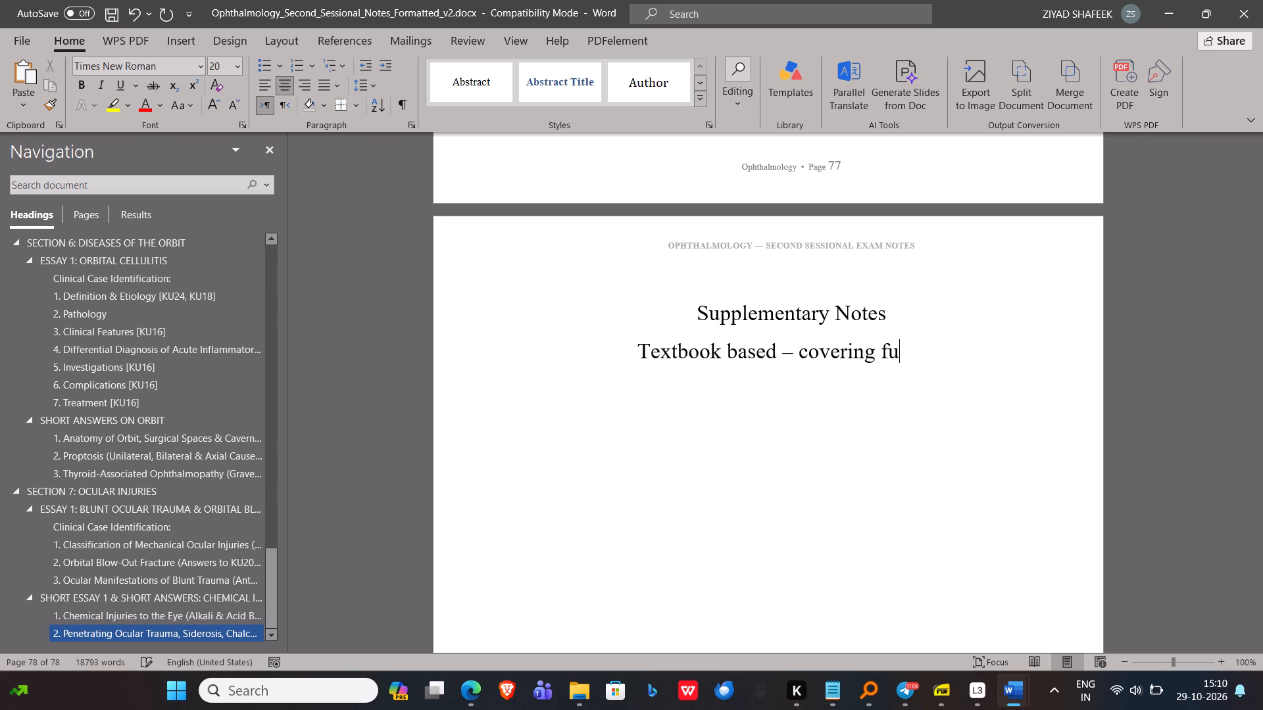
pyautogui.press('BackSpace')
pyautogui.press('BackSpace')
pyautogui.write('chp')
pyautogui.press('BackSpace')
pyautogui.press('BackSpace')
pyautogui.press('BackSpace')
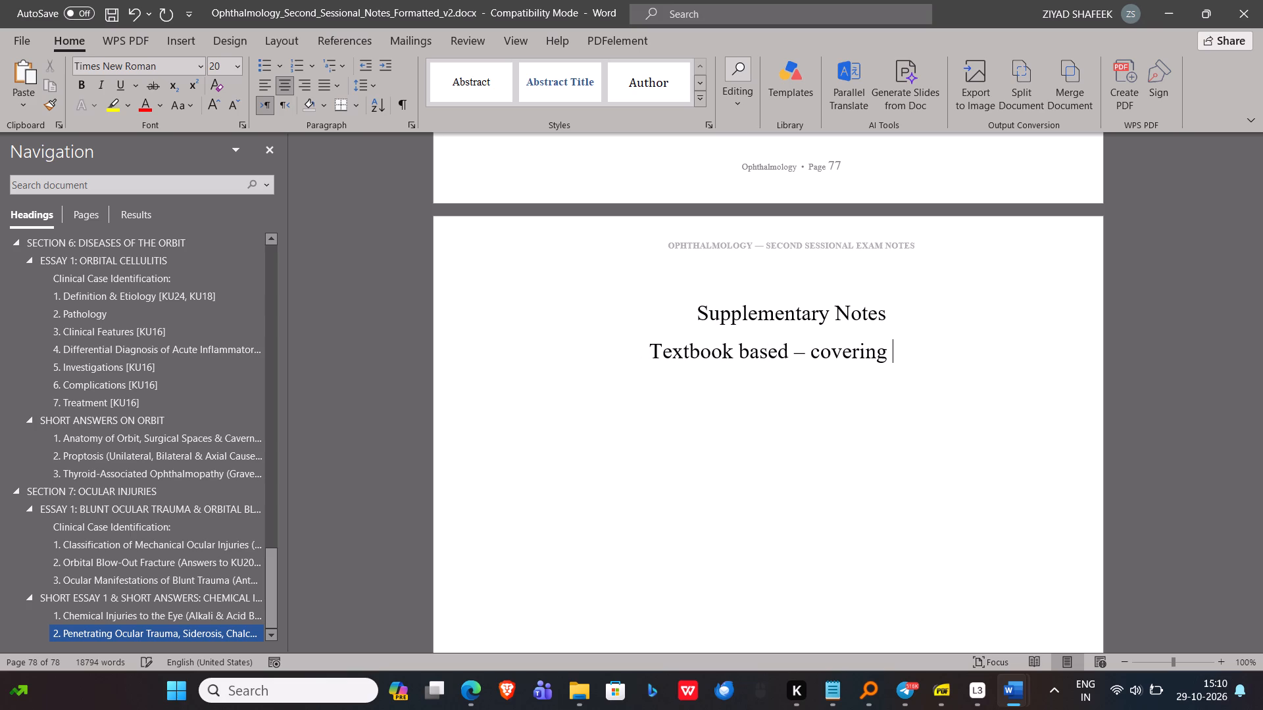
pyautogui.write('Ream')
pyautogui.press('BackSpace')
pyautogui.press('BackSpace')
pyautogui.press('BackSpace')
pyautogui.press('BackSpace')
pyautogui.write('ream')
pyautogui.press('BackSpace')
pyautogui.press('BackSpace')
pyautogui.write('maining chapters')
# Start a left-aligned new line beneath the subtitle and set its font size to 12.
pyautogui.press('Return')
pyautogui.press('BackSpace')
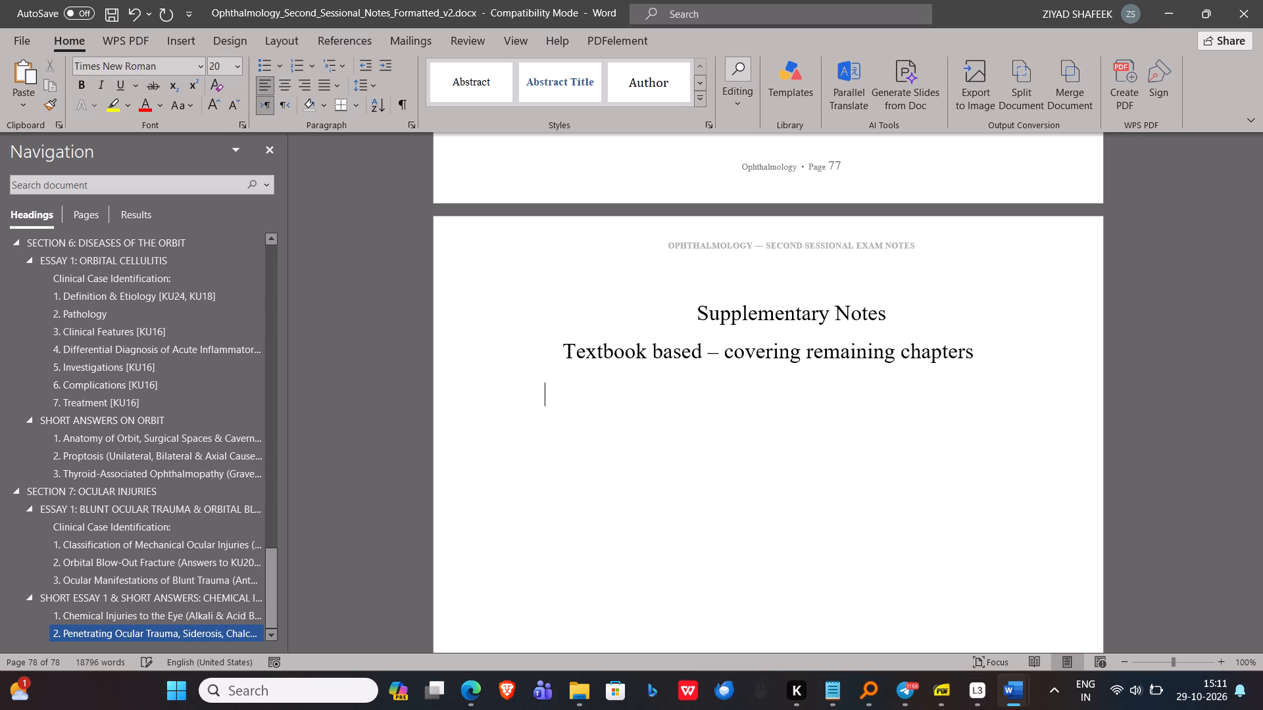
pyautogui.hotkey('ctrl', 'l')
pyautogui.click(224, 62)
pyautogui.write('12')
pyautogui.press('Return')
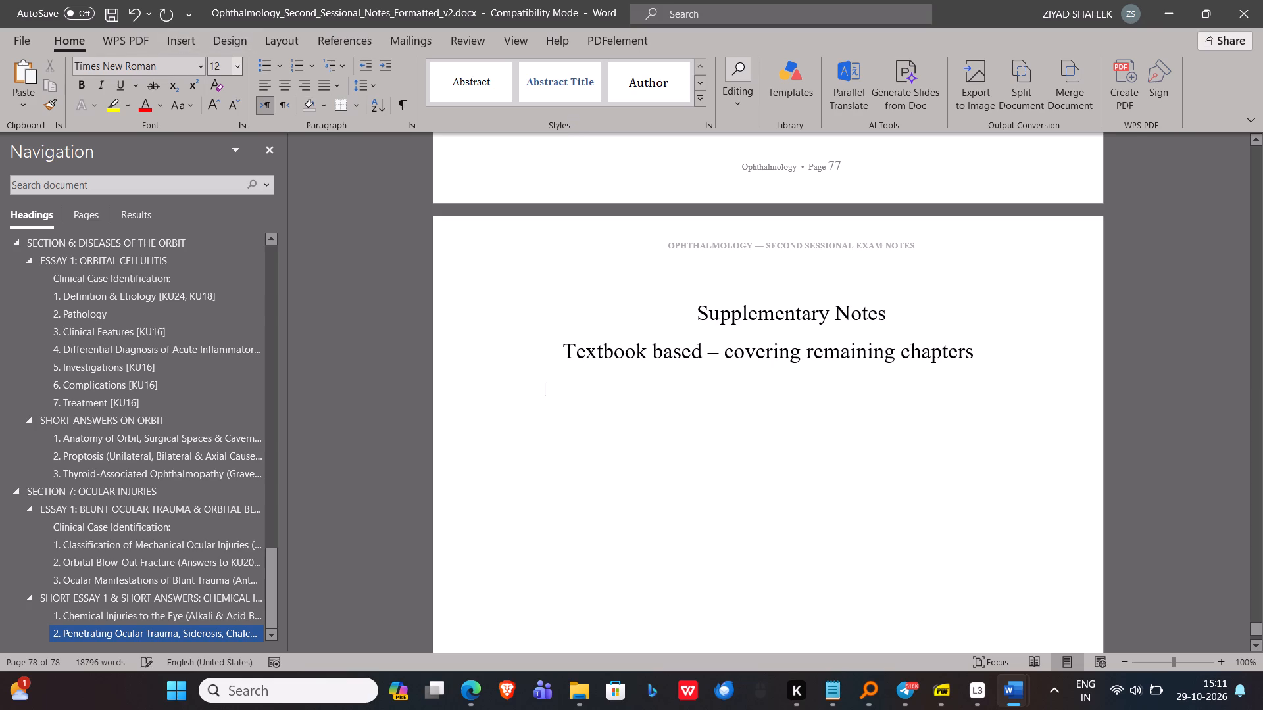
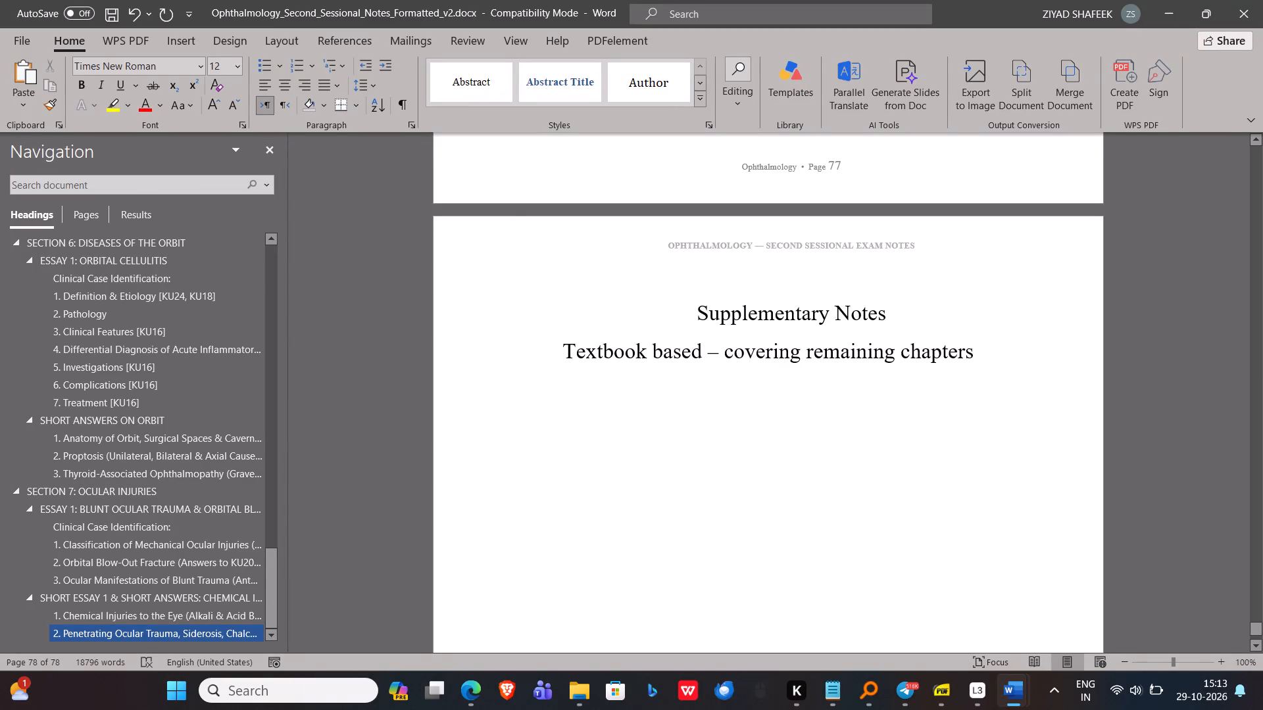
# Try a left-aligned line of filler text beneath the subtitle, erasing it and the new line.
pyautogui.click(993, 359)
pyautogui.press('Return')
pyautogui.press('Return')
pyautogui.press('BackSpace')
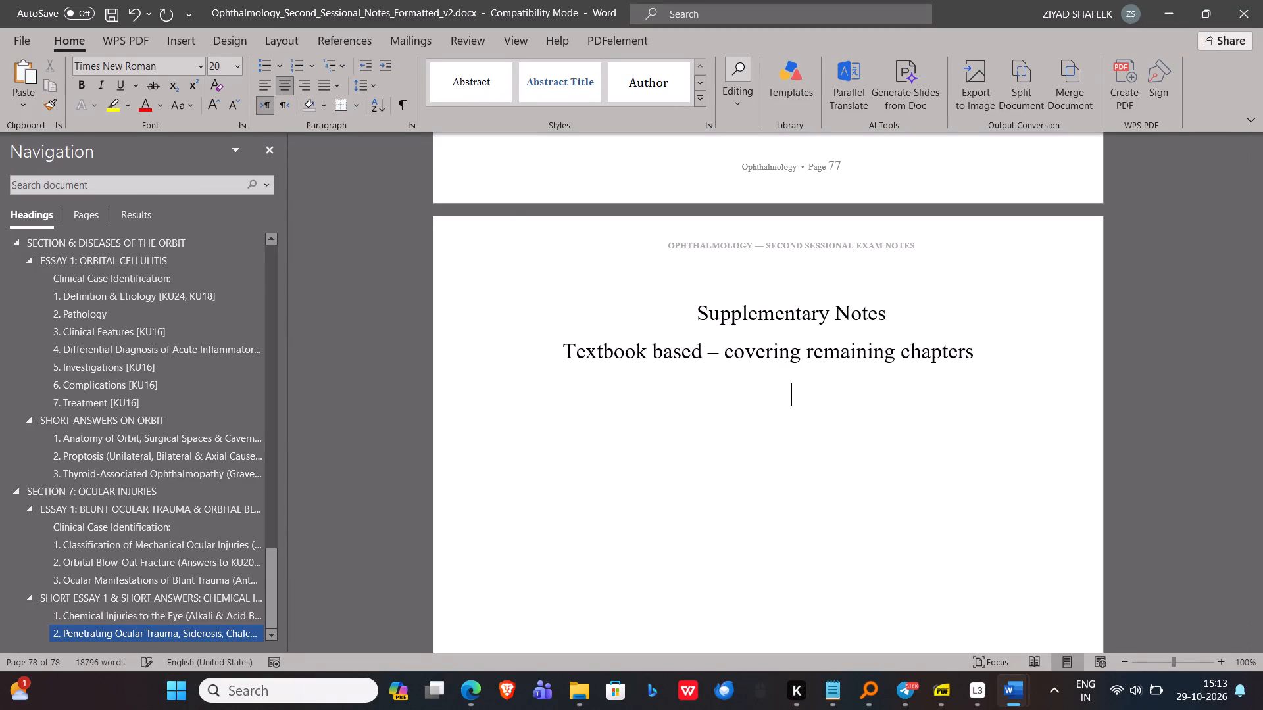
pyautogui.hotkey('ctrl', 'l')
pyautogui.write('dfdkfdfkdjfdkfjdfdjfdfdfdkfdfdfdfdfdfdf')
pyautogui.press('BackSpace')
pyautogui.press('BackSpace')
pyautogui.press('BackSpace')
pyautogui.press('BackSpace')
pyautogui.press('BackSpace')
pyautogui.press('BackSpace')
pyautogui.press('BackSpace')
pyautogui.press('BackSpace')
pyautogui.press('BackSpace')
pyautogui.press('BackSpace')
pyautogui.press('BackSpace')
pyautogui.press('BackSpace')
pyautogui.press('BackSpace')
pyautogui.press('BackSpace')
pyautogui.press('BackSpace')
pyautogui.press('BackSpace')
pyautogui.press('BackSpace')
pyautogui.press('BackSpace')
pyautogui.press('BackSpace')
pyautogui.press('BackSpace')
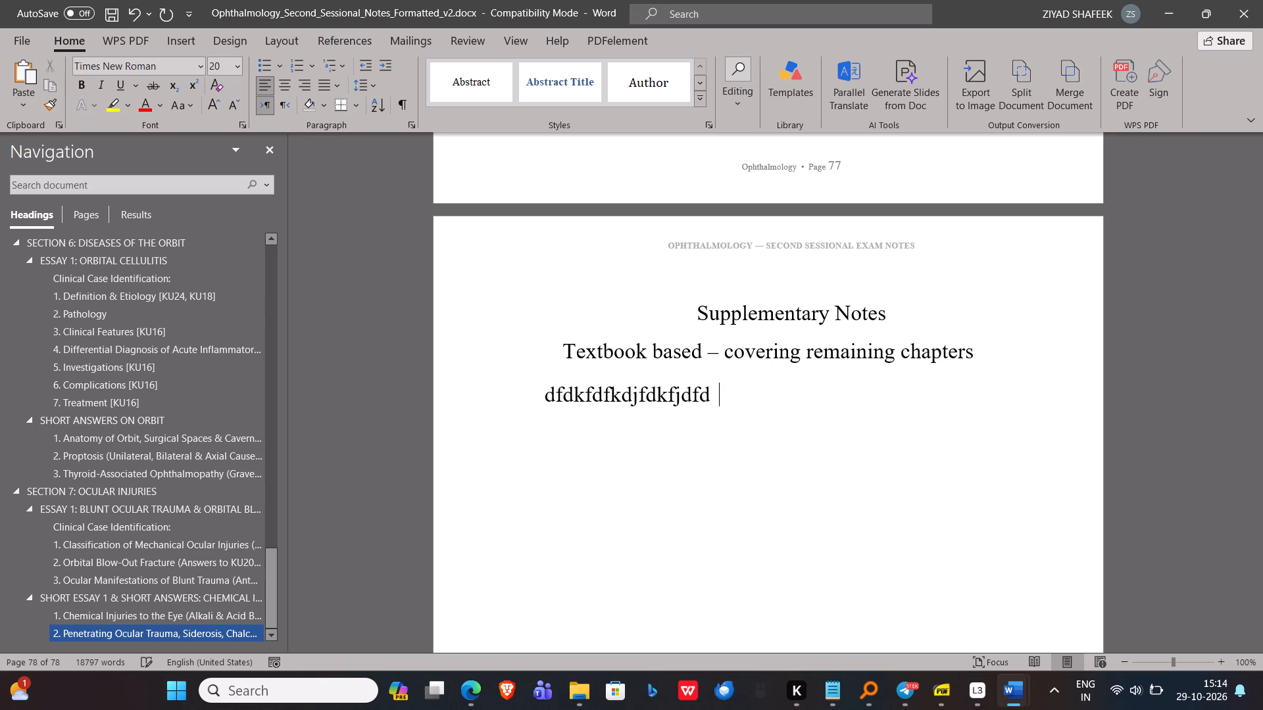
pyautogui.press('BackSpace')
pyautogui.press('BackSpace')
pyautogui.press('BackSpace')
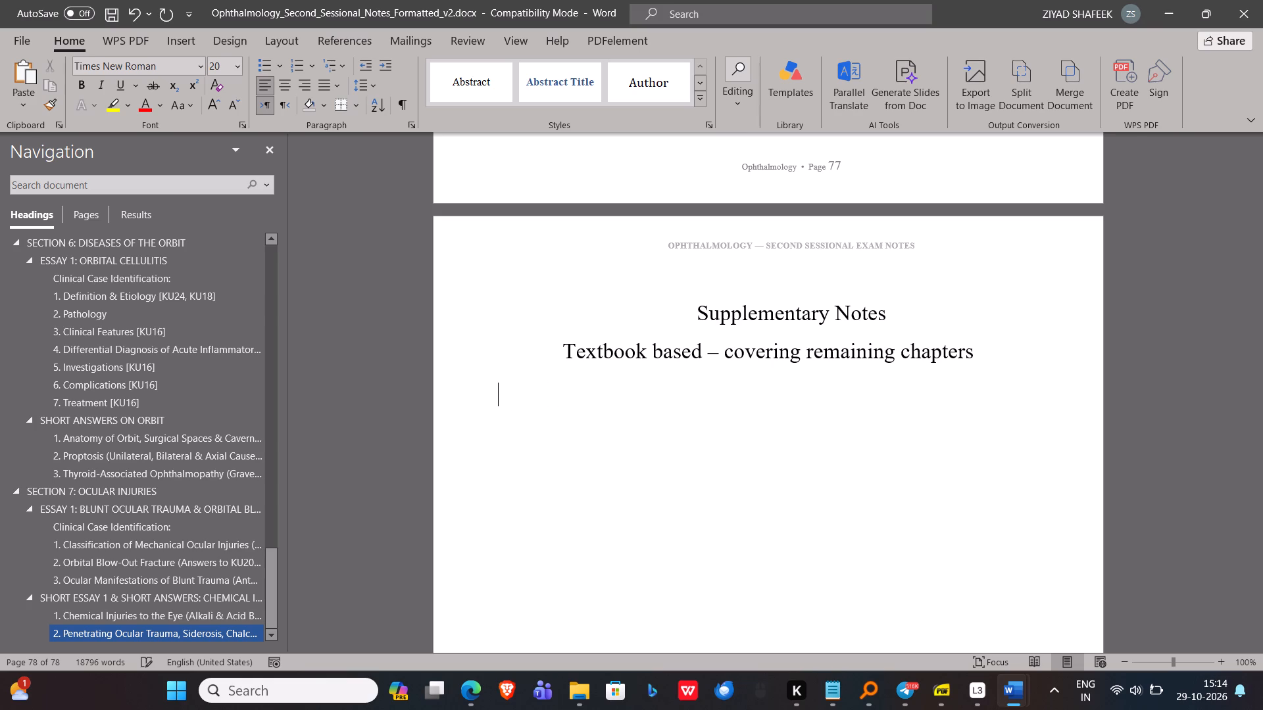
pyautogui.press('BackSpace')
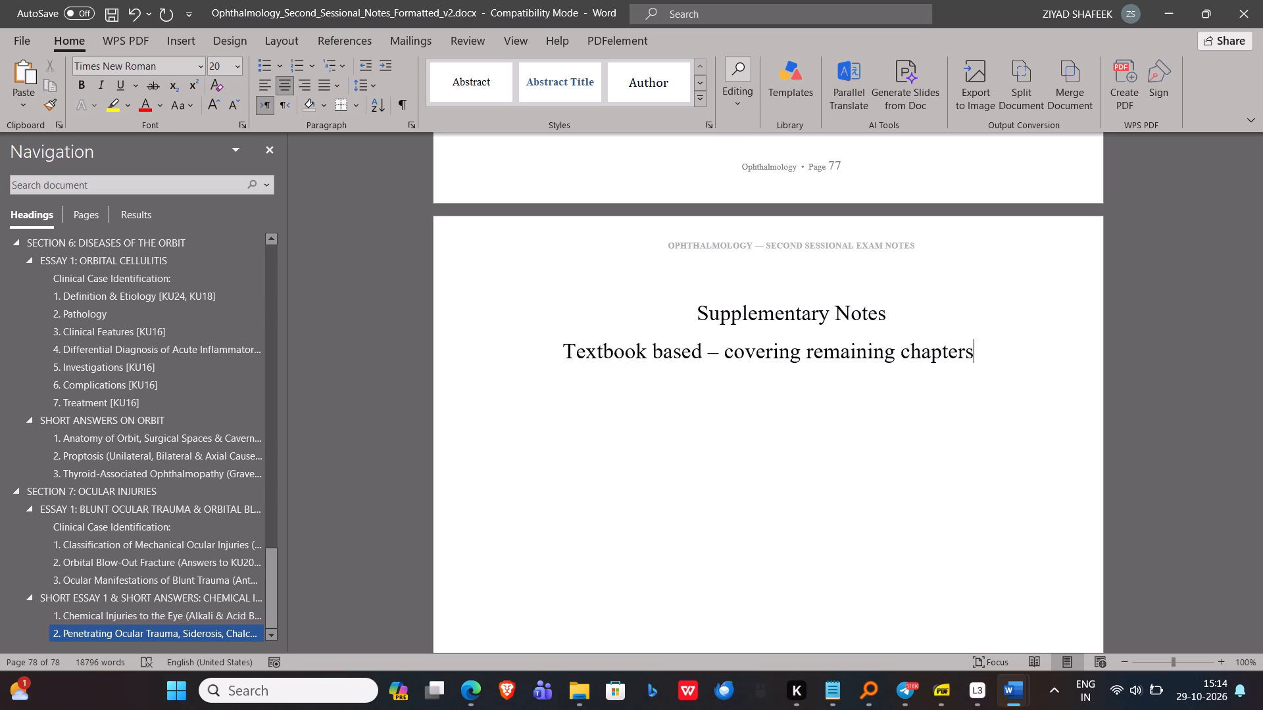
# Start a new left-aligned line beneath the "Textbook based – covering remaining chapters" subtitle.
pyautogui.hotkey('shift', 'Return')
pyautogui.moveTo(993, 359); pyautogui.dragTo(595, 367)
pyautogui.click(951, 366)
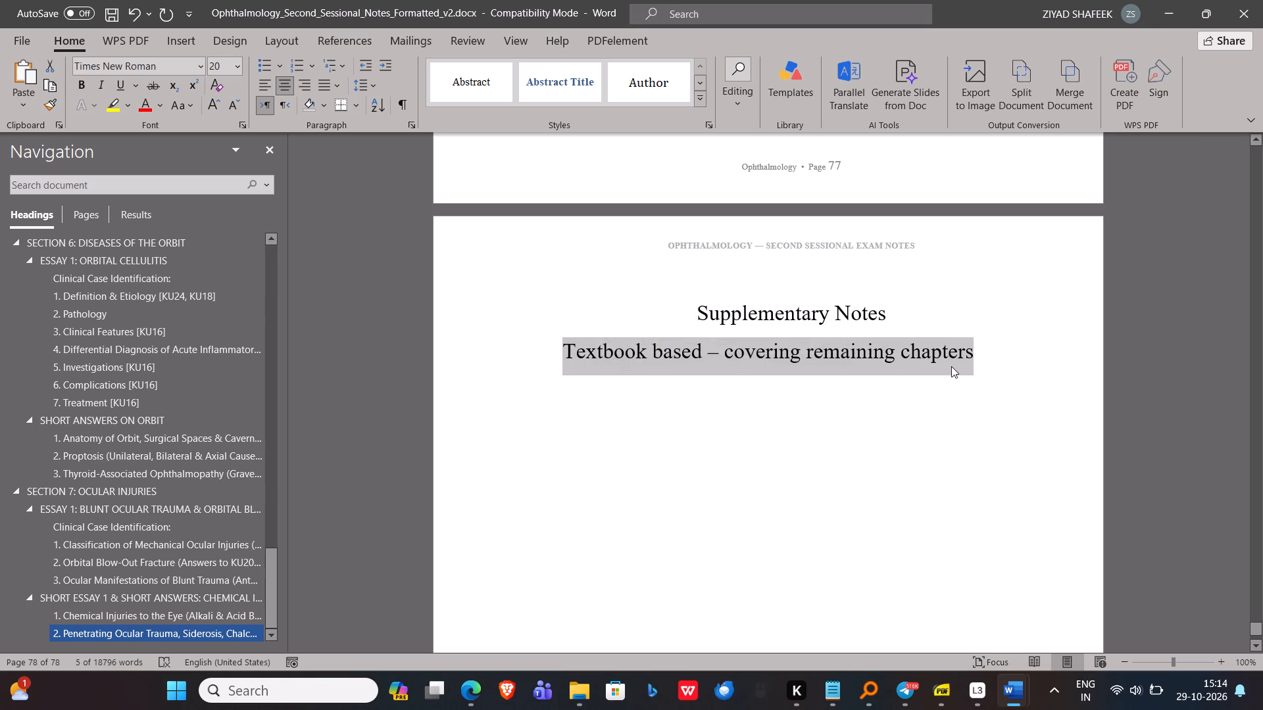
pyautogui.click(966, 361)
pyautogui.click(991, 356)
pyautogui.press('Return')
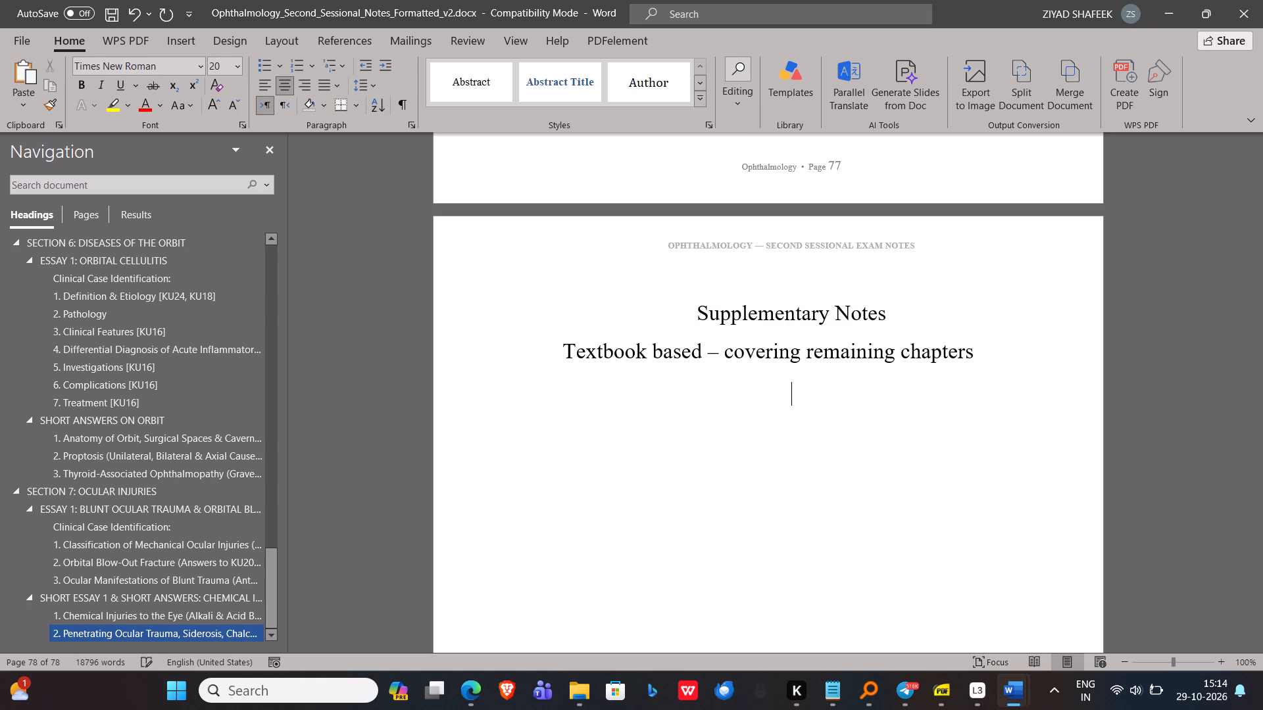
pyautogui.hotkey('ctrl', 'l')
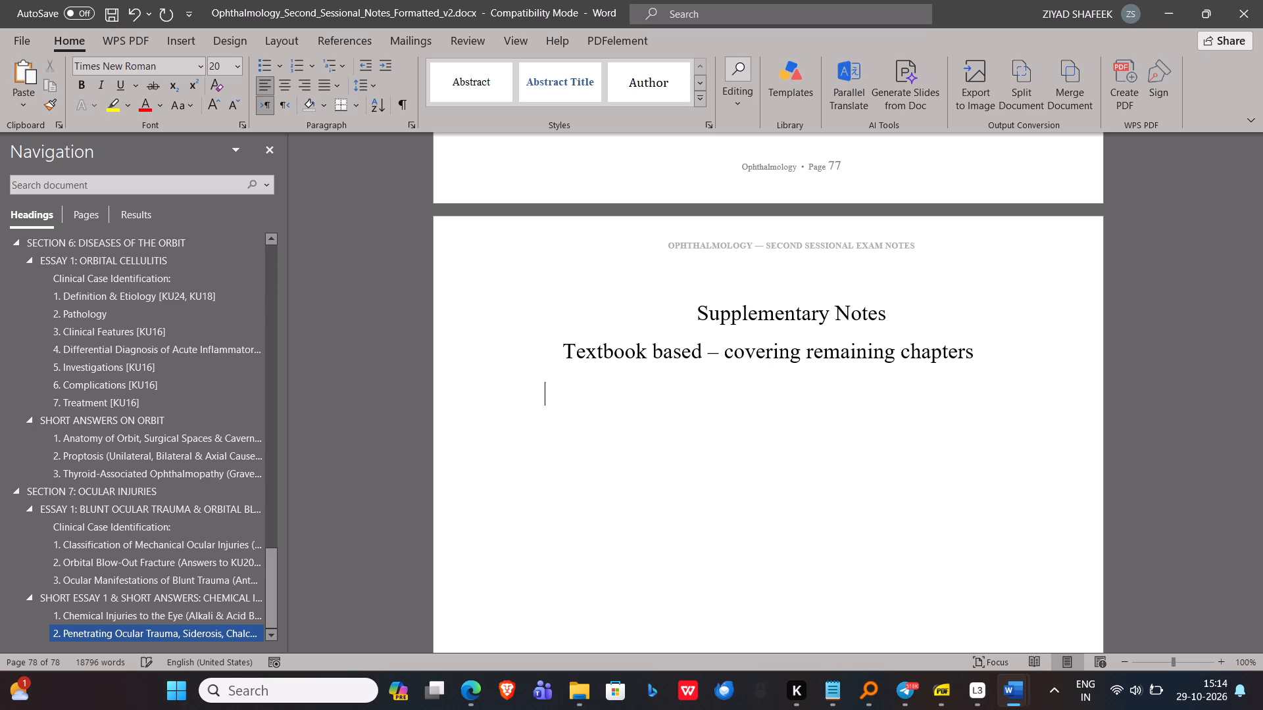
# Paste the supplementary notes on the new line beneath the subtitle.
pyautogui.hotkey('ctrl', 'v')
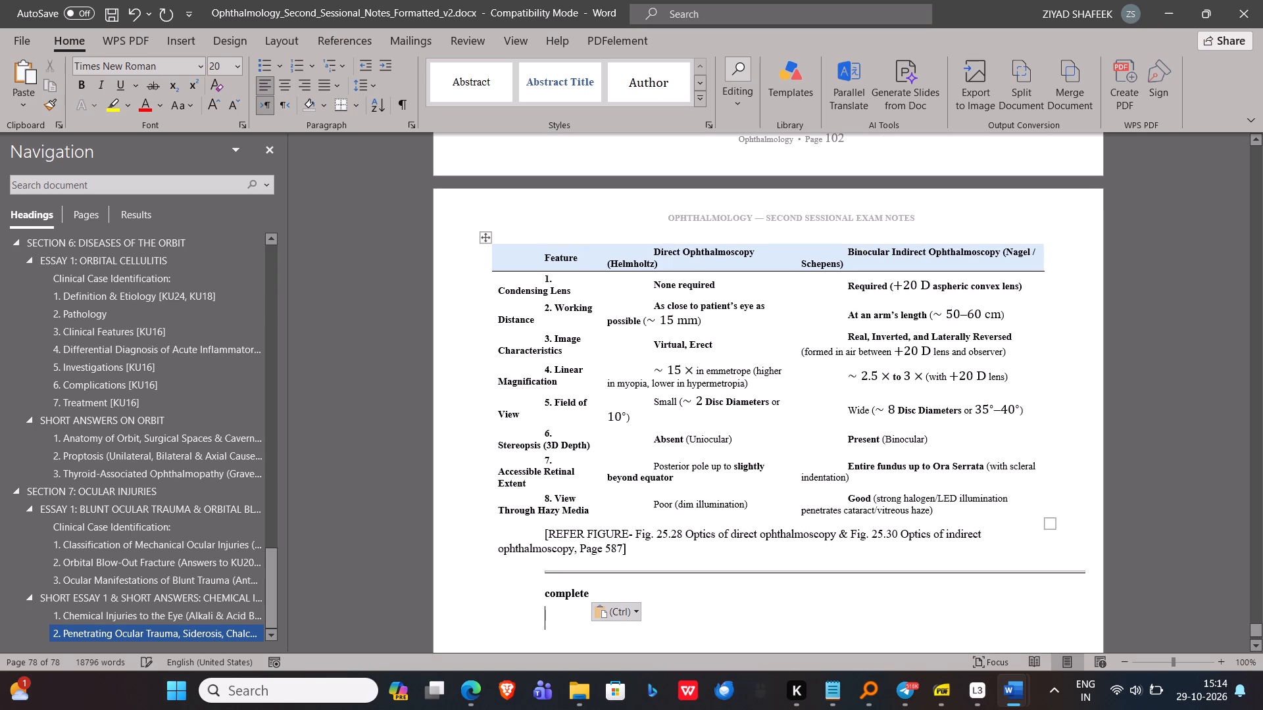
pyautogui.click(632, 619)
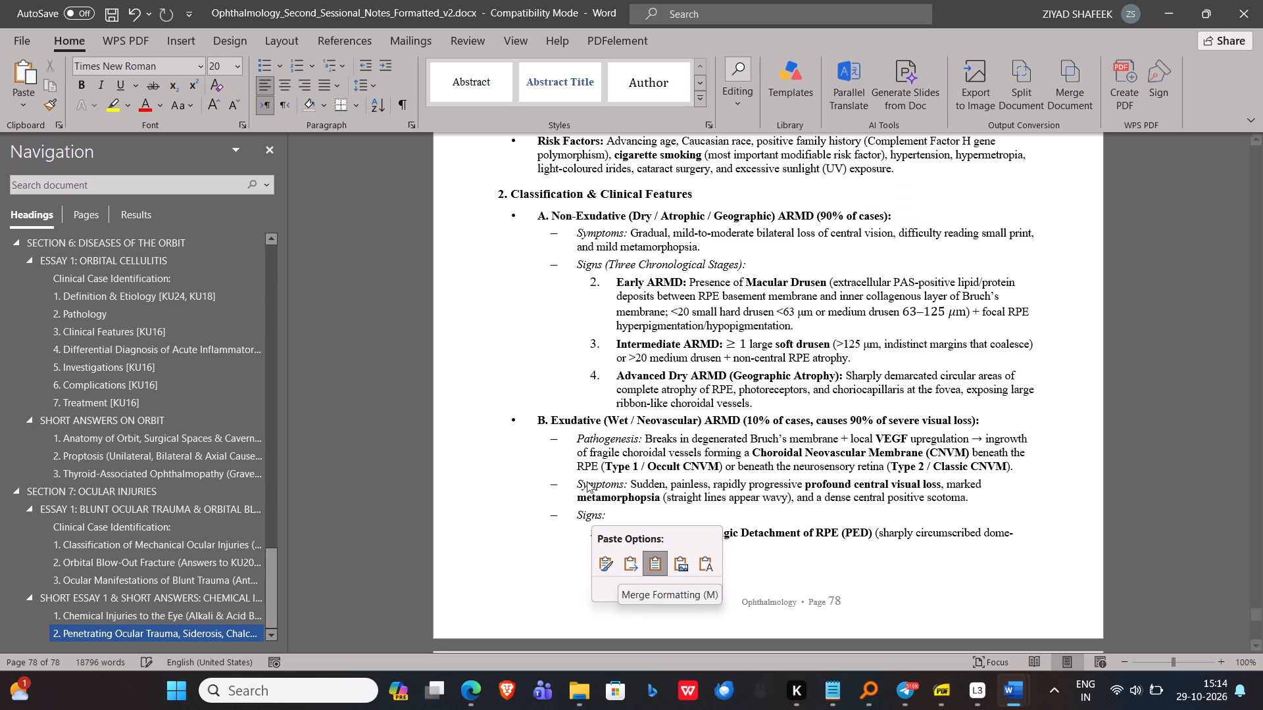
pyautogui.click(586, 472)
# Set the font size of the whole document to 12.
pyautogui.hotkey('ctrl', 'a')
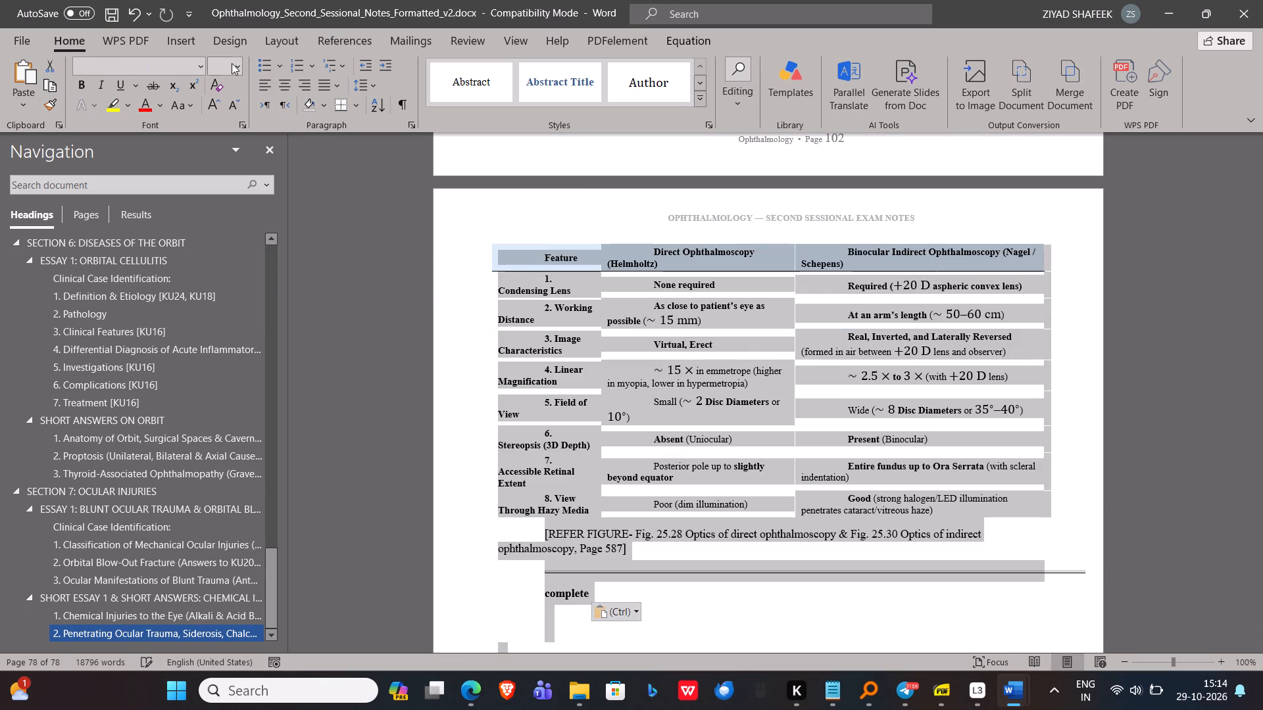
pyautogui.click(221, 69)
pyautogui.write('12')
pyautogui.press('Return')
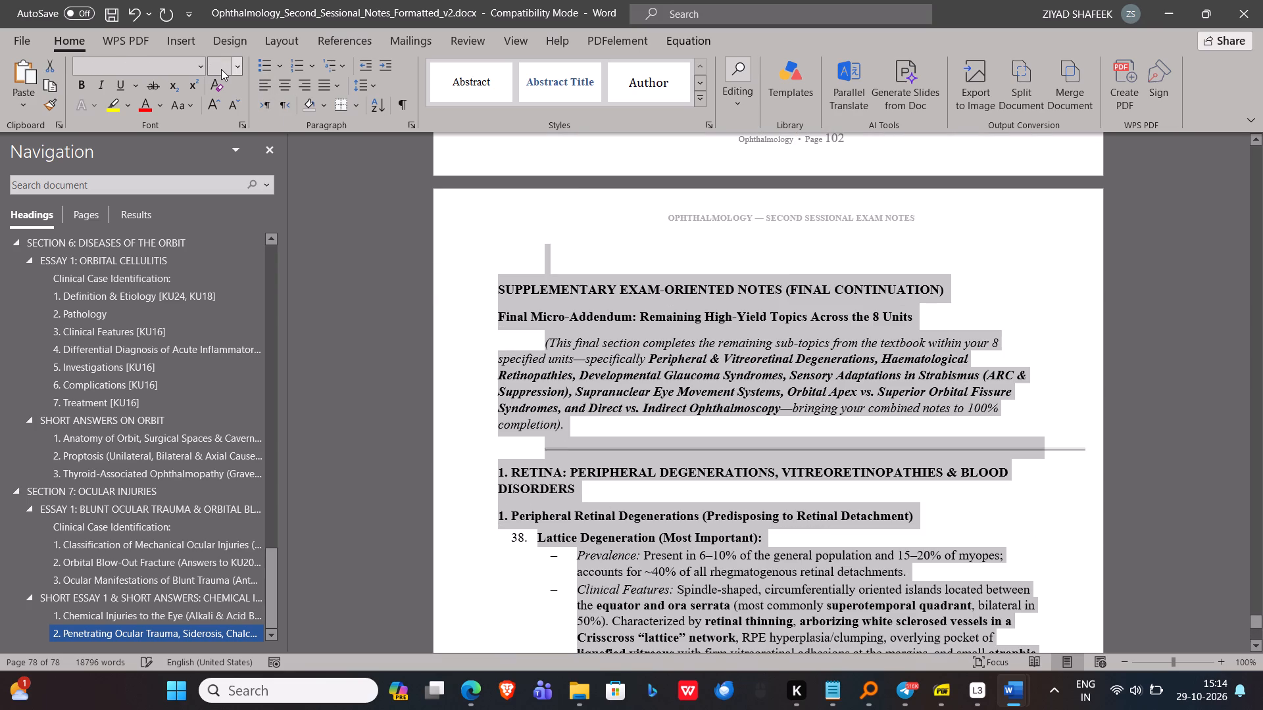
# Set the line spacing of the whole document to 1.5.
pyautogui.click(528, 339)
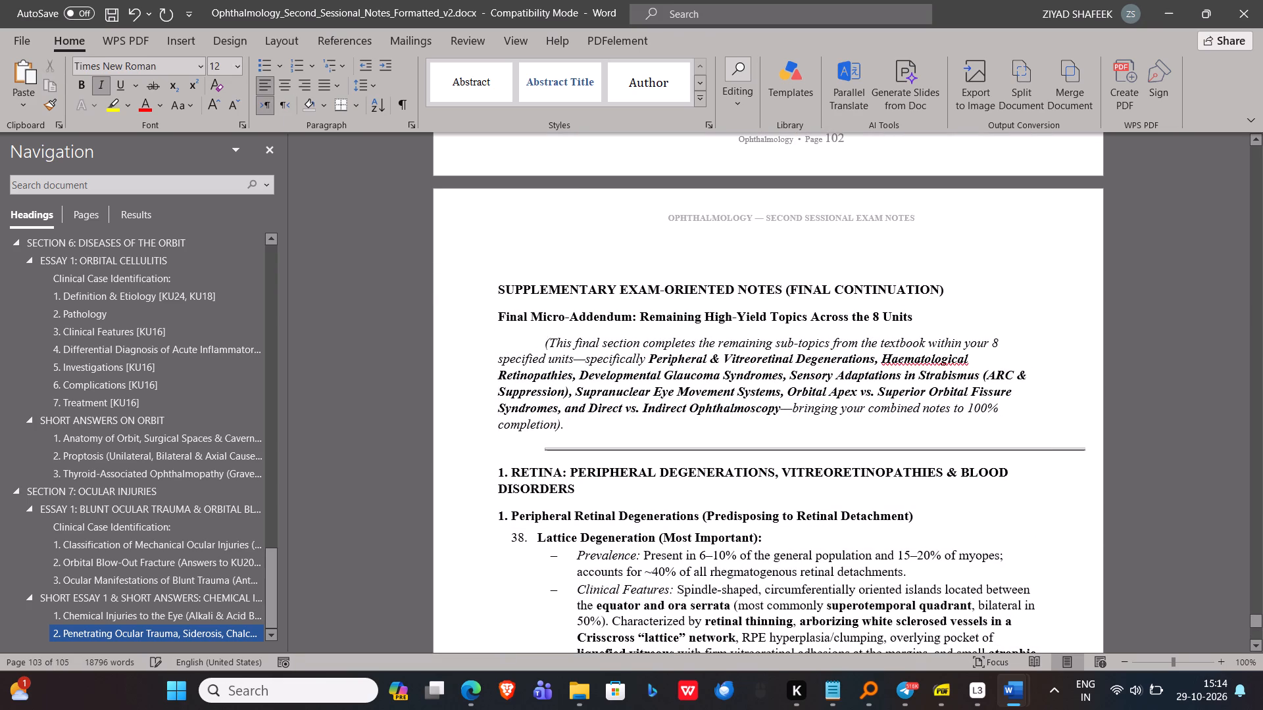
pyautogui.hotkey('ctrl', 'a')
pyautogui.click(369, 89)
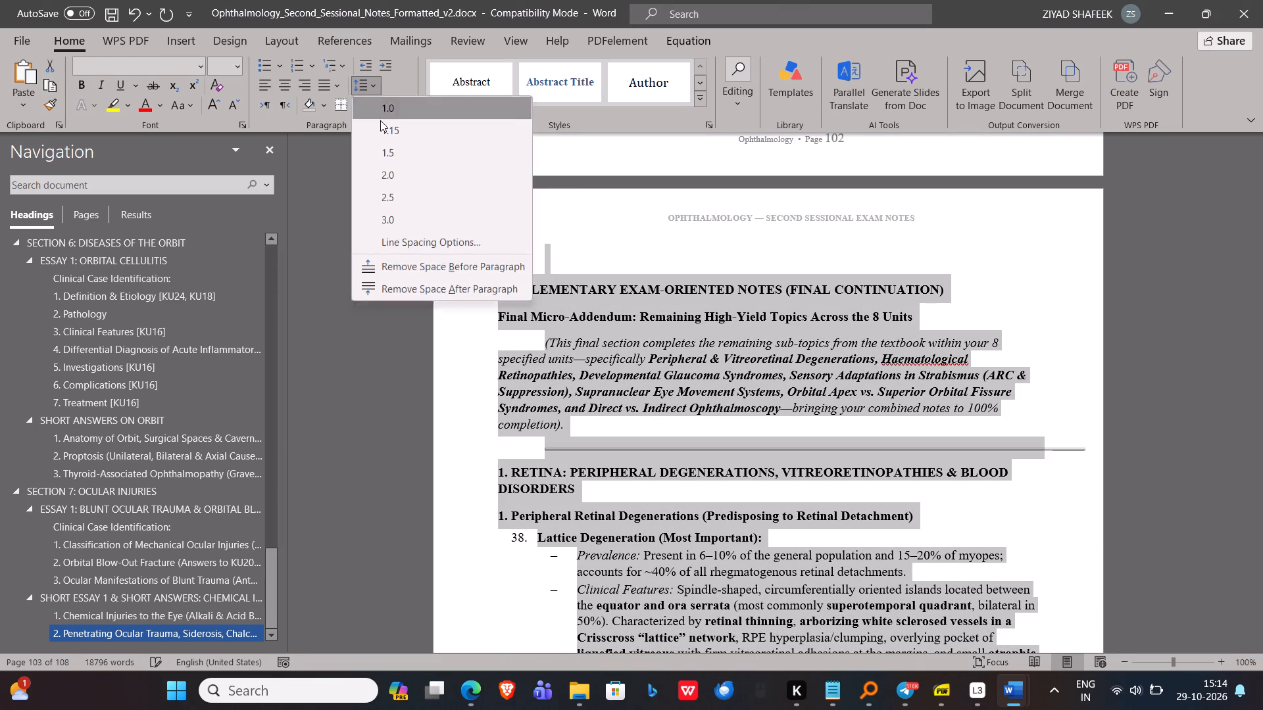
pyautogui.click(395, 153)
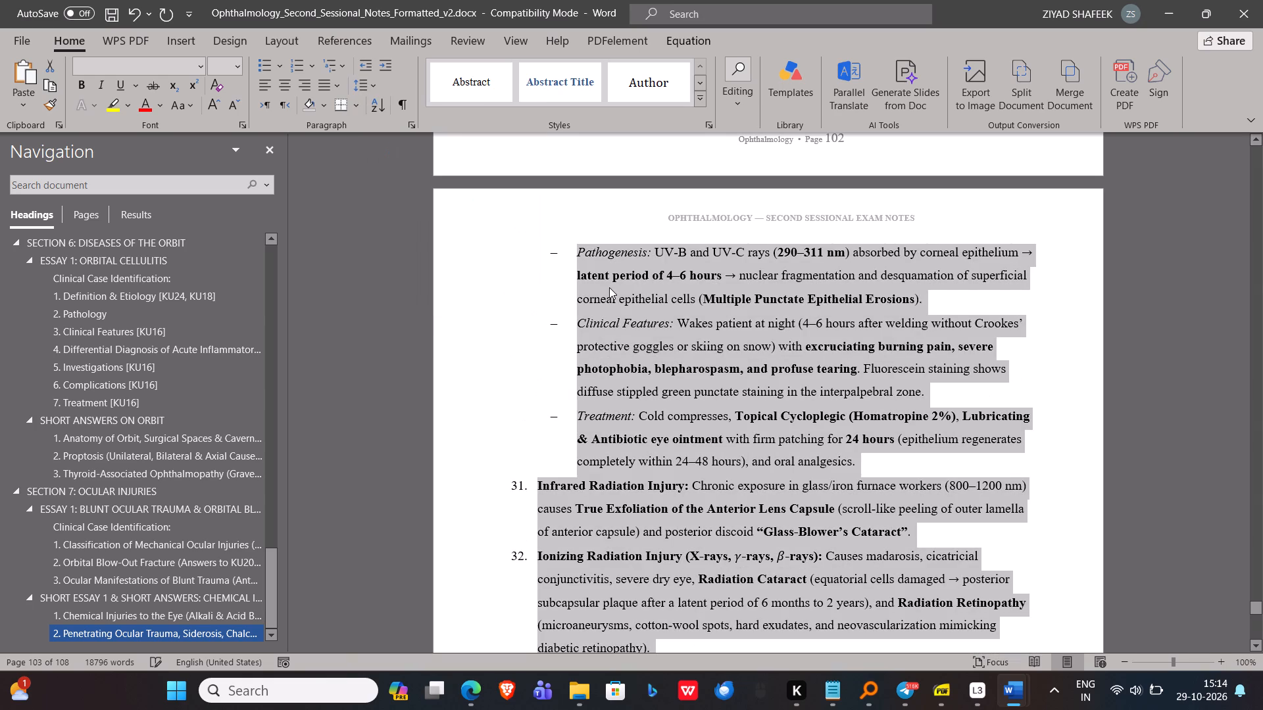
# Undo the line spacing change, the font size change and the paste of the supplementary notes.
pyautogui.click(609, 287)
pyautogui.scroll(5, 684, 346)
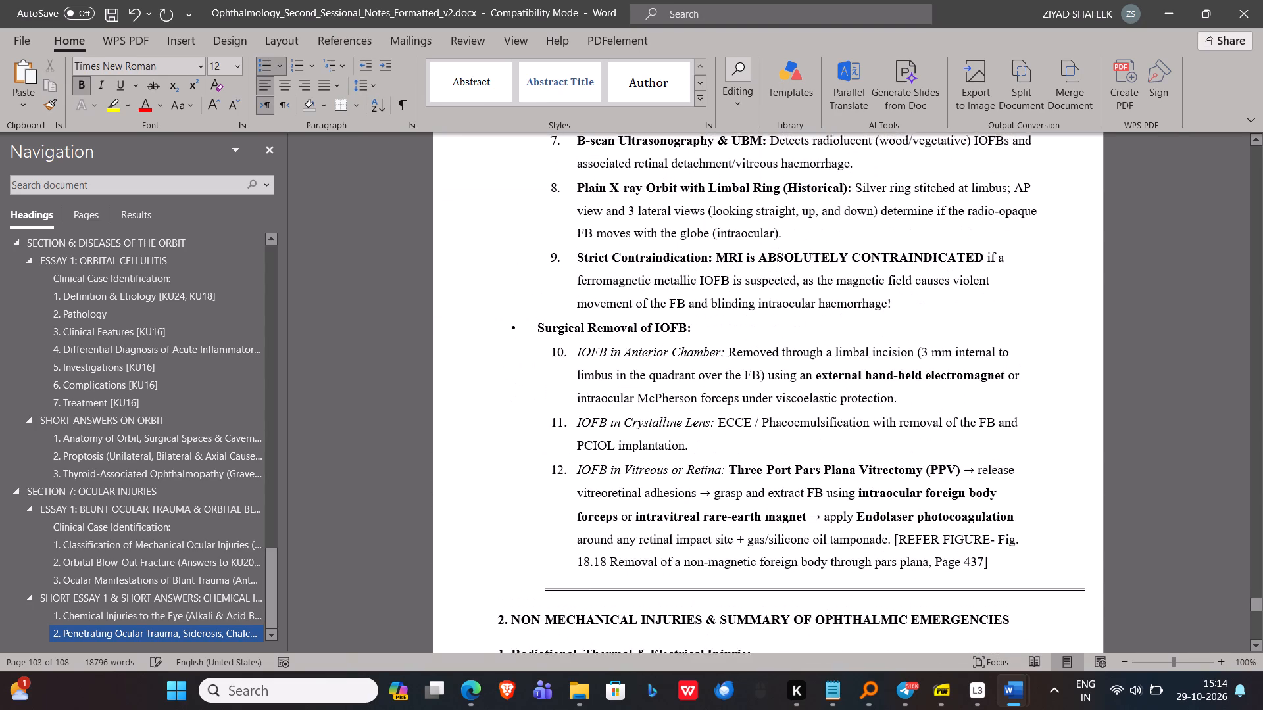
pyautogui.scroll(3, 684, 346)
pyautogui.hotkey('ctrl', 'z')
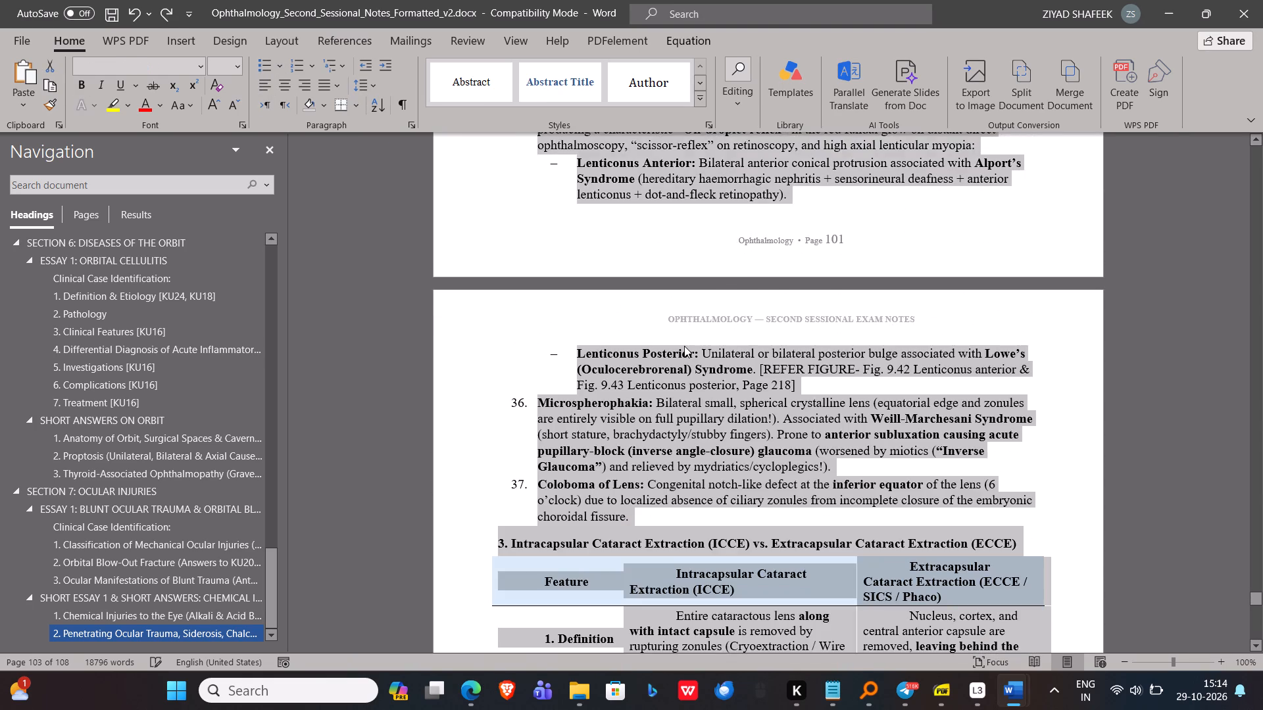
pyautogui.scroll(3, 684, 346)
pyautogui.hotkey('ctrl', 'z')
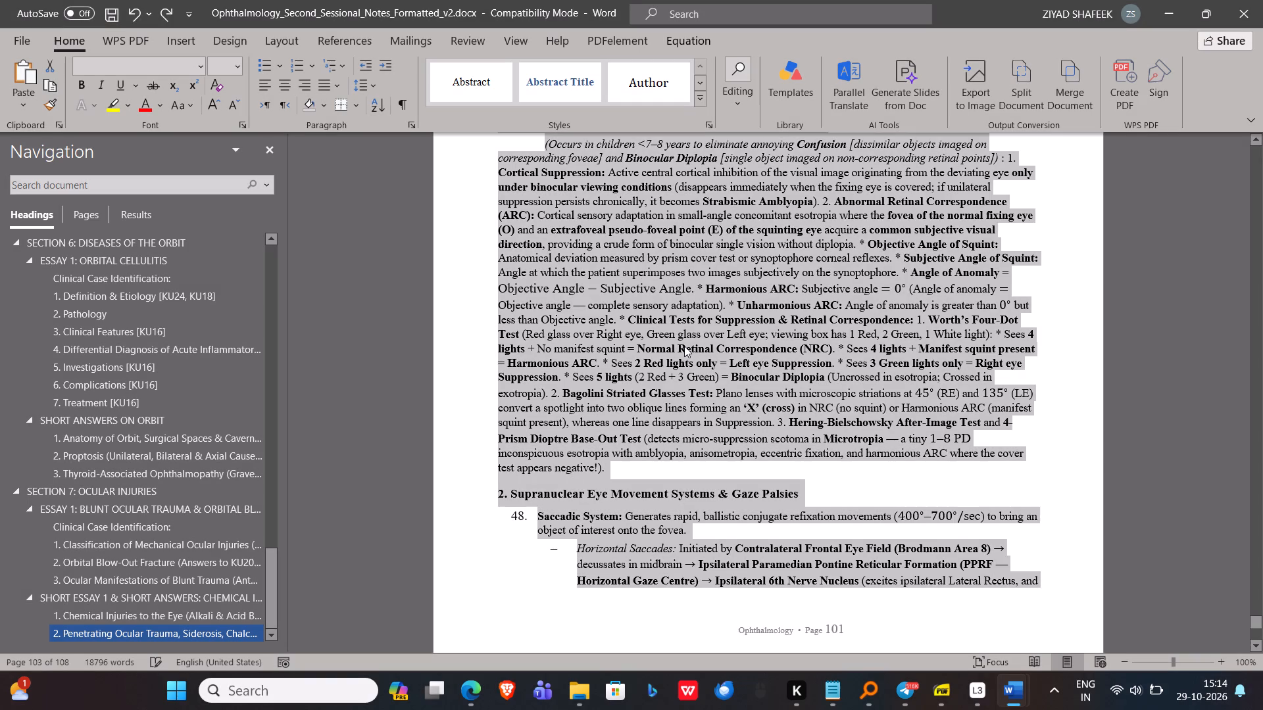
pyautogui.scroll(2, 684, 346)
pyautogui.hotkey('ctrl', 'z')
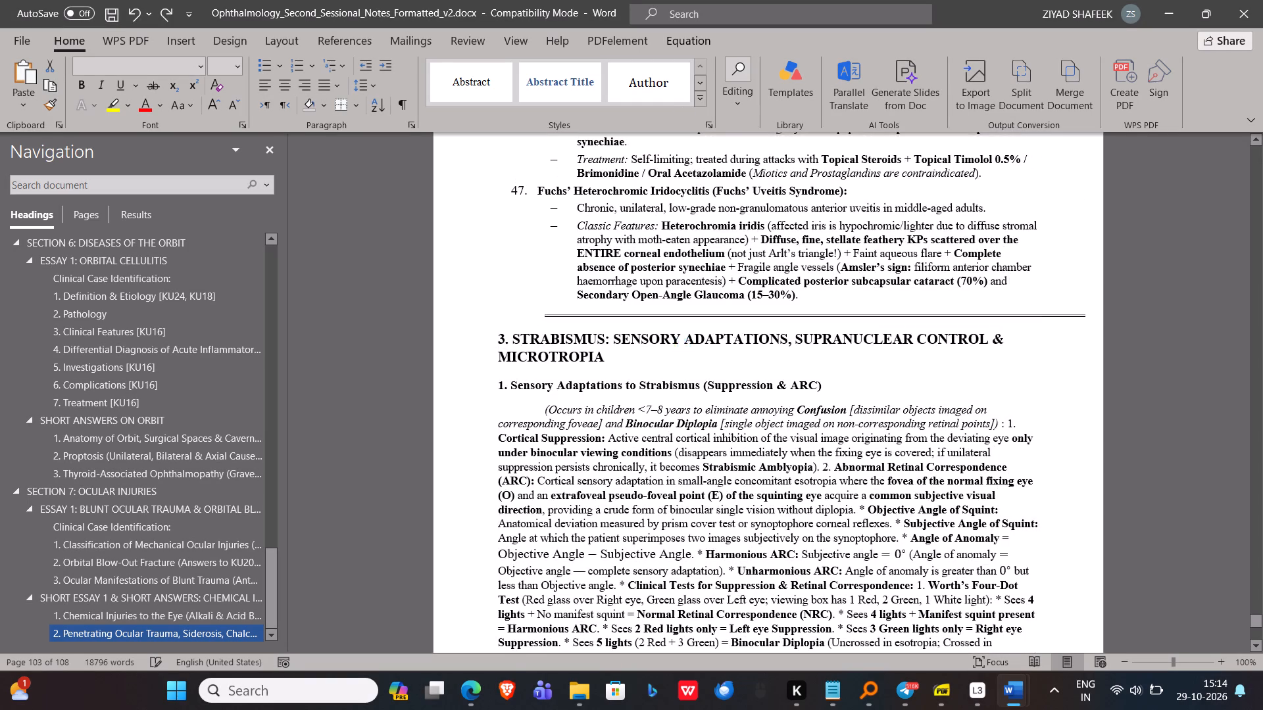
# Add two more line breaks on the empty left-aligned line beneath the subtitle.
pyautogui.scroll(2, 684, 346)
pyautogui.press('d')
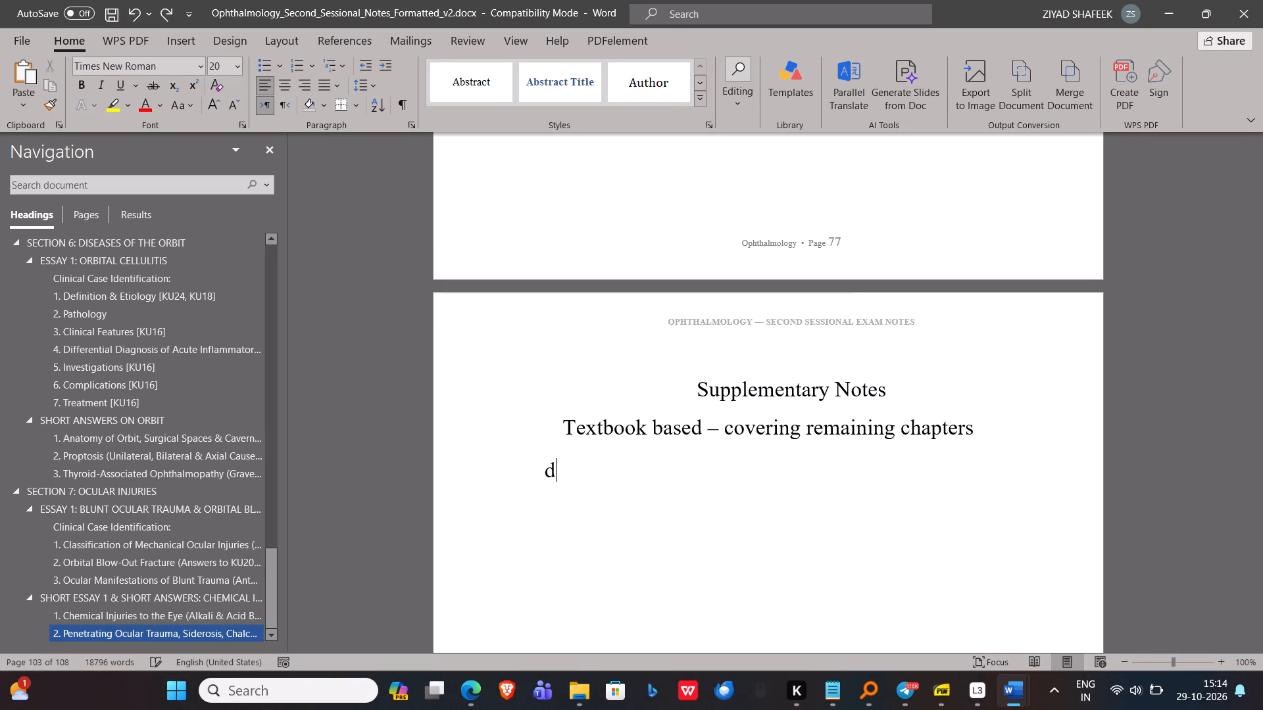
pyautogui.press('BackSpace')
pyautogui.press('Return')
pyautogui.press('Return')
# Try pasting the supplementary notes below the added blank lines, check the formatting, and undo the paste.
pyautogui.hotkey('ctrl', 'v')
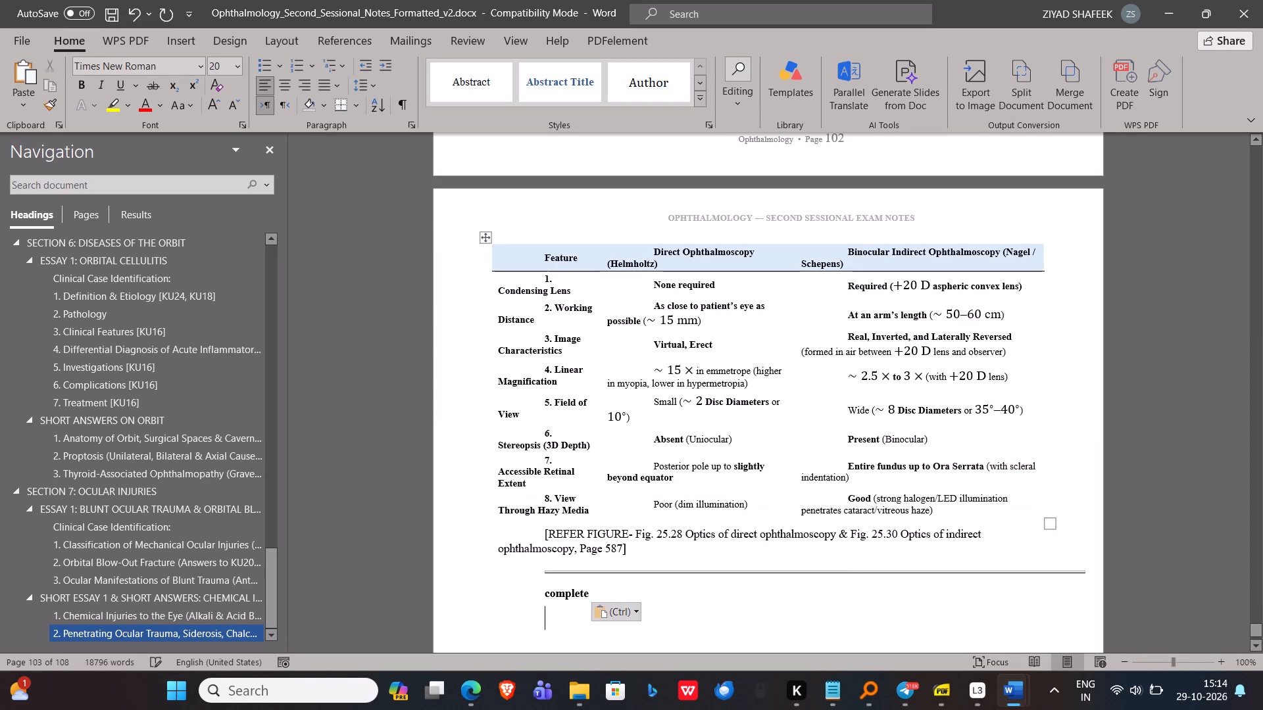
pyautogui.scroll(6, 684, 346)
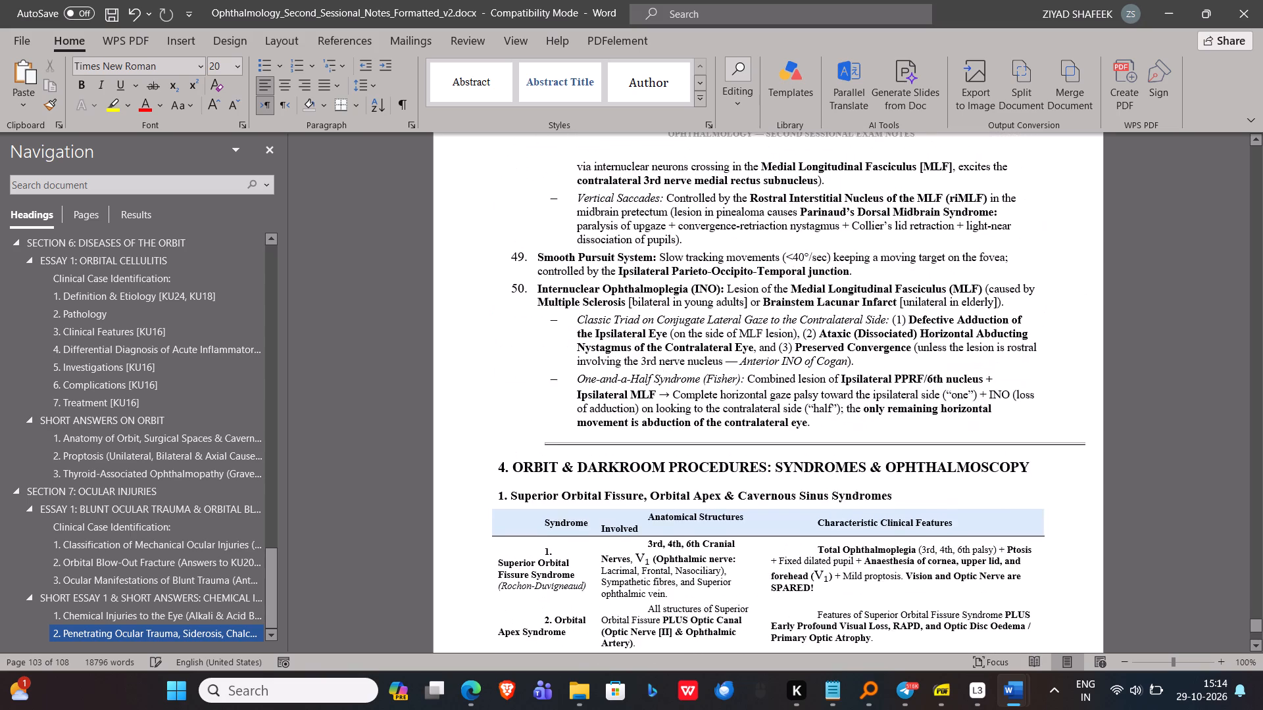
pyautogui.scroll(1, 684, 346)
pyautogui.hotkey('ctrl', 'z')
# Switch to Ophthalmology_Supplementary_Notes_Combined.docx, undo the earlier removal of its notes, and cut all of the content again.
pyautogui.hotkey('alt', 'Tab')
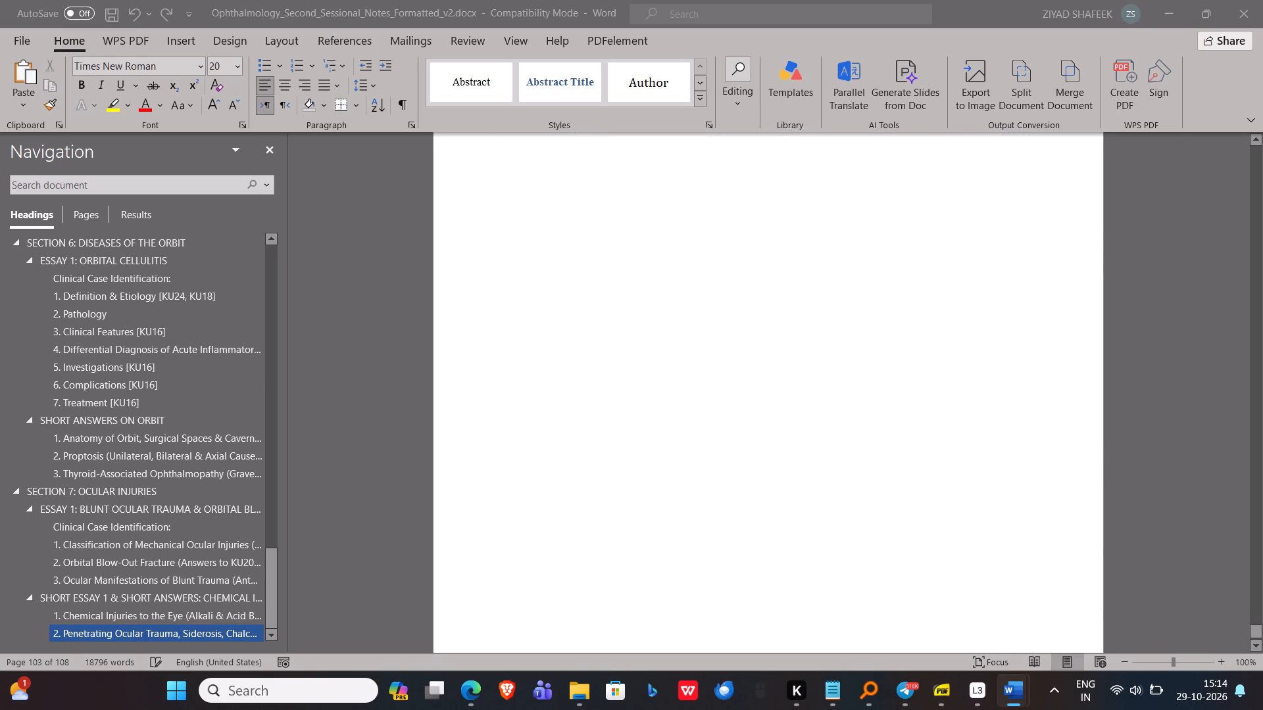
pyautogui.hotkey('ctrl', 'z')
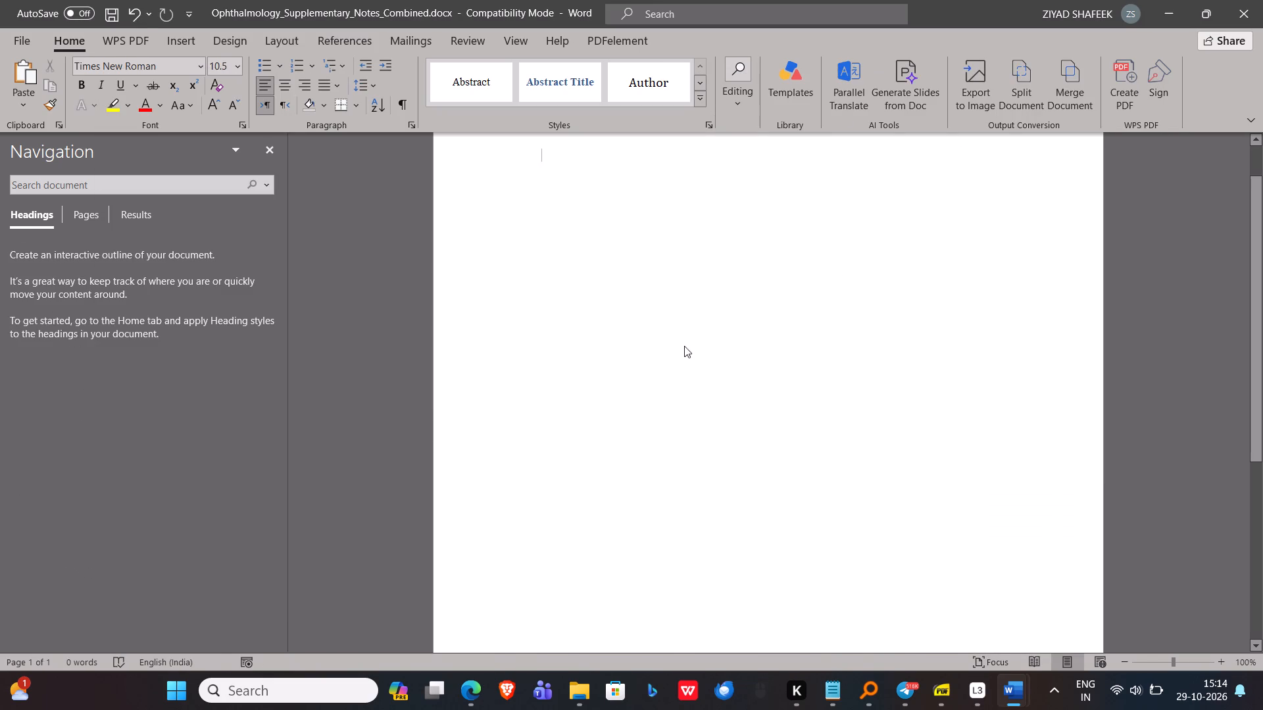
pyautogui.scroll(-4, 710, 364)
pyautogui.scroll(-20, 710, 364)
pyautogui.scroll(-3, 710, 364)
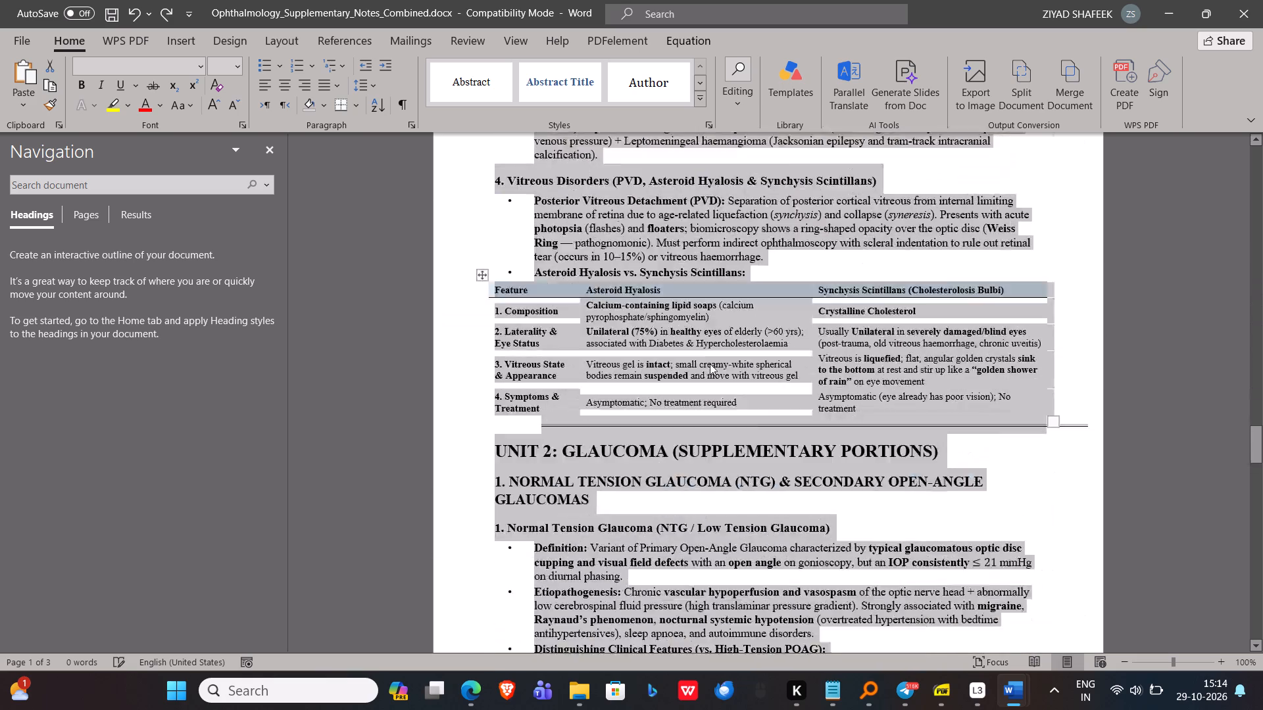
pyautogui.scroll(-19, 710, 364)
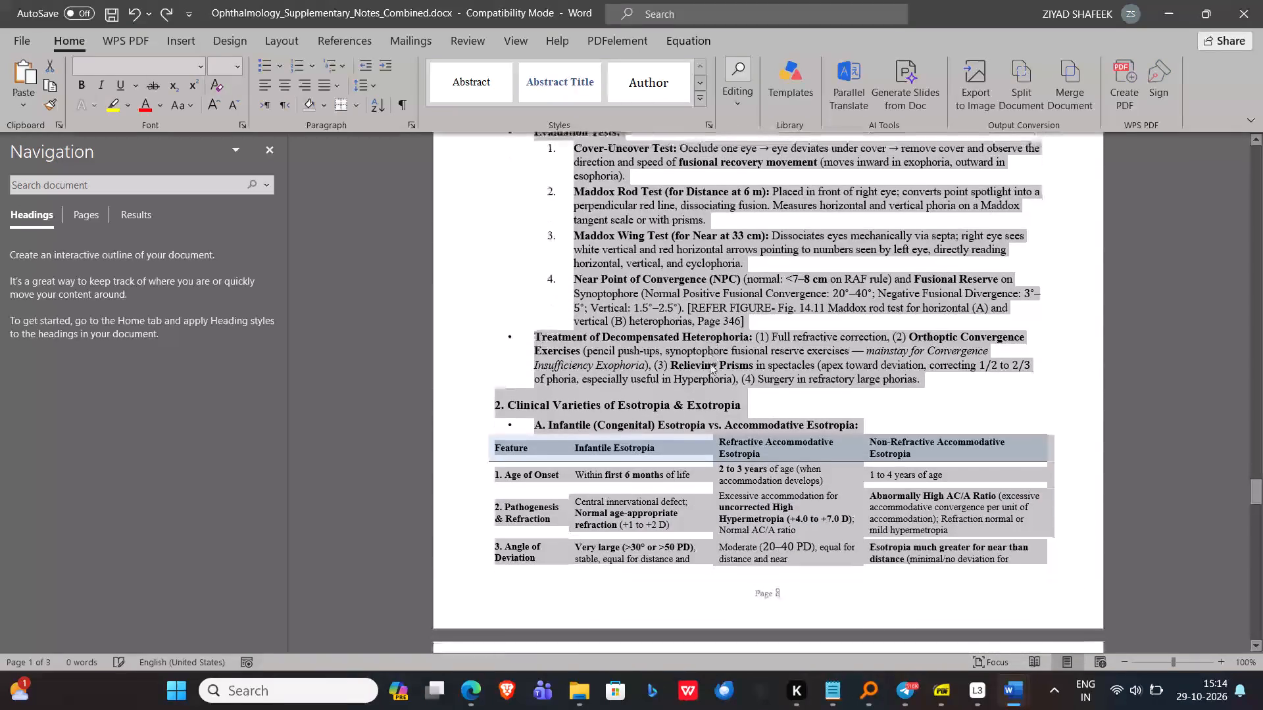
pyautogui.scroll(-20, 710, 364)
pyautogui.scroll(-1, 710, 364)
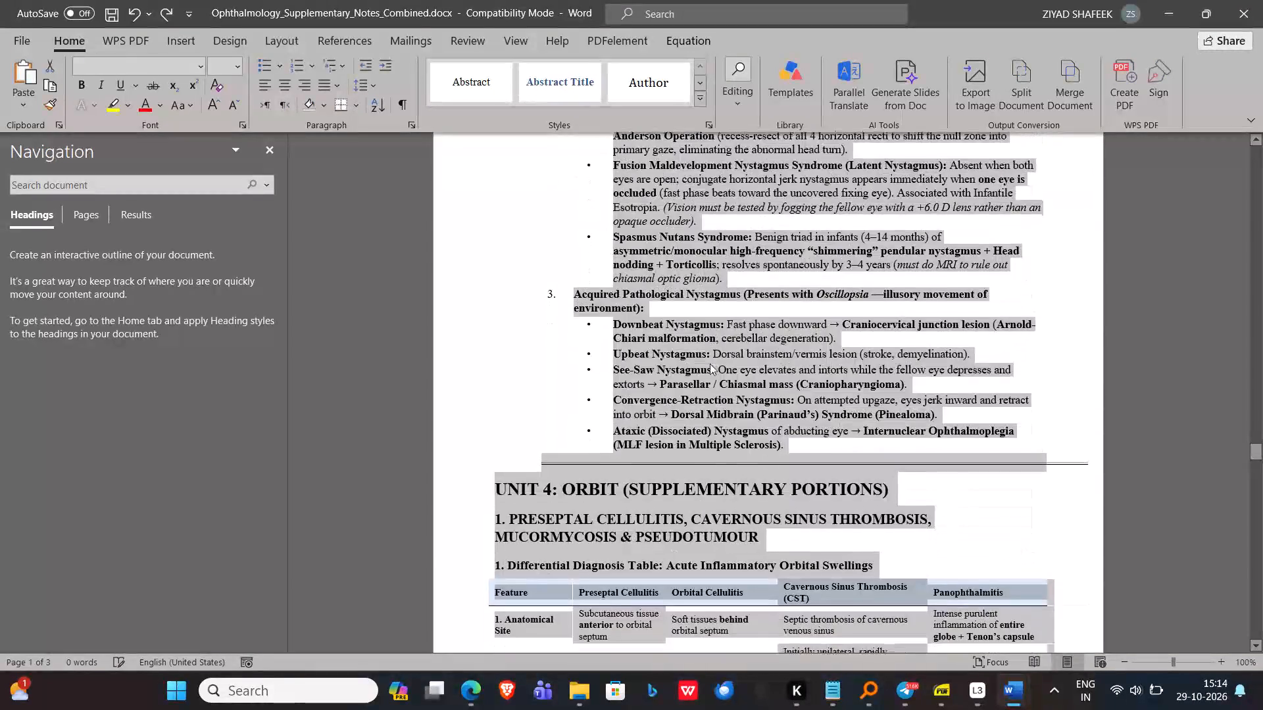
pyautogui.scroll(-14, 710, 364)
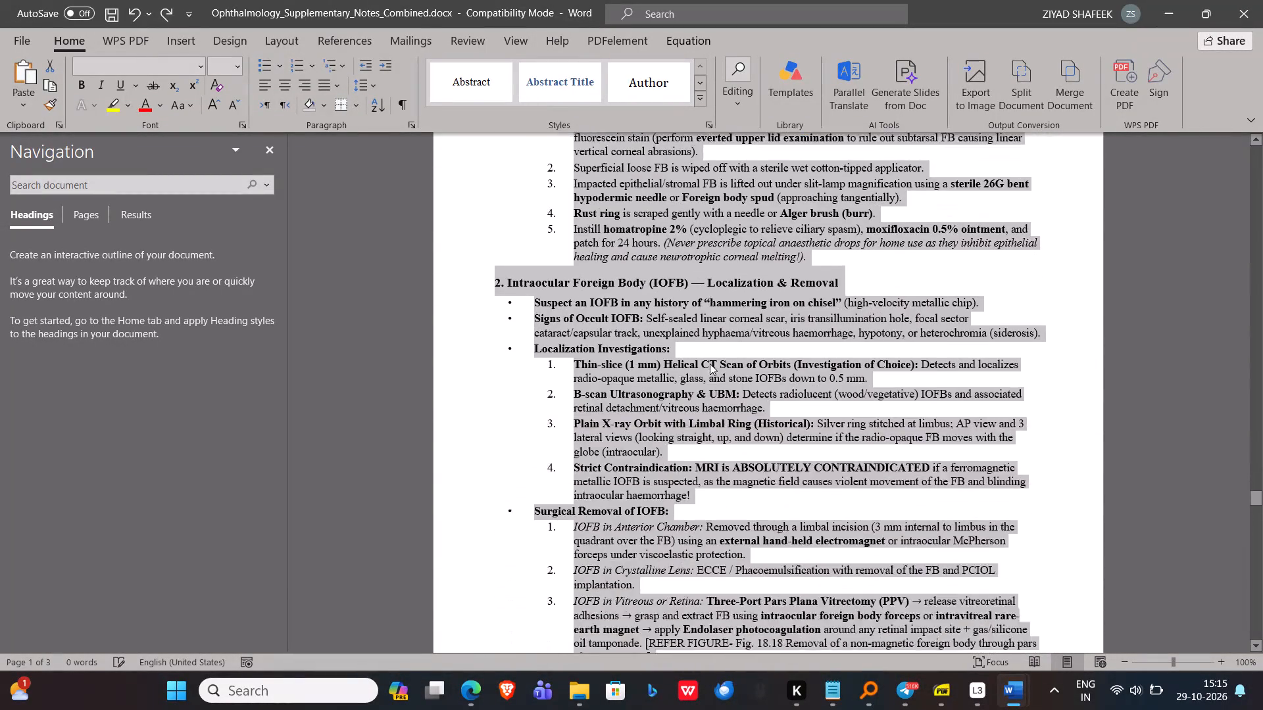
pyautogui.scroll(-4, 710, 364)
pyautogui.hotkey('ctrl', 'x')
# Return to the second sessional notes document and paste the cut notes below the subtitle with Keep Source Formatting.
pyautogui.hotkey('alt', 'Tab')
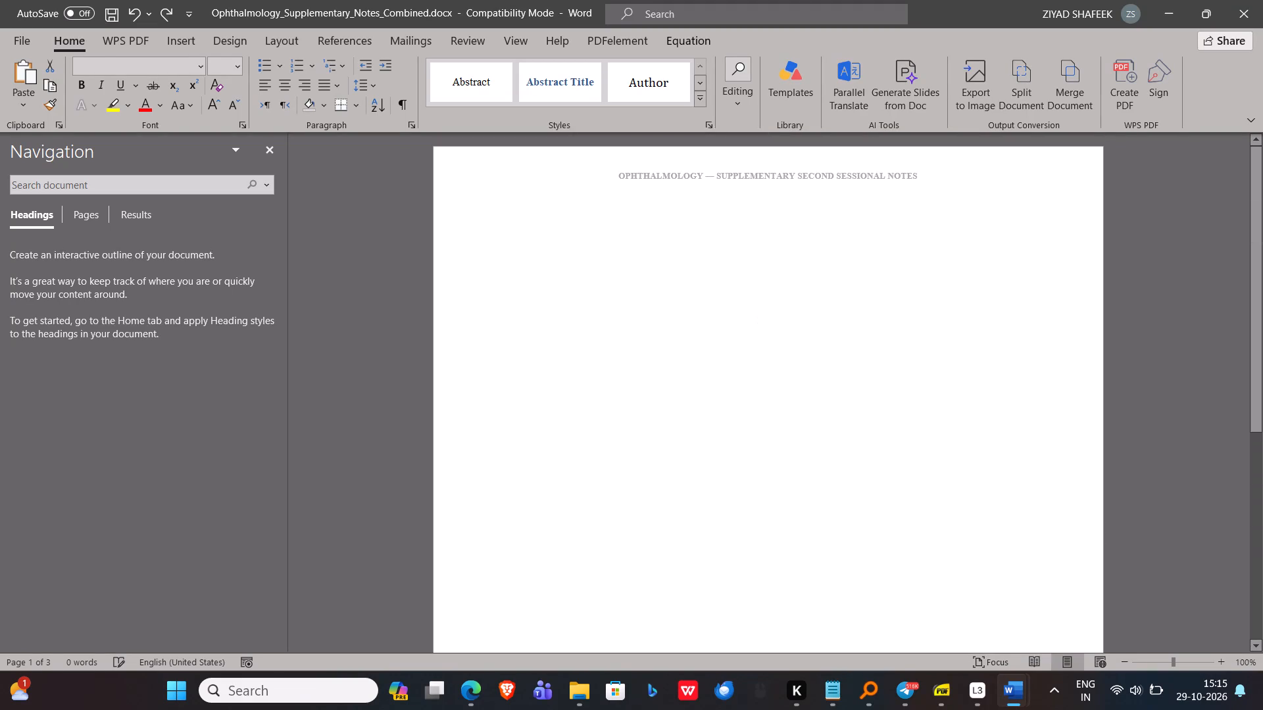
pyautogui.hotkey('alt', 'Tab')
pyautogui.hotkey('alt', 'Tab')
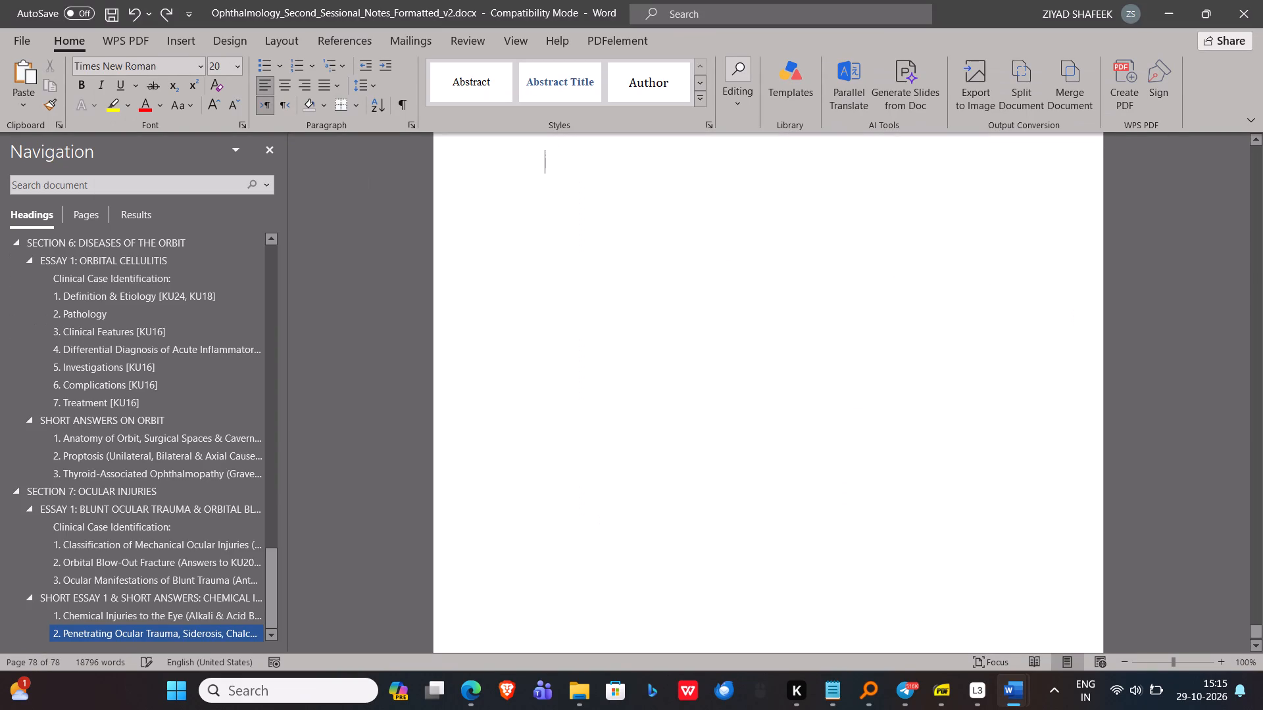
pyautogui.scroll(2, 710, 364)
pyautogui.hotkey('ctrl', 'v')
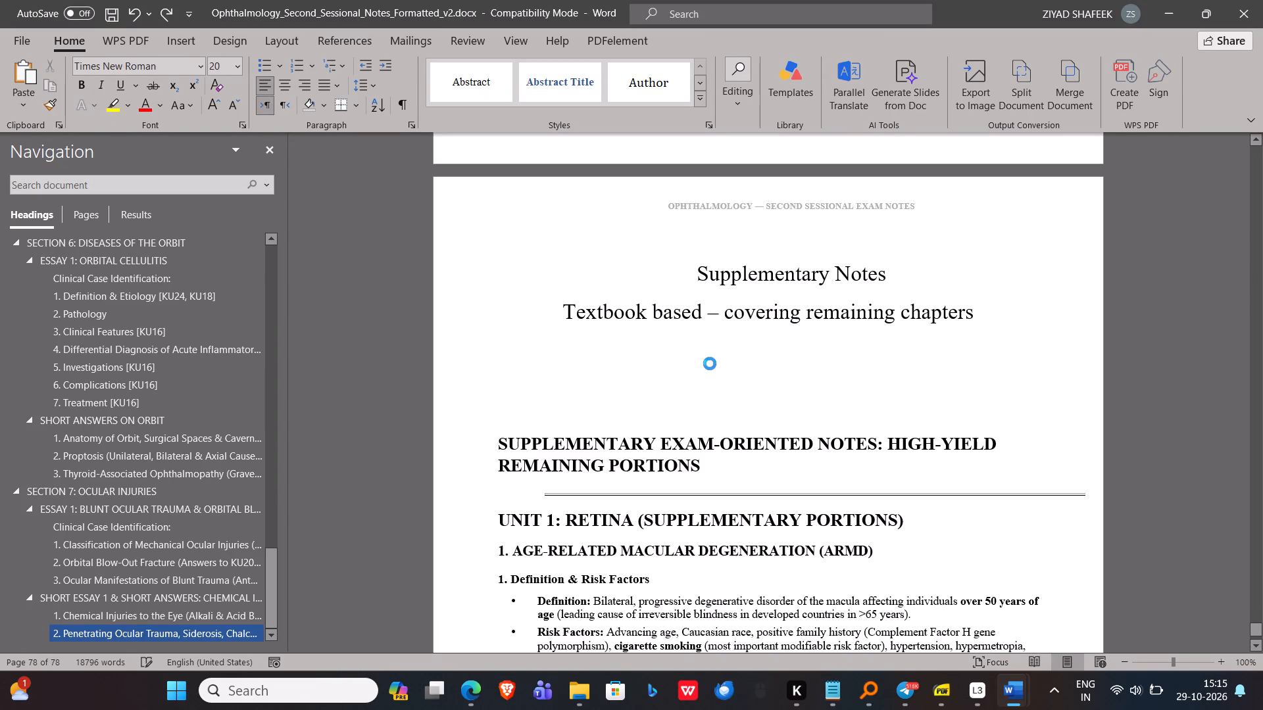
pyautogui.click(630, 609)
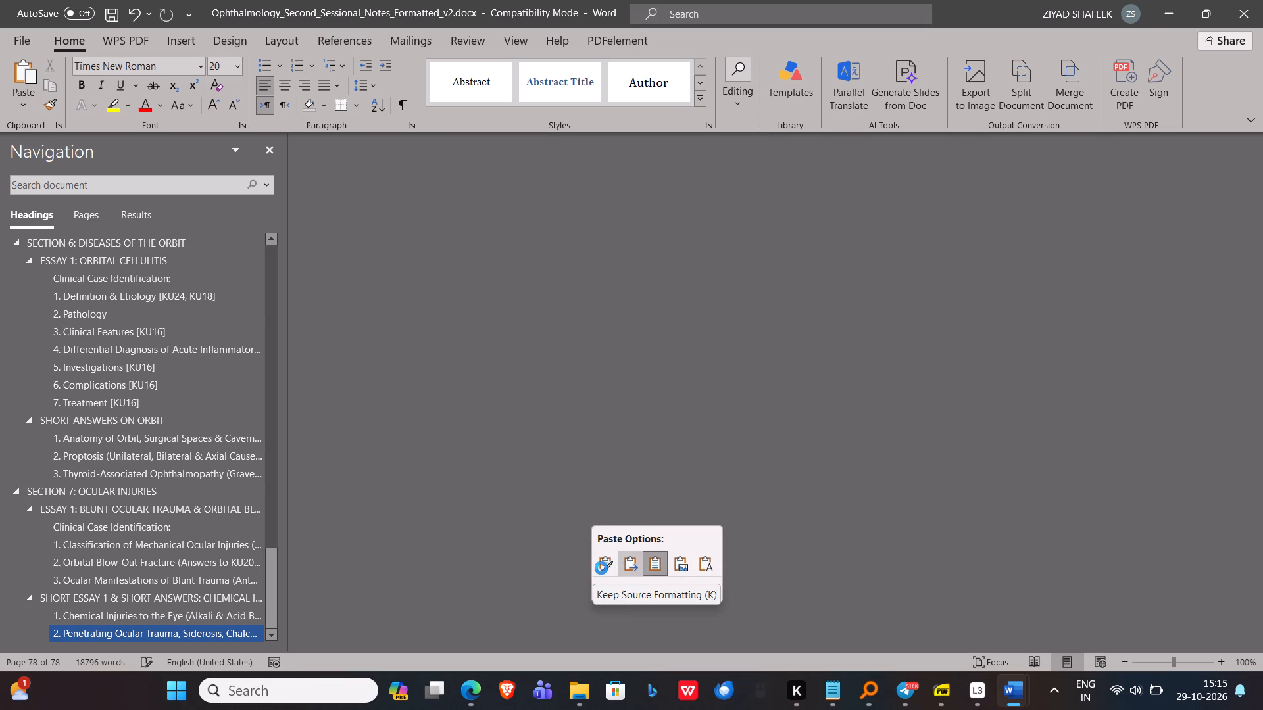
pyautogui.click(601, 568)
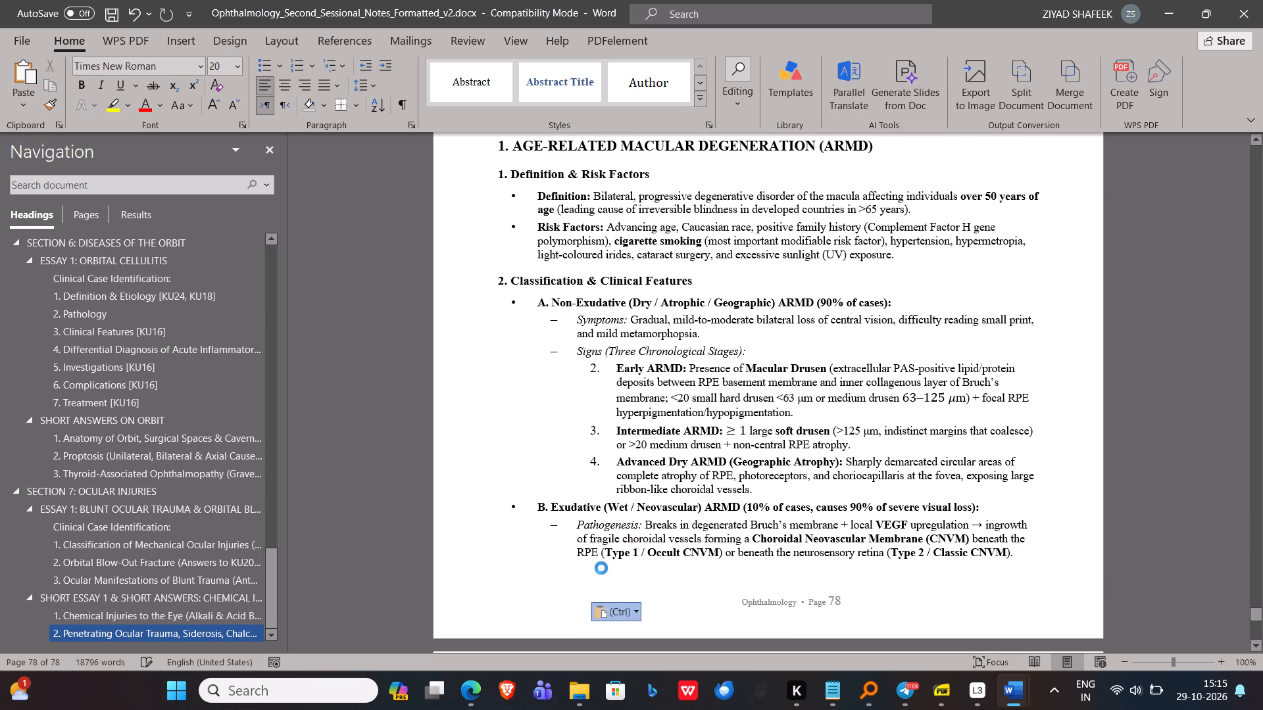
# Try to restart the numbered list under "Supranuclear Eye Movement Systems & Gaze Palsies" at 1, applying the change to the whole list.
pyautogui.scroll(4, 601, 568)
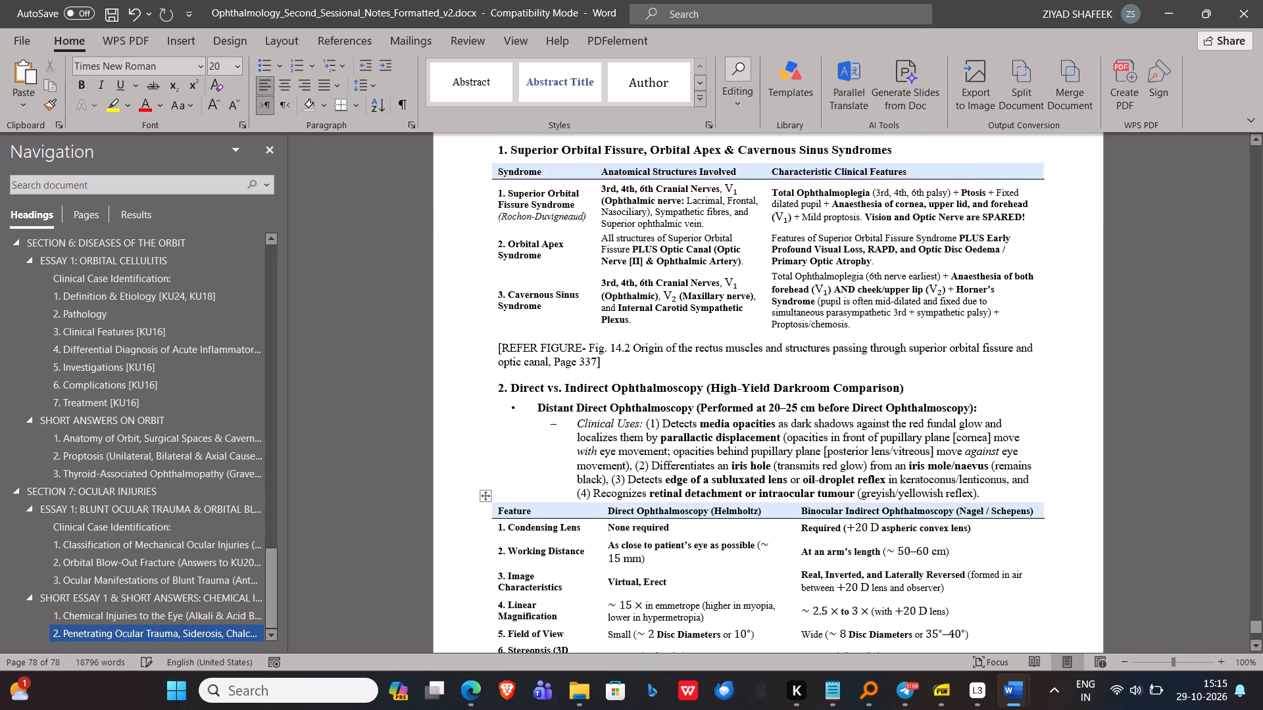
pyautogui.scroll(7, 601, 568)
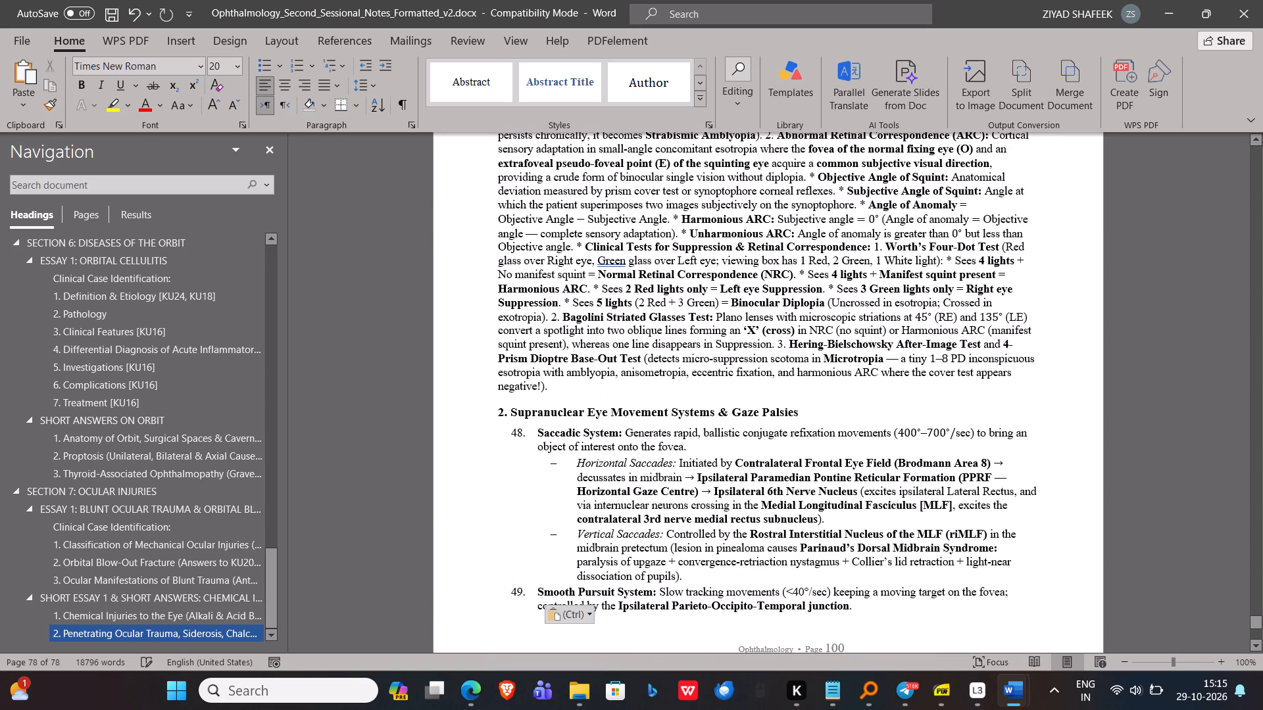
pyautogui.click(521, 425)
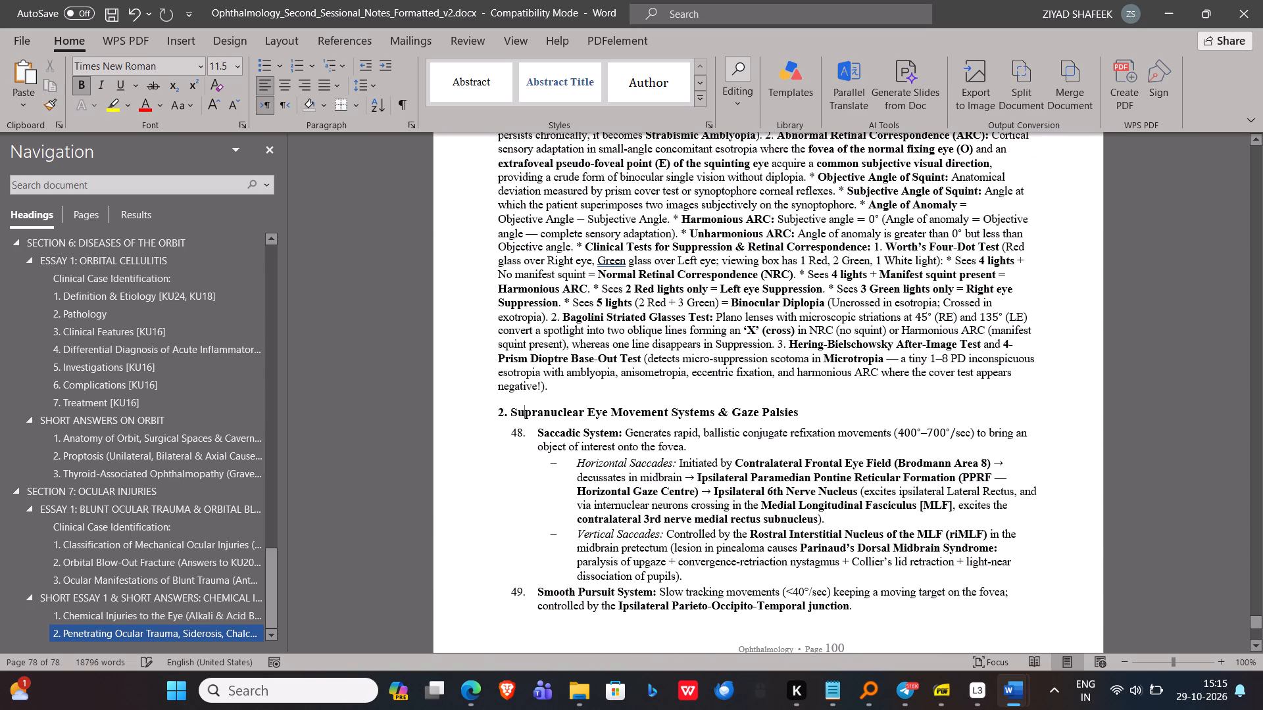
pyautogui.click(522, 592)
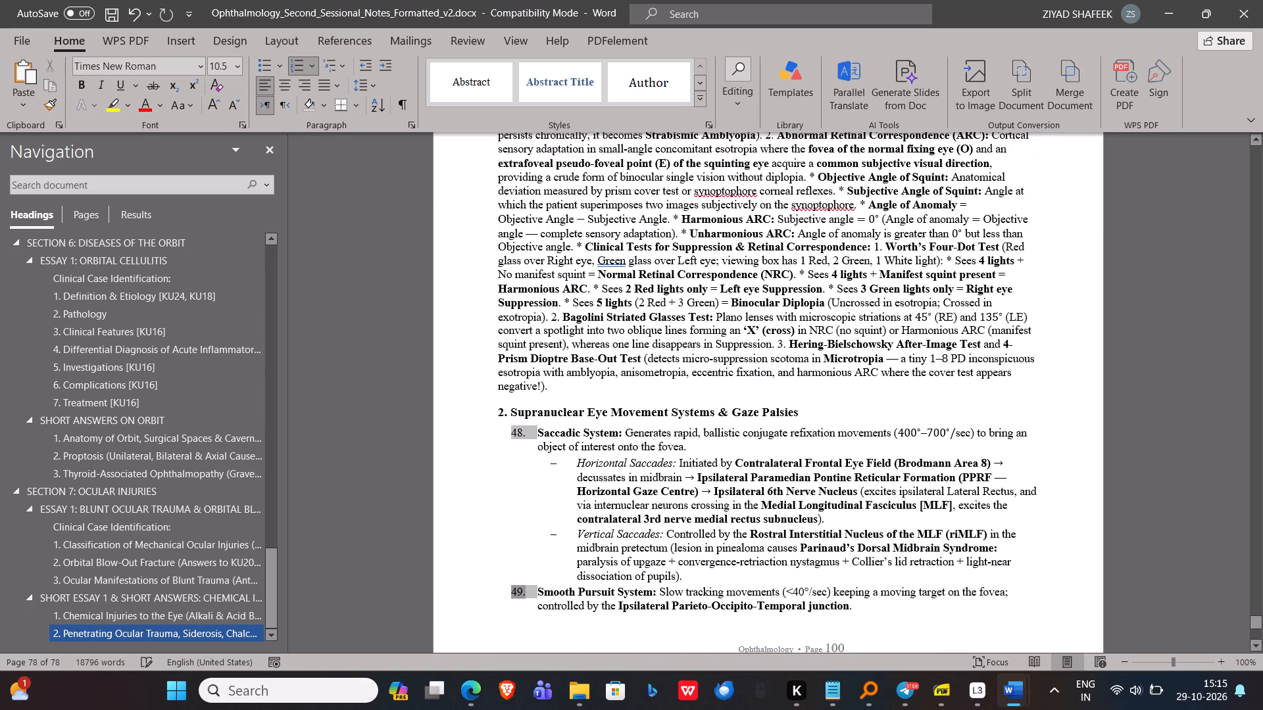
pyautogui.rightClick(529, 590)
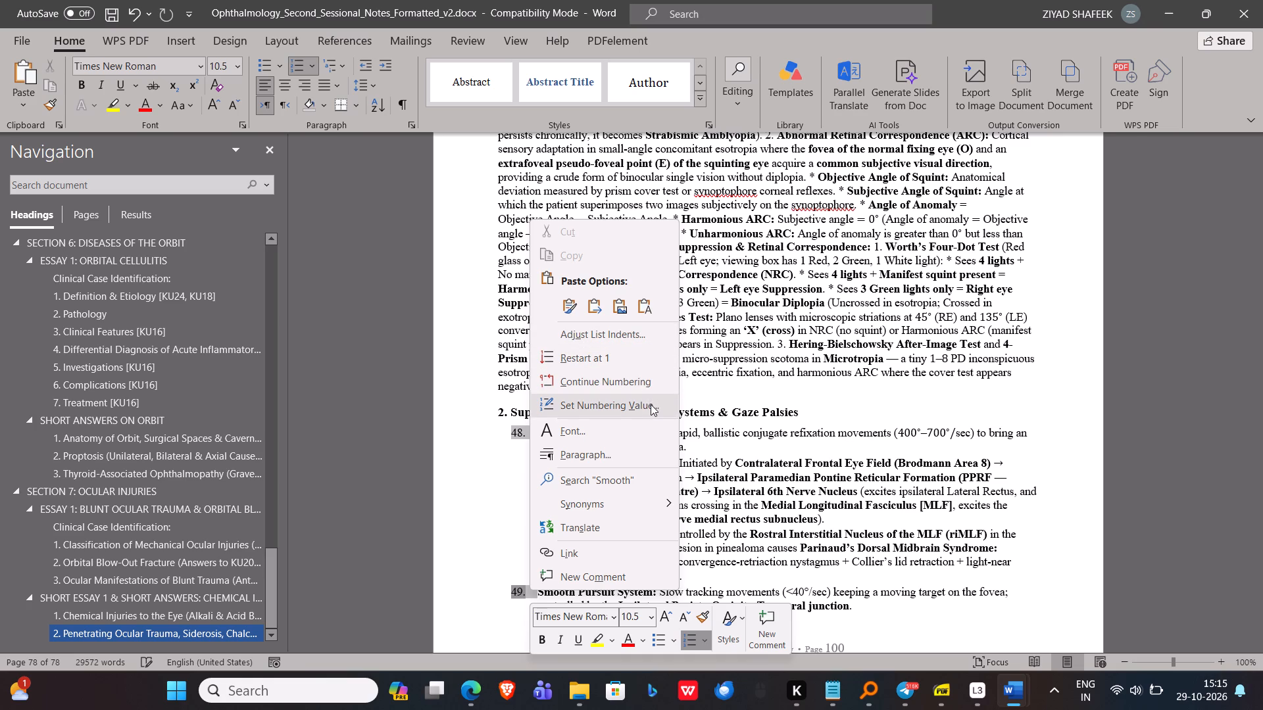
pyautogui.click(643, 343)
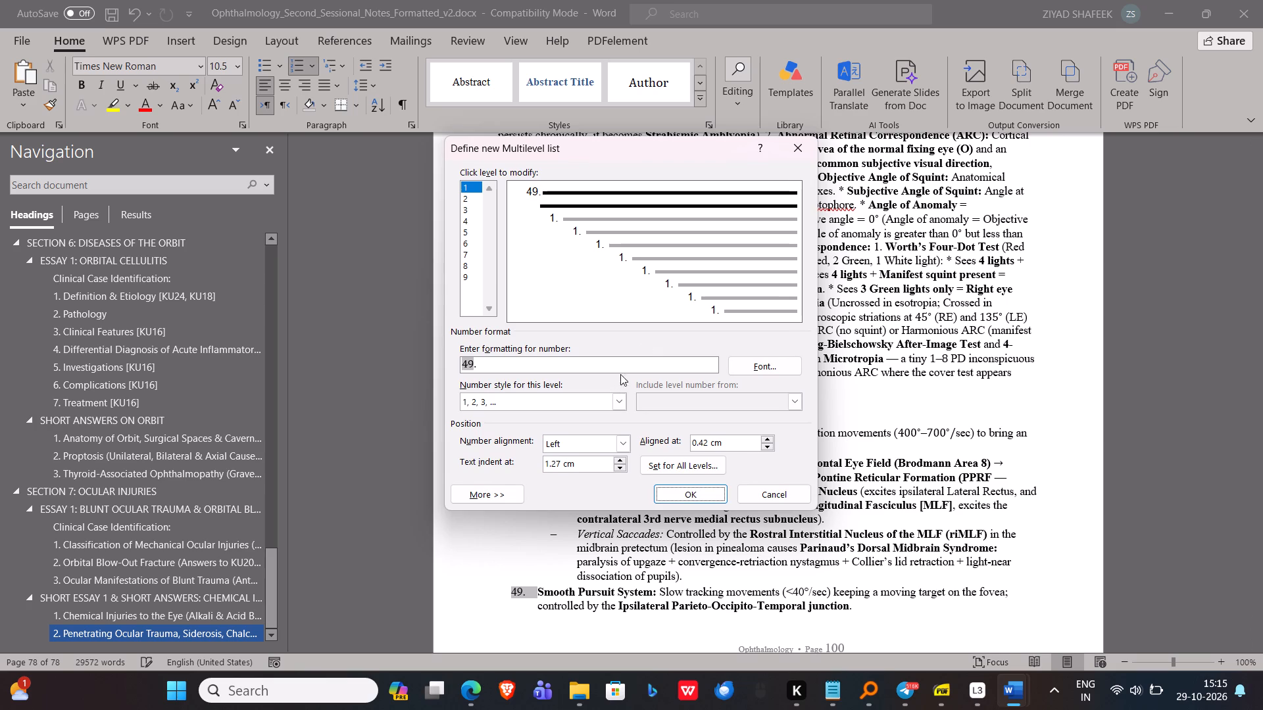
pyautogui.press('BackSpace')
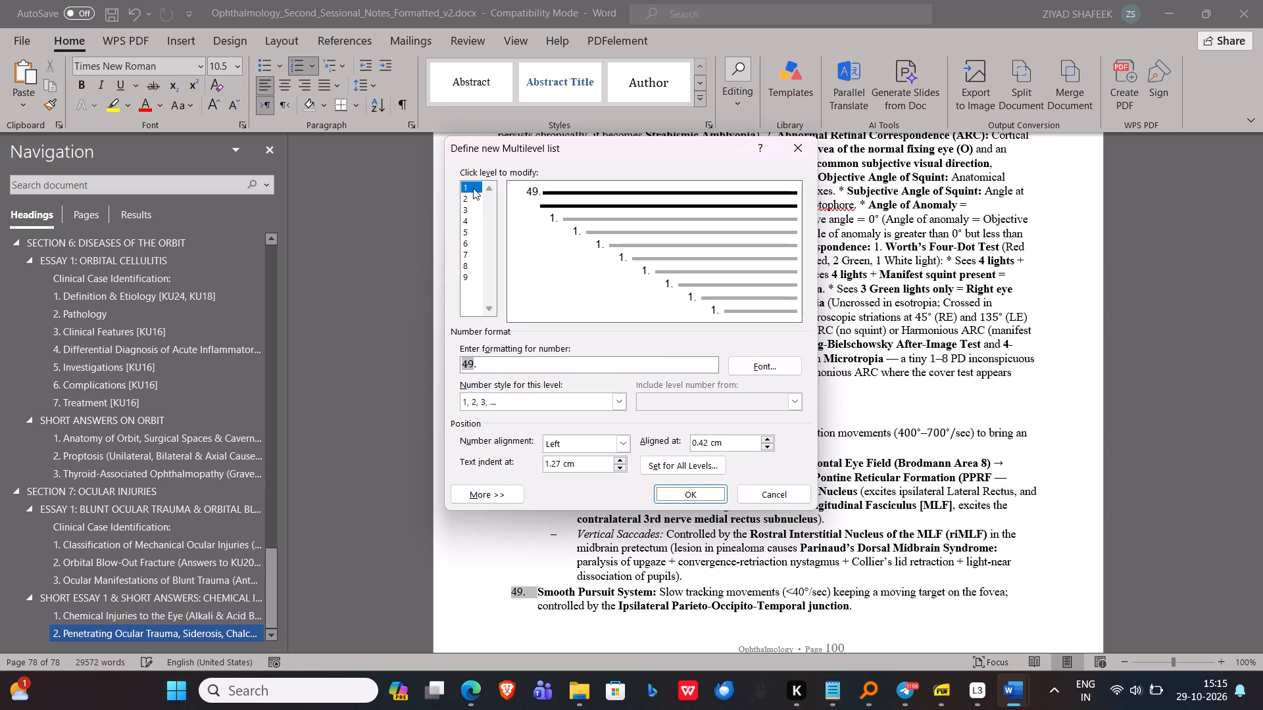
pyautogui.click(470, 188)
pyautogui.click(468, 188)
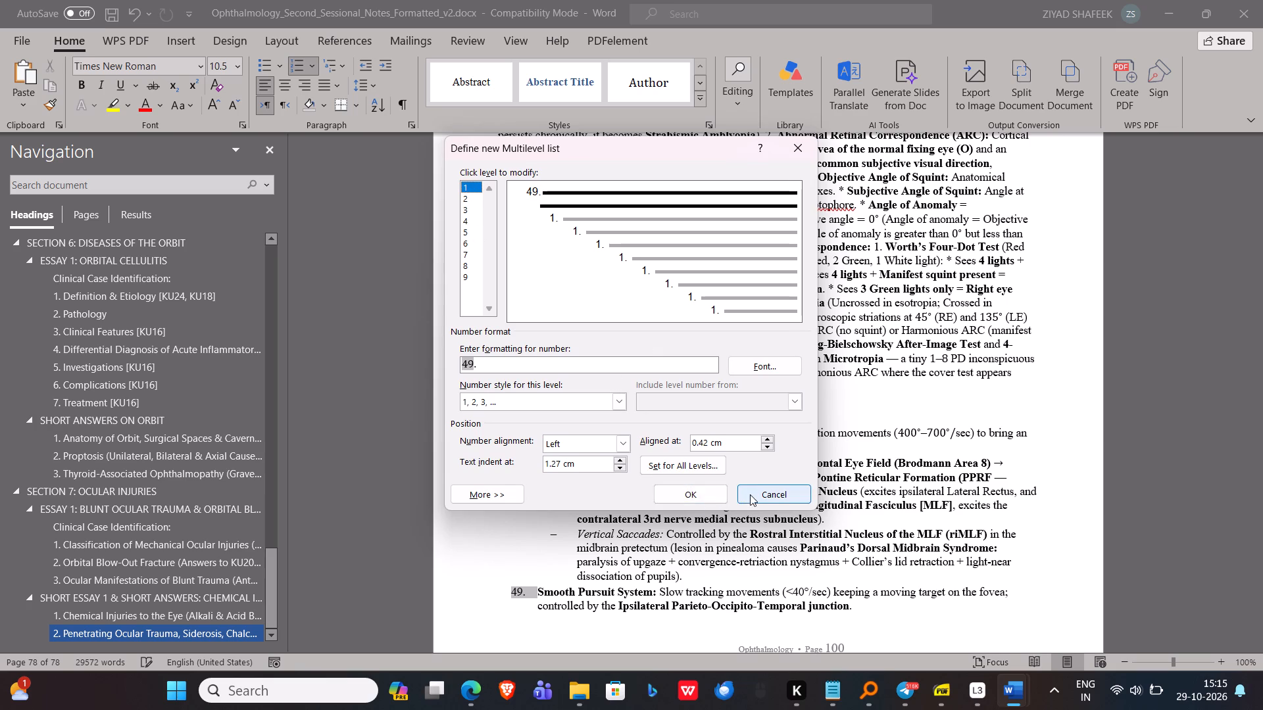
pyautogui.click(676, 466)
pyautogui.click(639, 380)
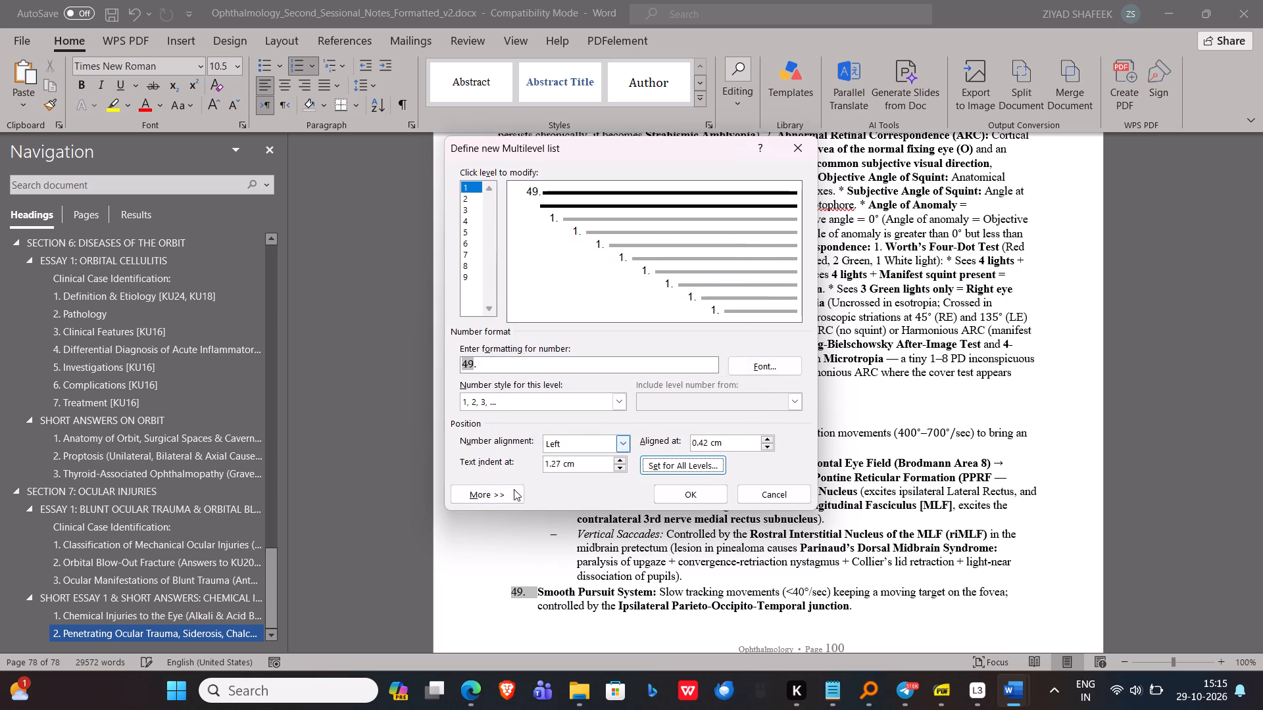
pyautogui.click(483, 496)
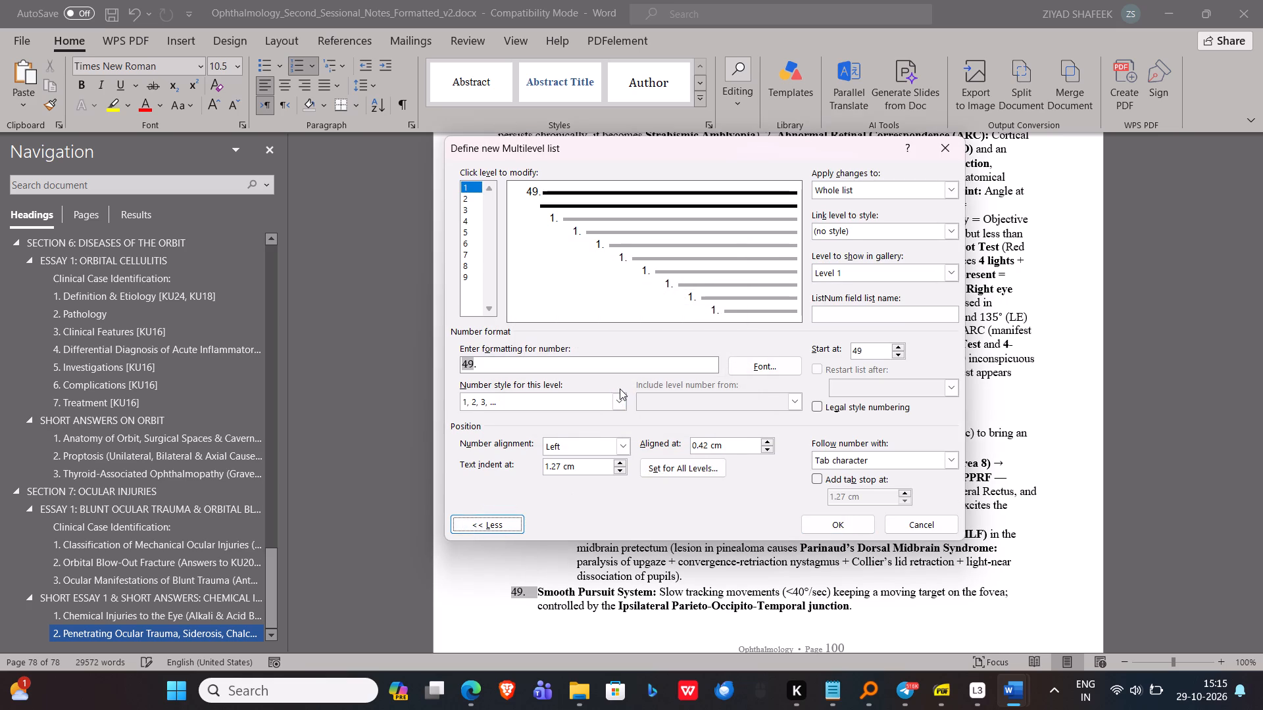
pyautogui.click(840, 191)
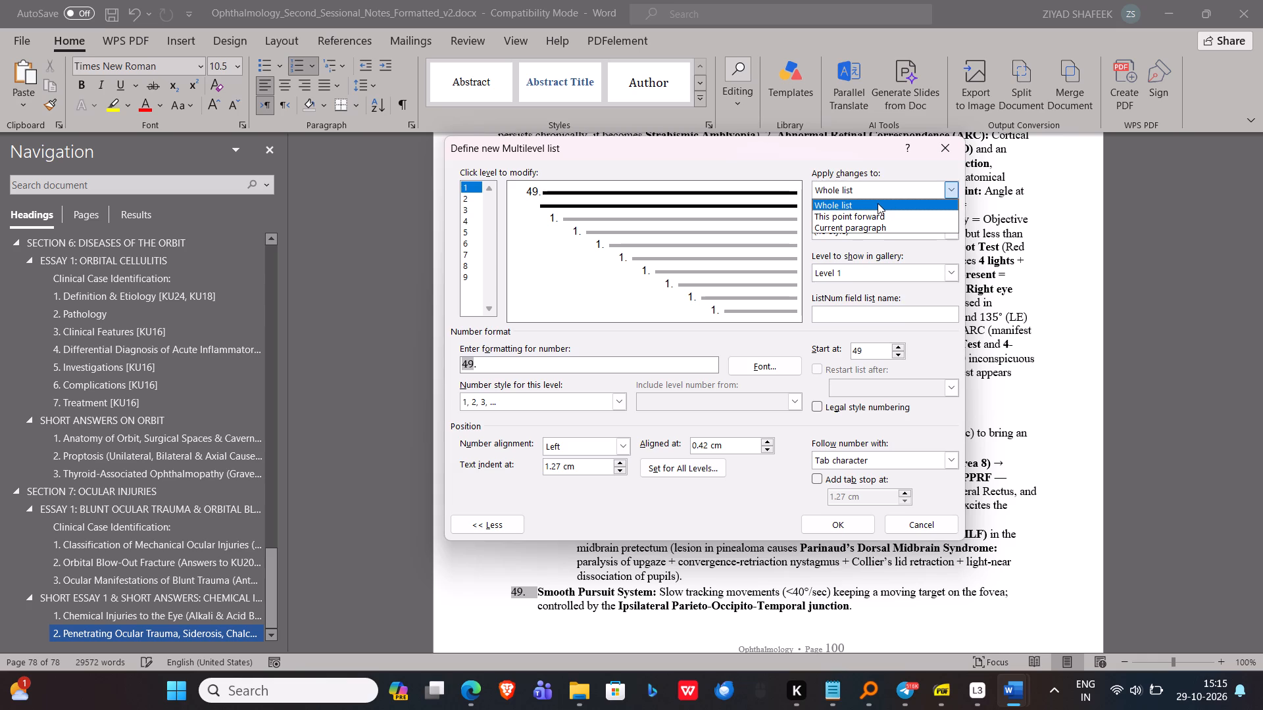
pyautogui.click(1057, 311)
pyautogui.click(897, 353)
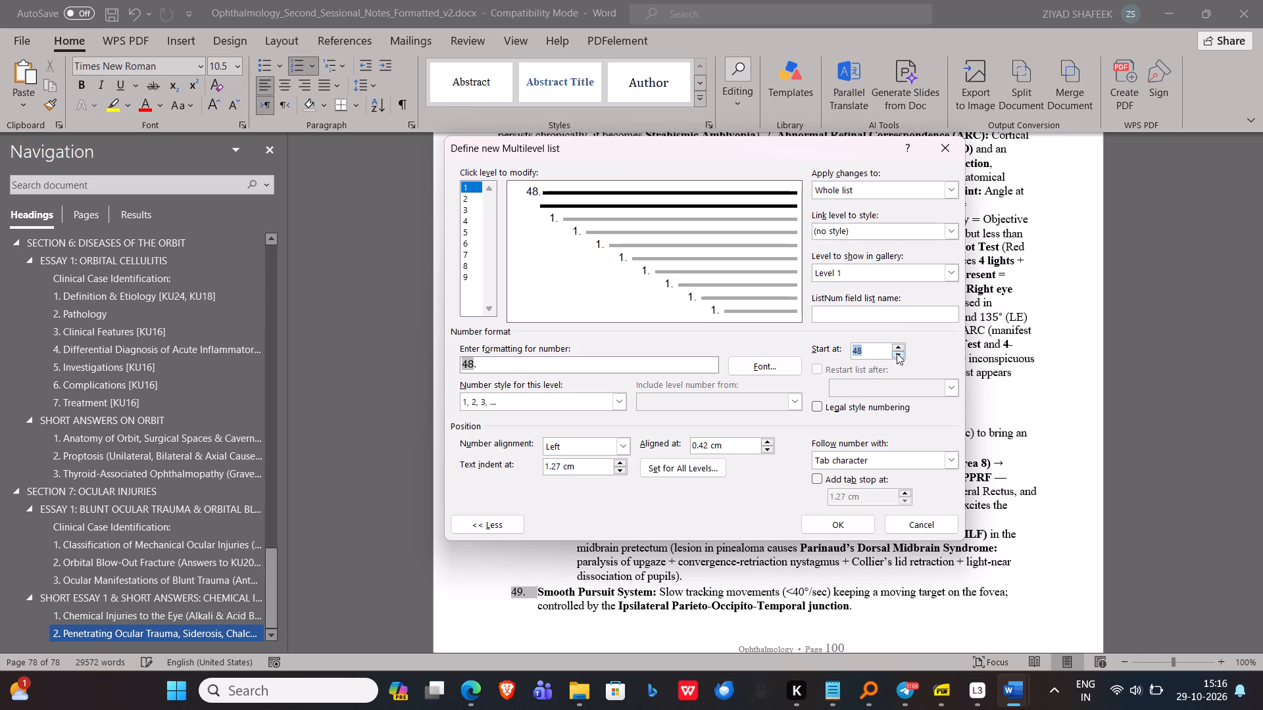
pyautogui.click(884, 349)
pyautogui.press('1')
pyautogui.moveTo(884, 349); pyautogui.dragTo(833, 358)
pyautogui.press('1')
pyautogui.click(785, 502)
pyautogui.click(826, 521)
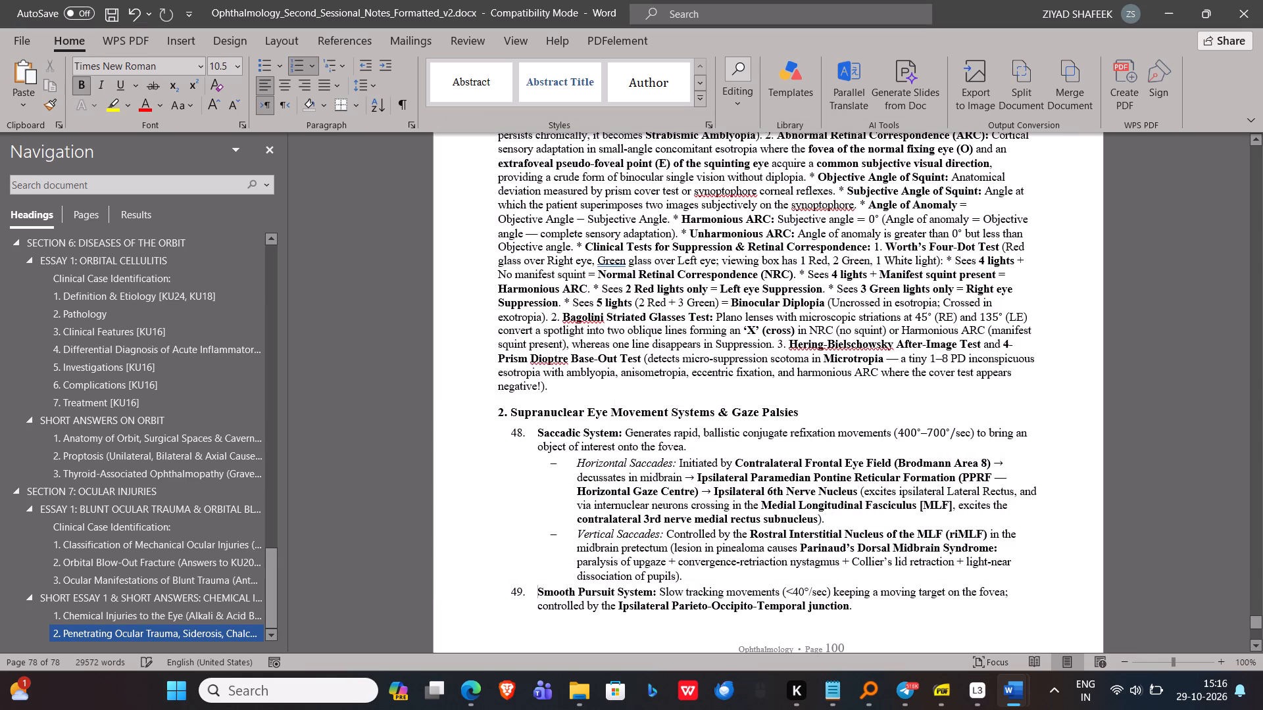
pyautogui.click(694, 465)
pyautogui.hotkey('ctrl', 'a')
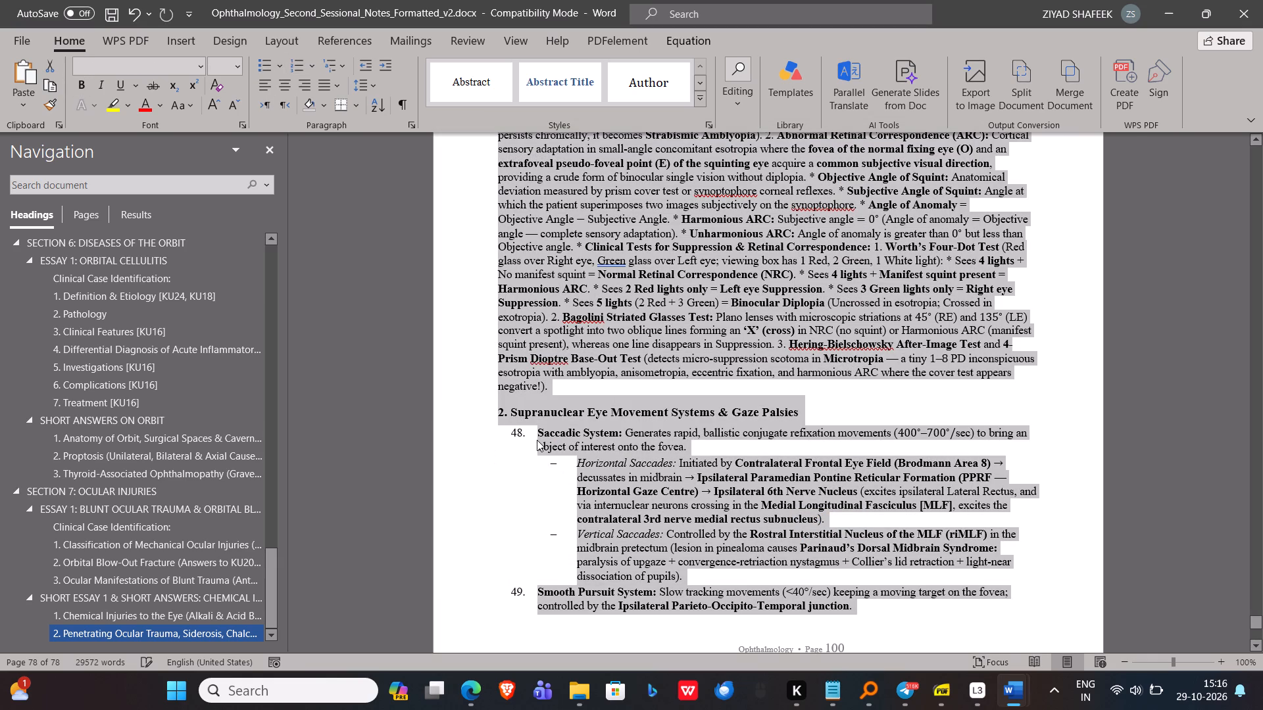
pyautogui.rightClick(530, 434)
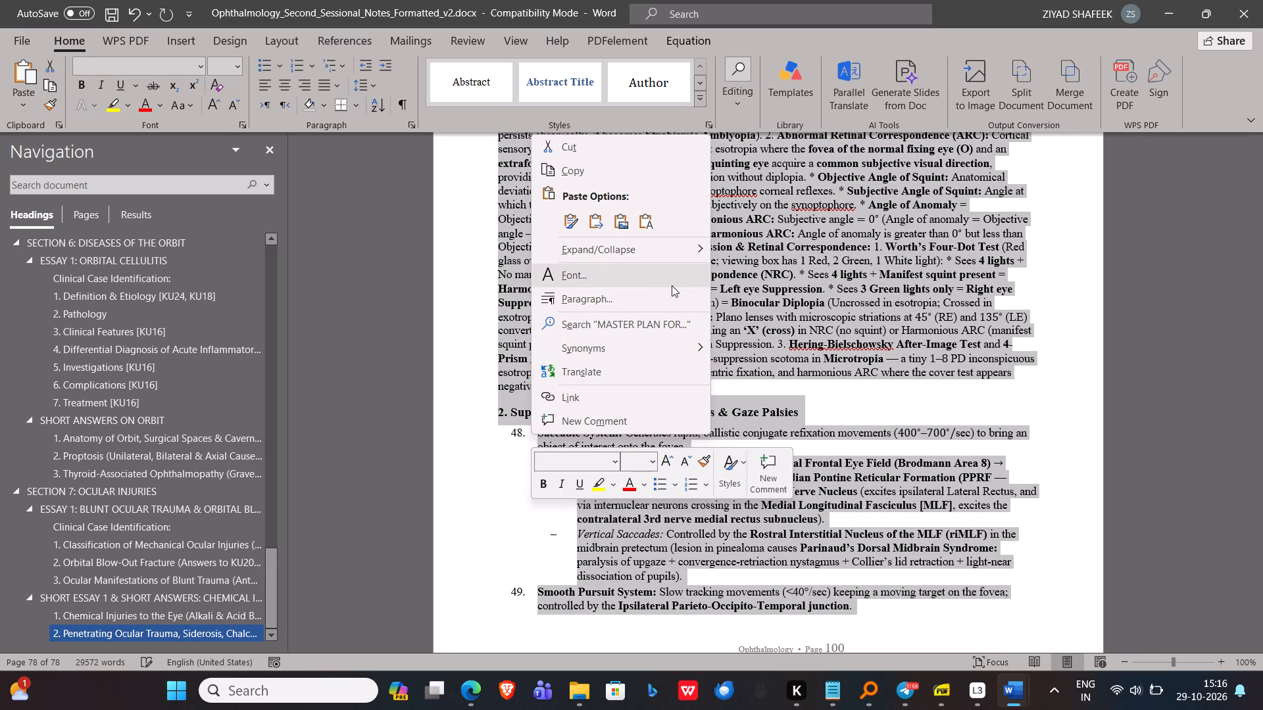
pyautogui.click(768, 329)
# Undo the list numbering change and the paste of the supplementary notes.
pyautogui.hotkey('ctrl', 'z')
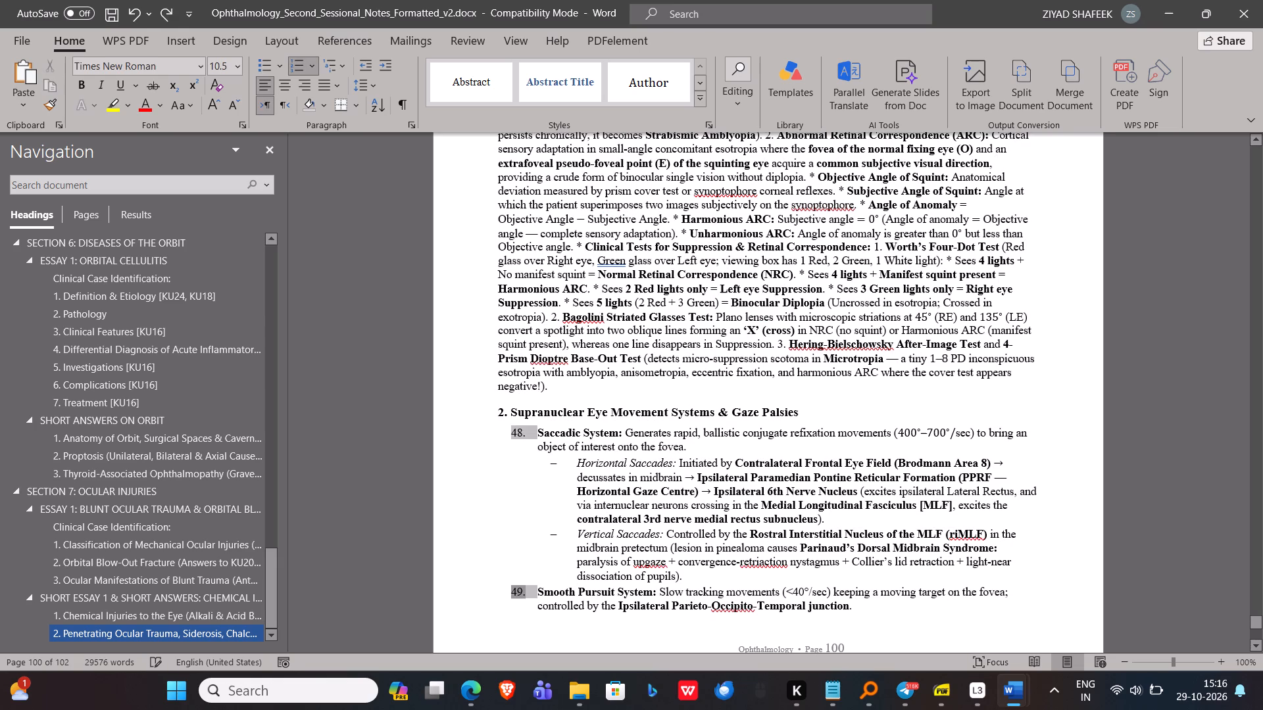
pyautogui.scroll(3, 839, 329)
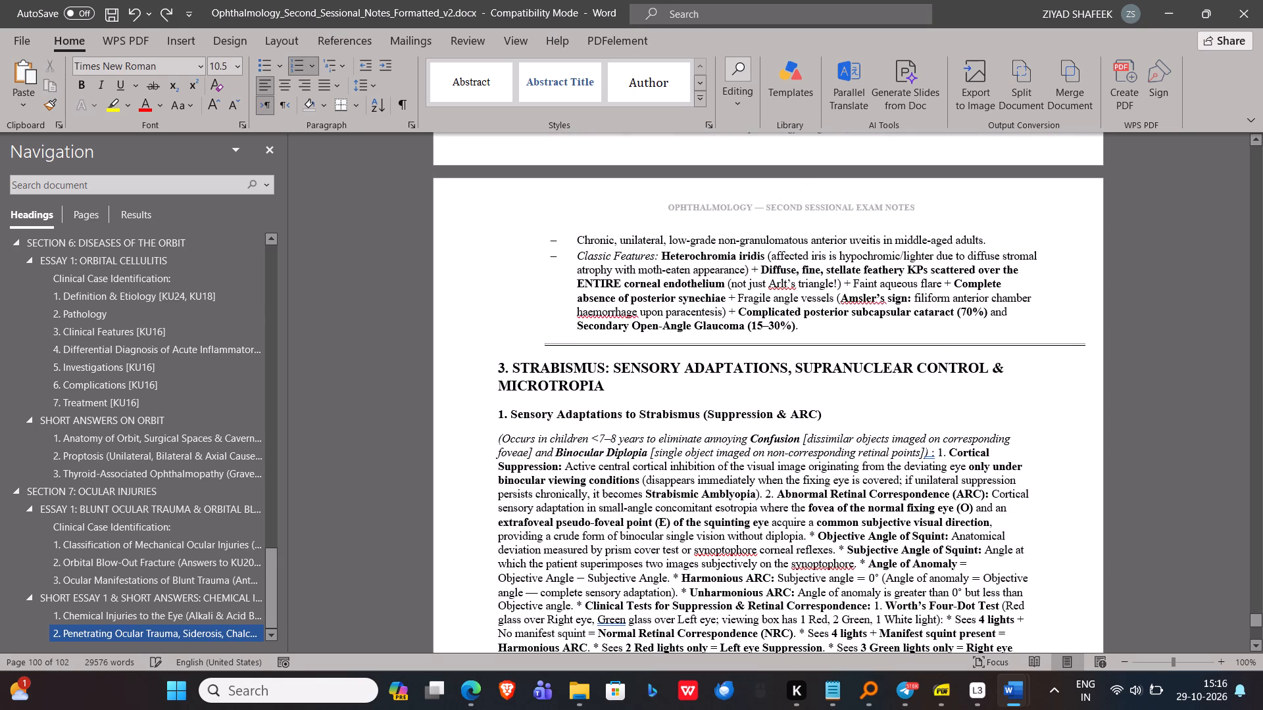
pyautogui.hotkey('ctrl', 'z')
# Delete the "Supplementary Notes" heading and its subtitle, clearing the content back to the end of the preceding page.
pyautogui.scroll(1, 839, 329)
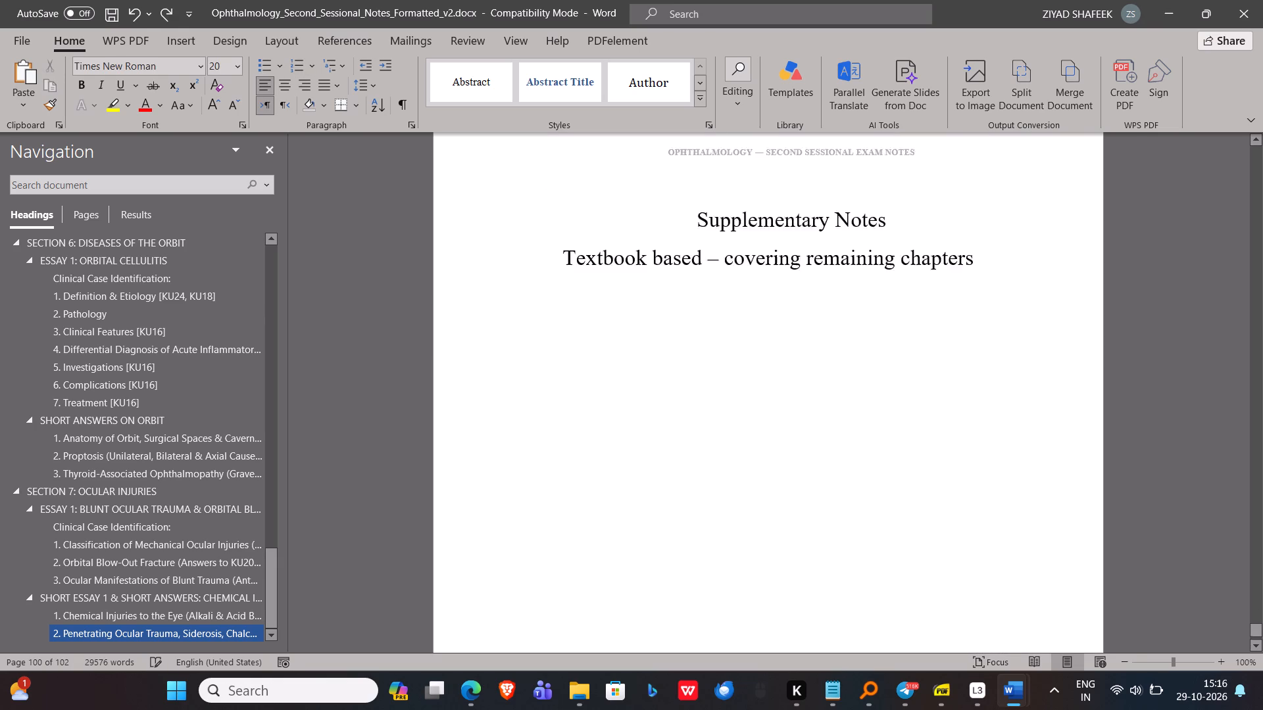
pyautogui.scroll(2, 839, 329)
pyautogui.moveTo(935, 479); pyautogui.dragTo(614, 382)
pyautogui.press('=')
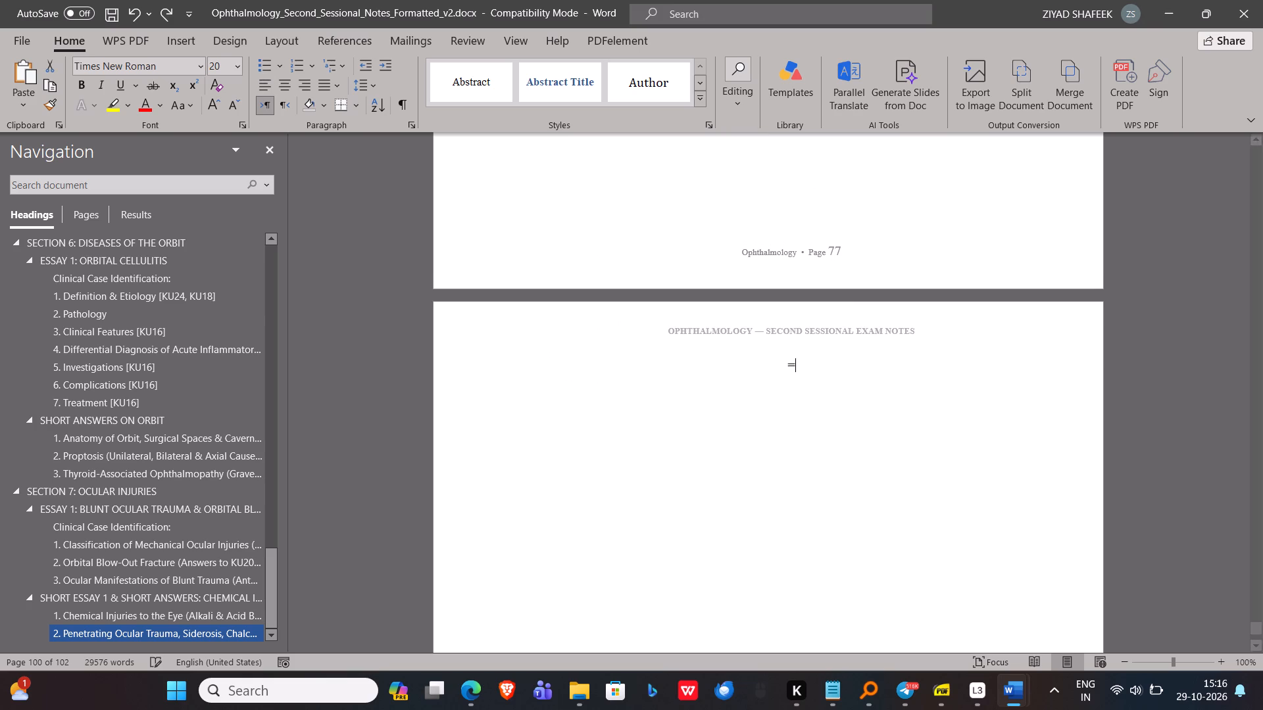
pyautogui.press('BackSpace')
pyautogui.press('BackSpace')
pyautogui.press('BackSpace')
pyautogui.press('BackSpace')
pyautogui.press('BackSpace')
# Search the second sessional notes for "refer" and display the matches as a list of excerpts.
pyautogui.scroll(1, 614, 382)
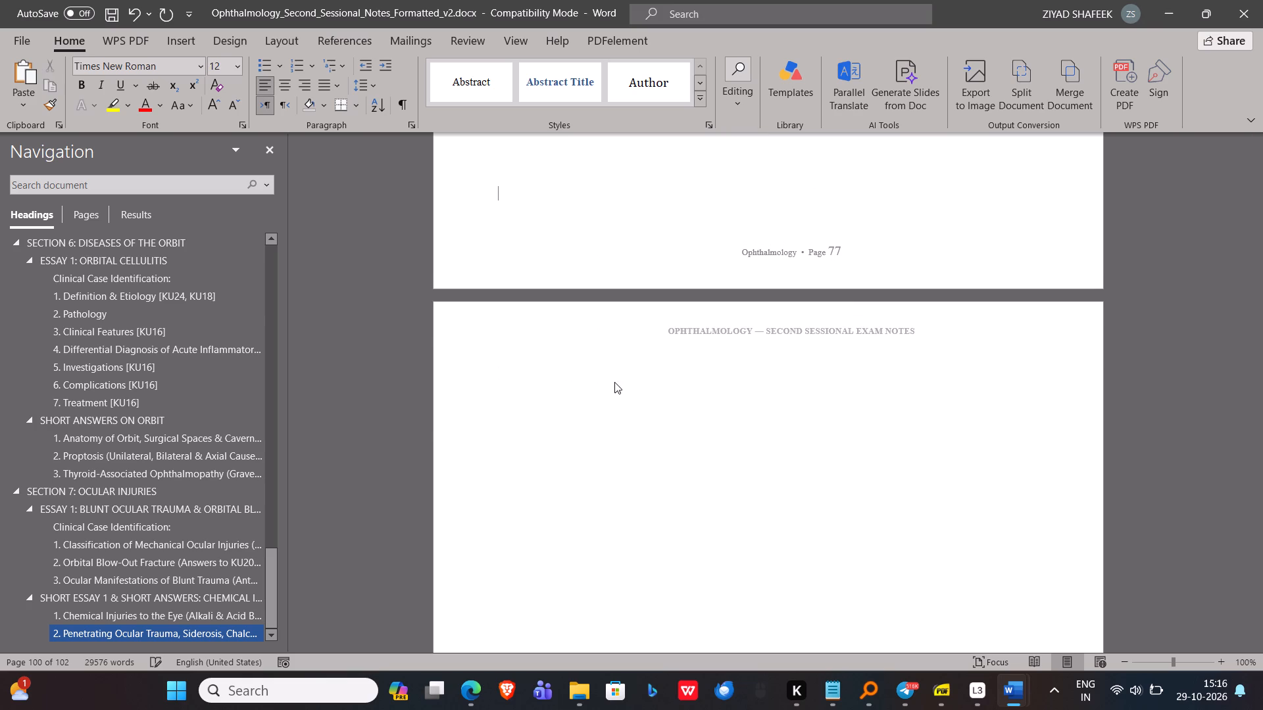
pyautogui.scroll(11, 614, 382)
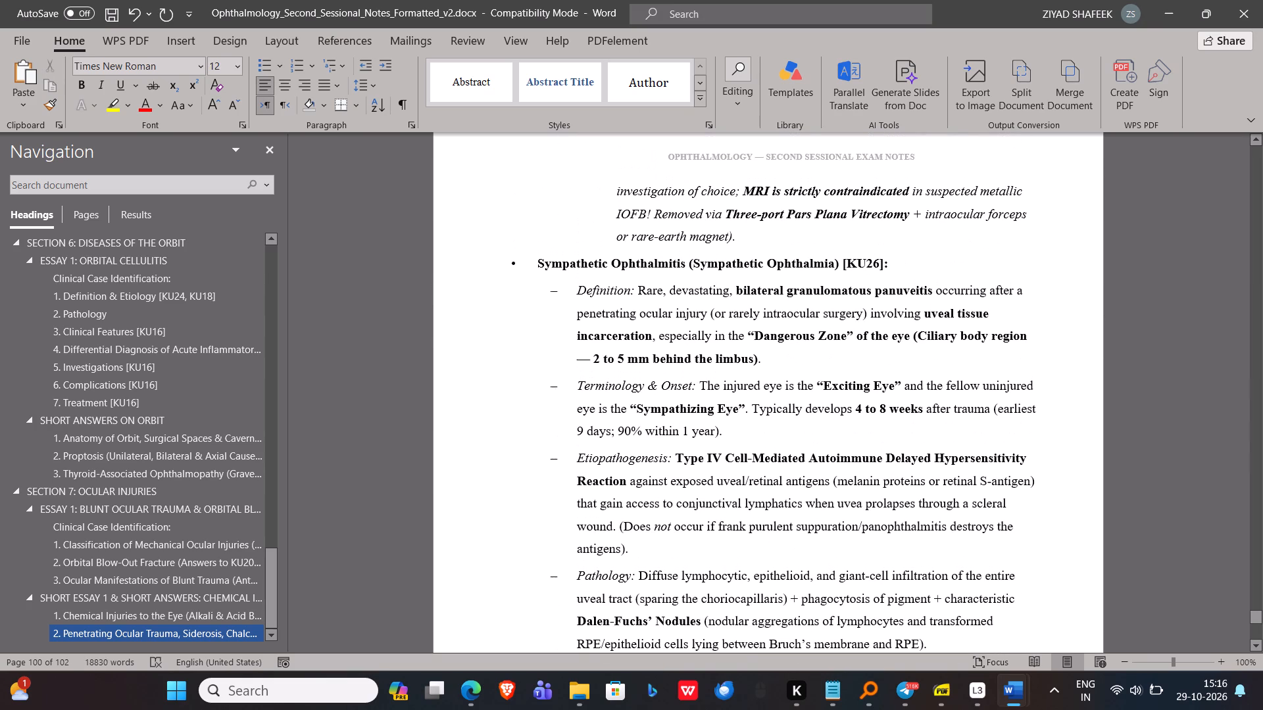
pyautogui.click(653, 347)
pyautogui.click(621, 327)
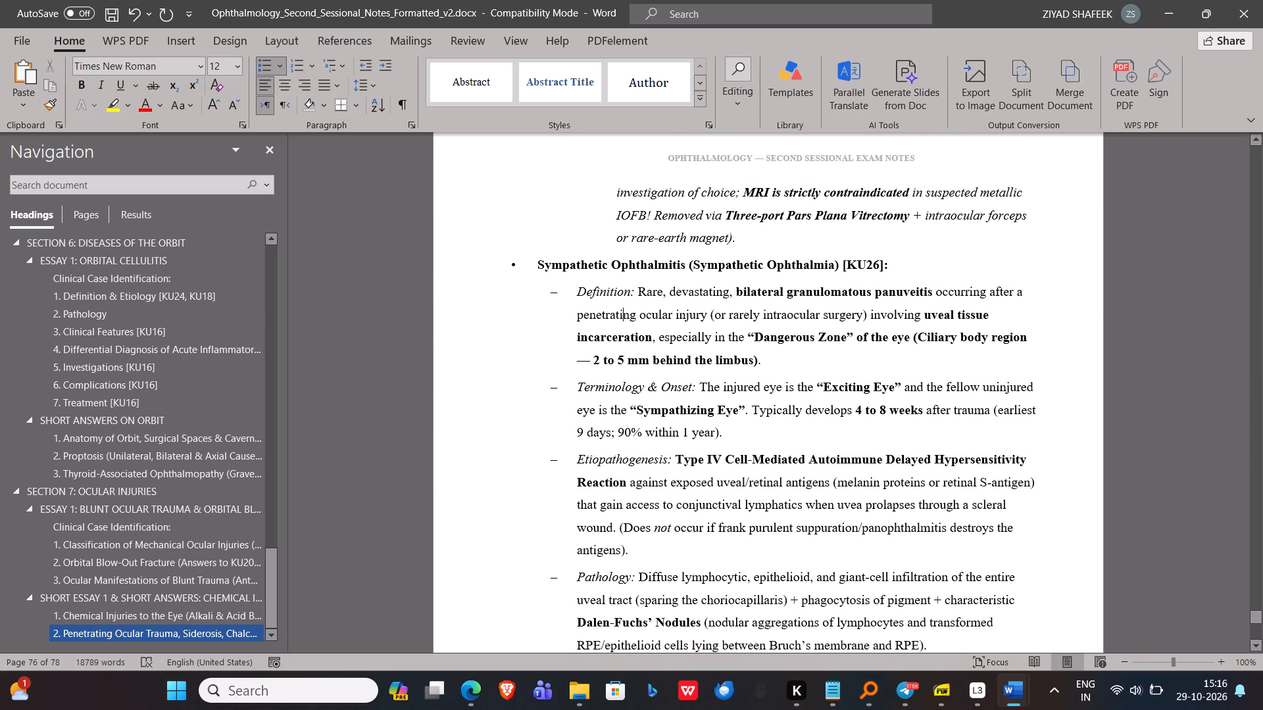
pyautogui.scroll(2, 621, 327)
pyautogui.hotkey('ctrl', 'f')
pyautogui.write('refer')
pyautogui.press('Return')
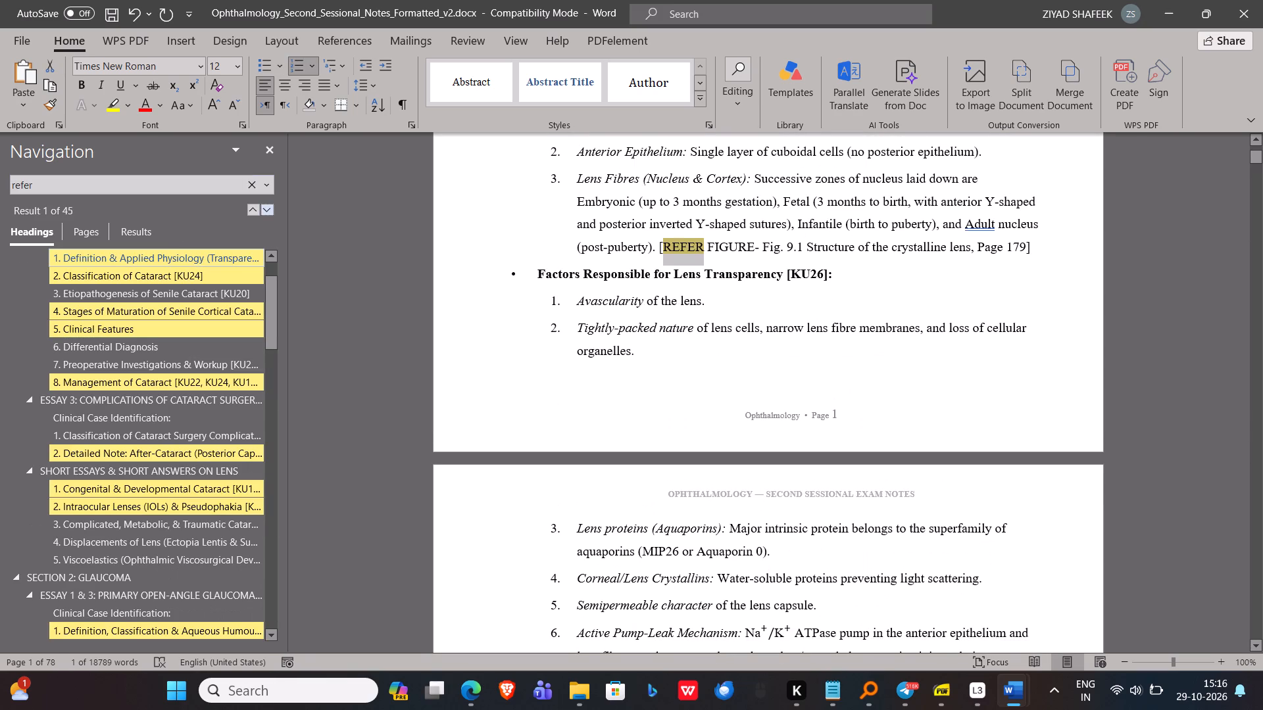
pyautogui.click(135, 239)
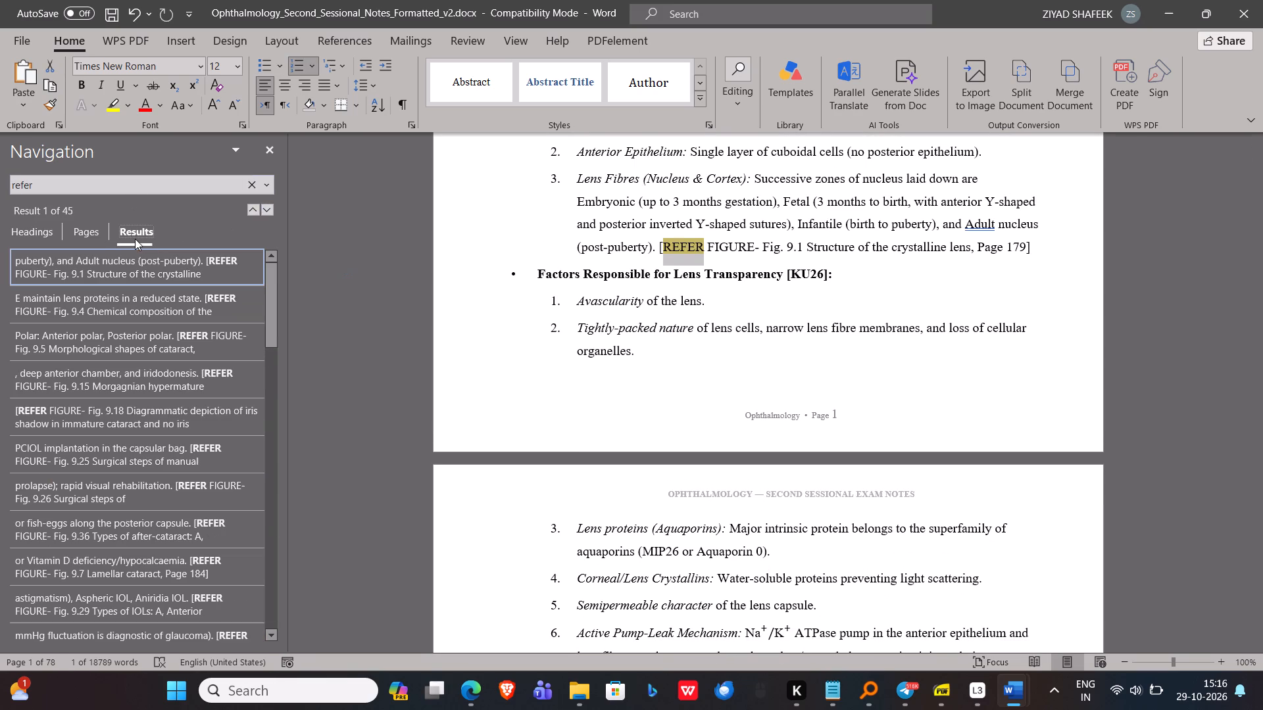
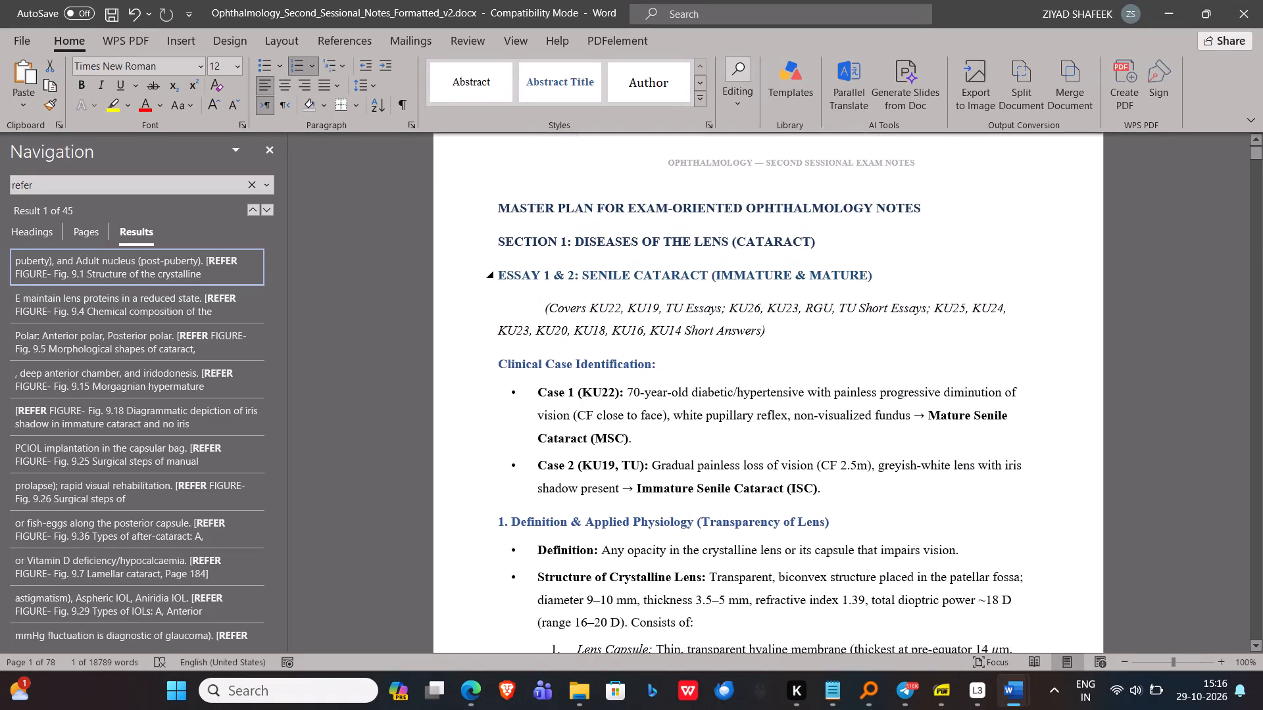
# Search the computer's files for "khurana" in Everything and open khurana ophtalmology.pdf.
pyautogui.scroll(-2, 649, 285)
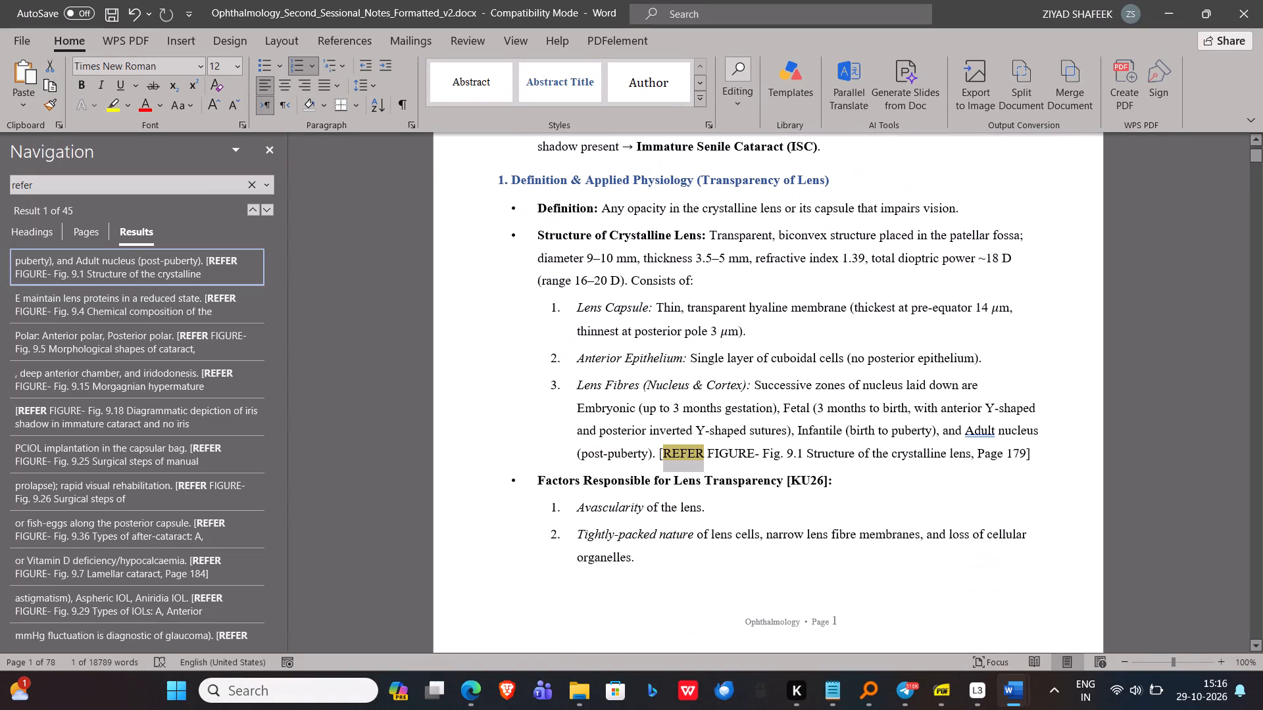
pyautogui.hotkey('alt', 'Tab')
pyautogui.hotkey('alt', 'Tab')
pyautogui.hotkey('alt', 'Tab')
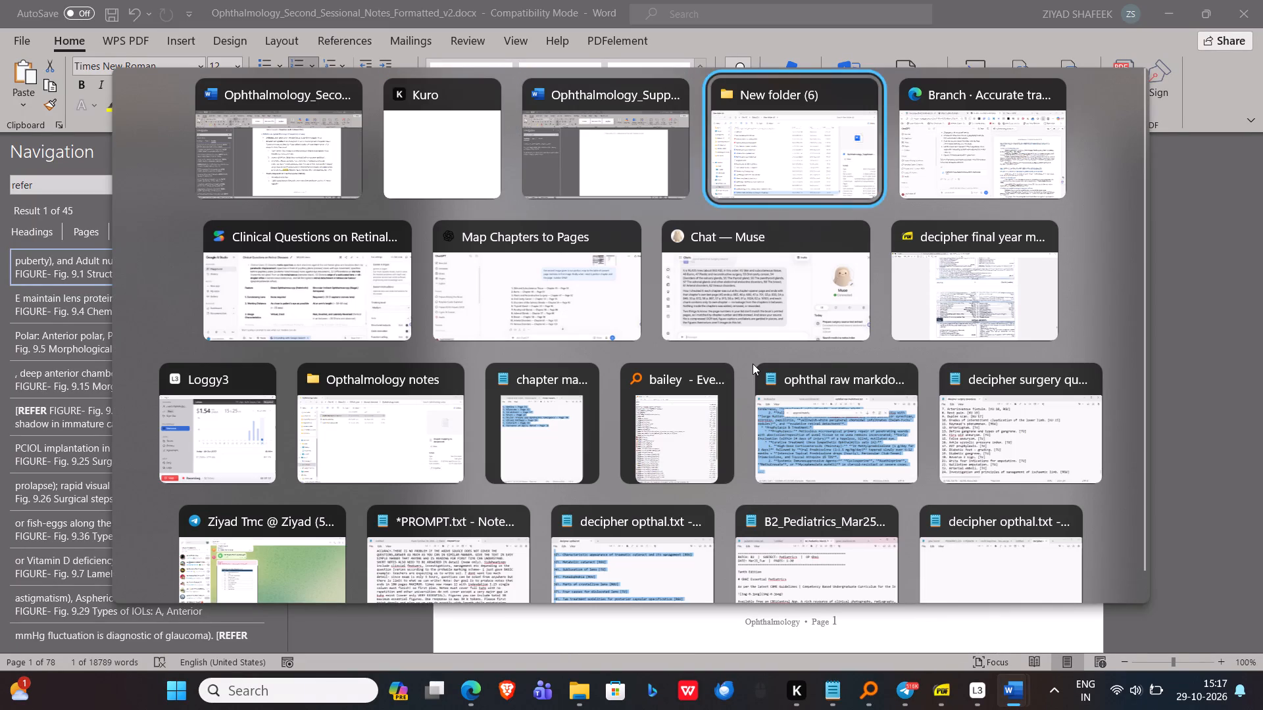
pyautogui.hotkey('alt', 'Tab')
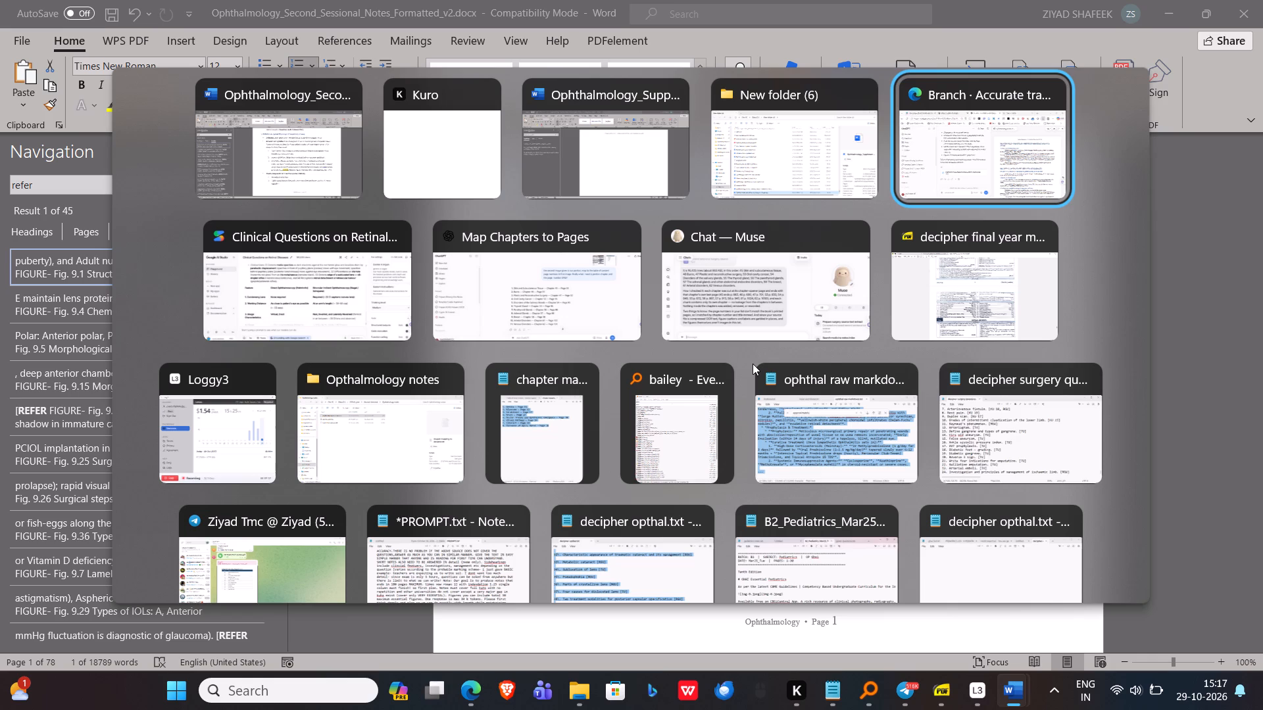
pyautogui.hotkey('alt', 'Down')
pyautogui.hotkey('alt', 'Left')
pyautogui.hotkey('alt', 'Left')
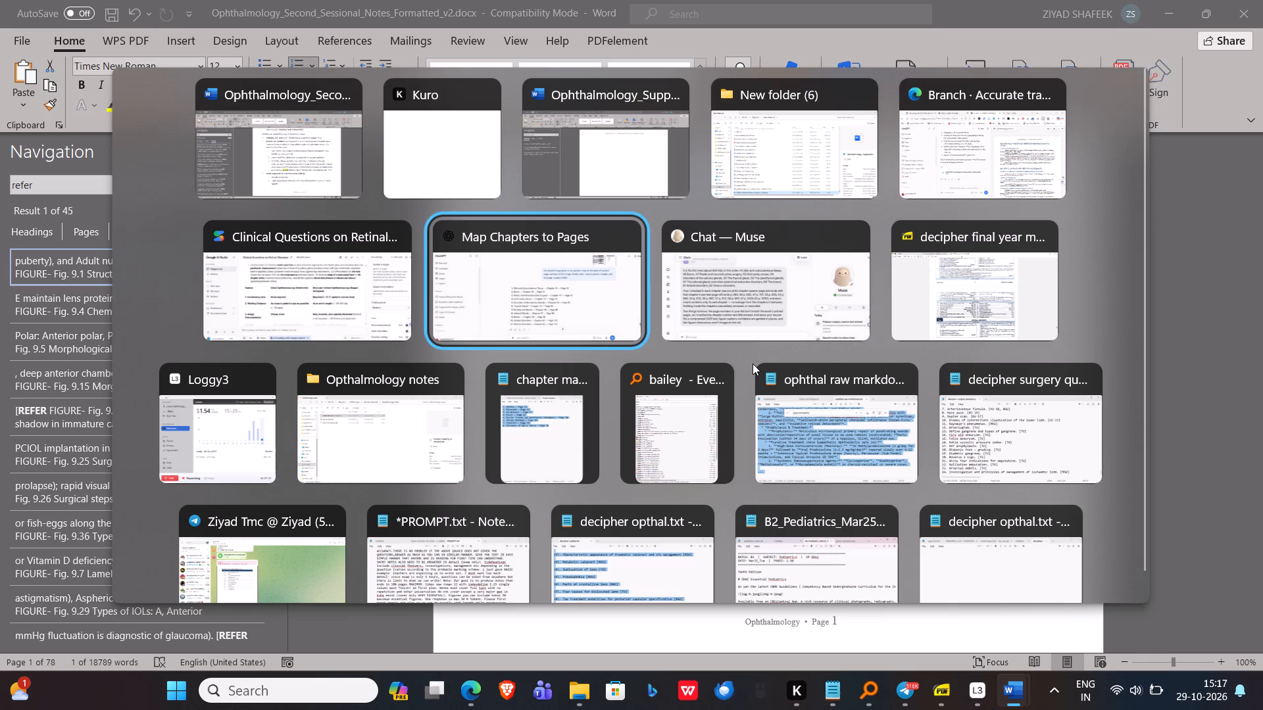
pyautogui.hotkey('alt', 'Down')
pyautogui.hotkey('alt', 'Right')
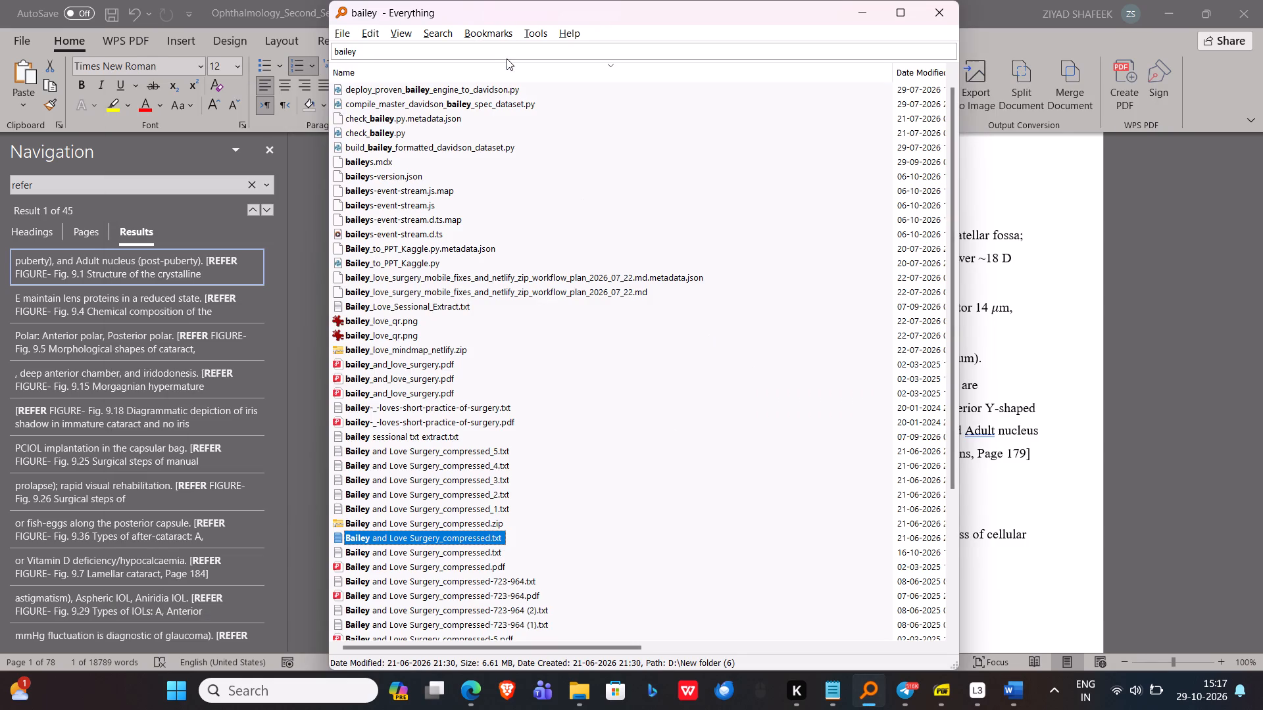
pyautogui.hotkey('alt', 'Tab')
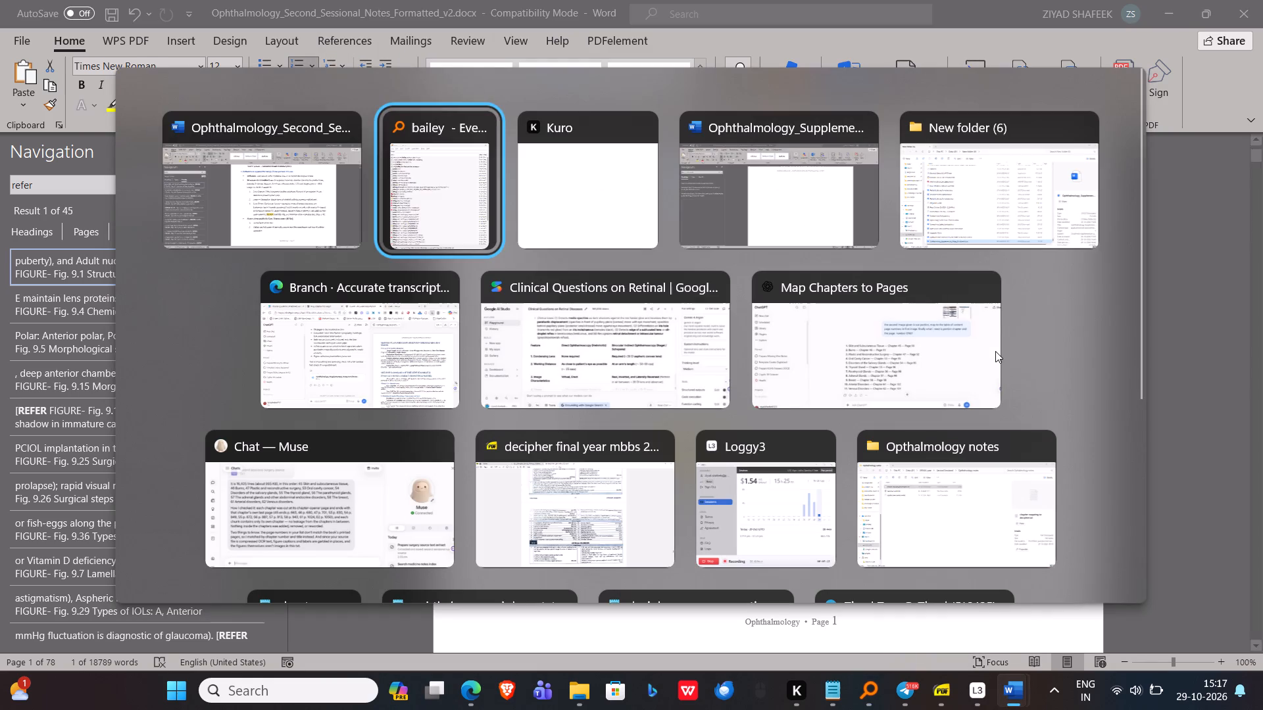
pyautogui.hotkey('alt', 'Tab')
pyautogui.hotkey('alt', 'Tab')
pyautogui.hotkey('alt', 'Down')
pyautogui.hotkey('alt', 'Down')
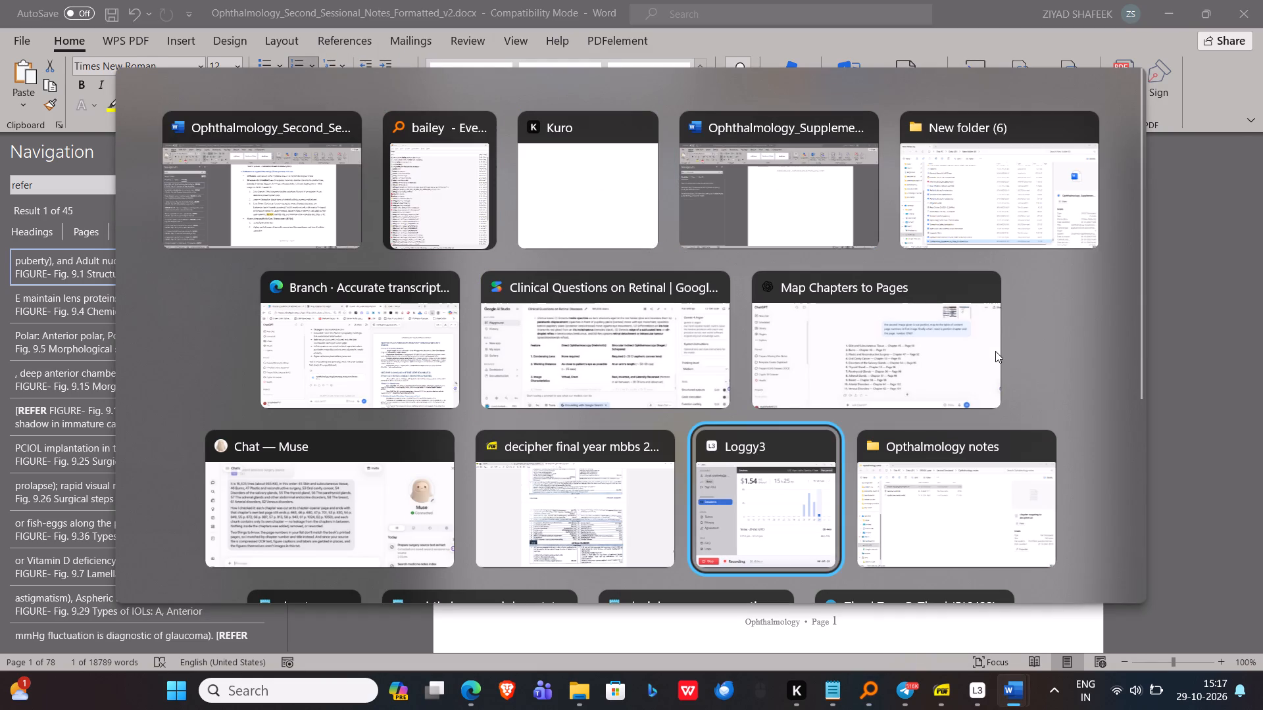
pyautogui.hotkey('alt', 'Left')
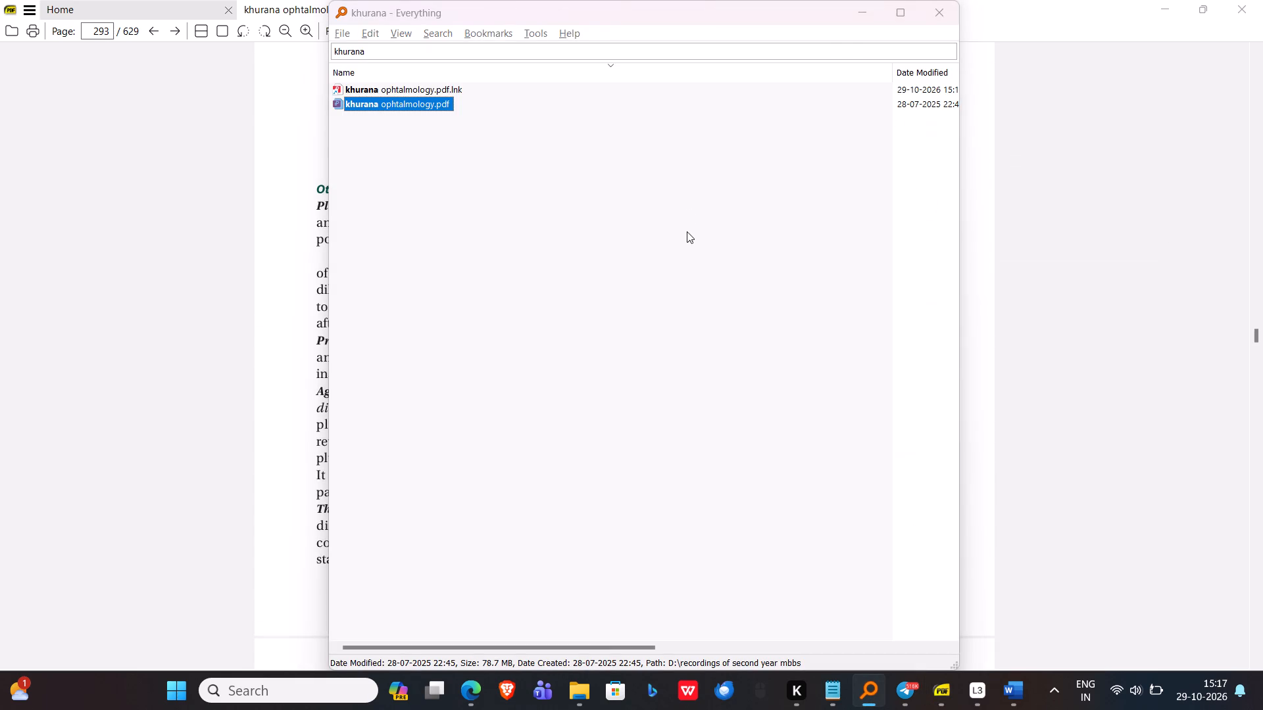
# Find 9.1 in the Khurana PDF and capture Fig. 9.1, the structure of the crystalline lens, with its caption.
pyautogui.press('Tab')
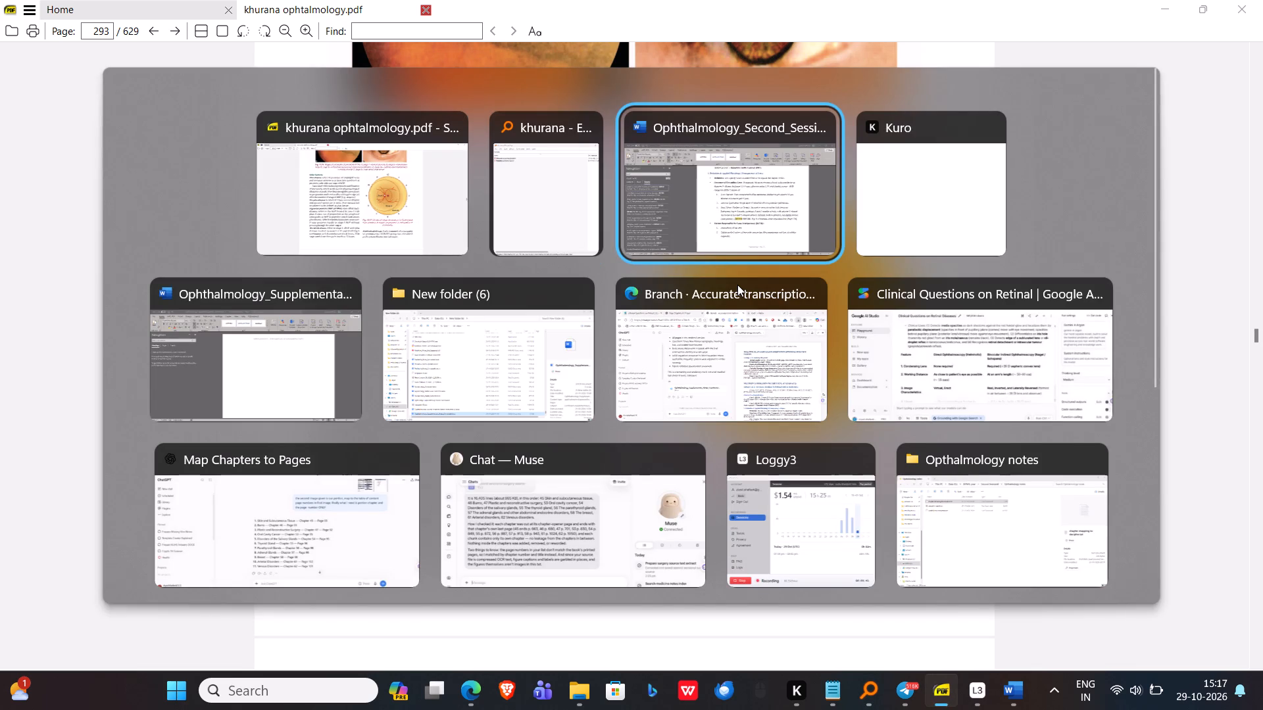
pyautogui.press('Left')
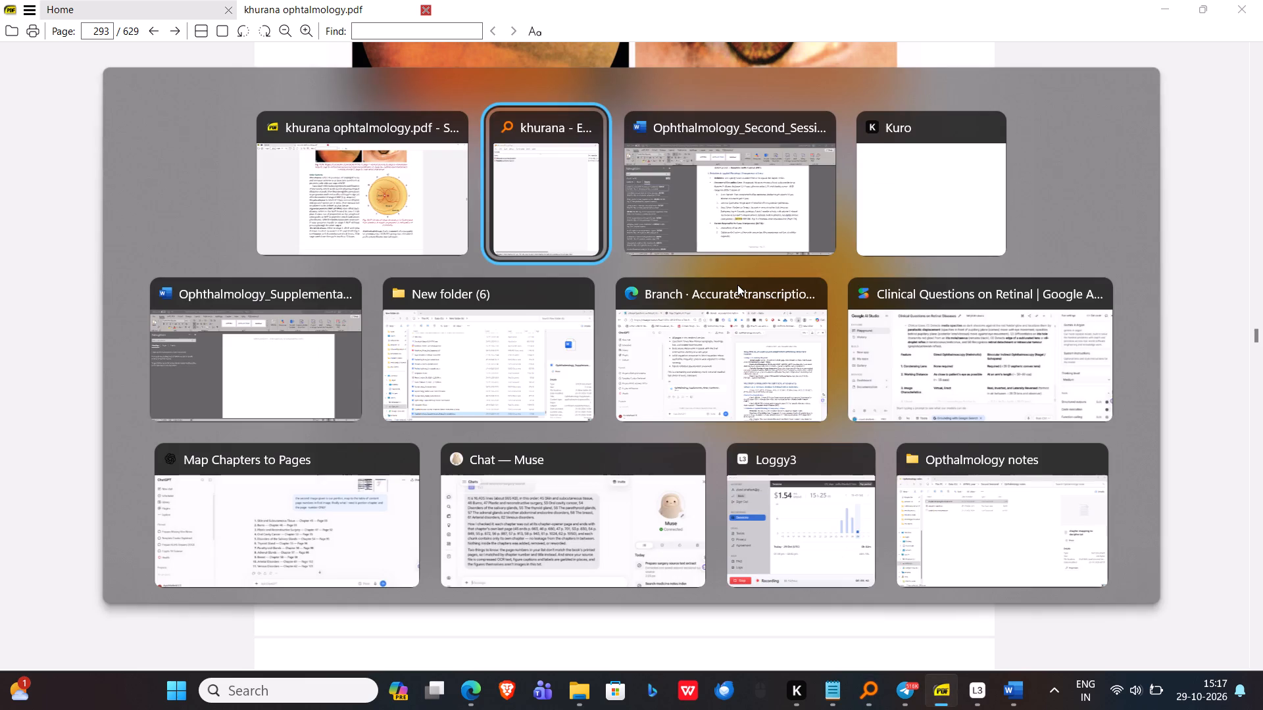
pyautogui.press('Tab')
pyautogui.hotkey('alt', 'Tab')
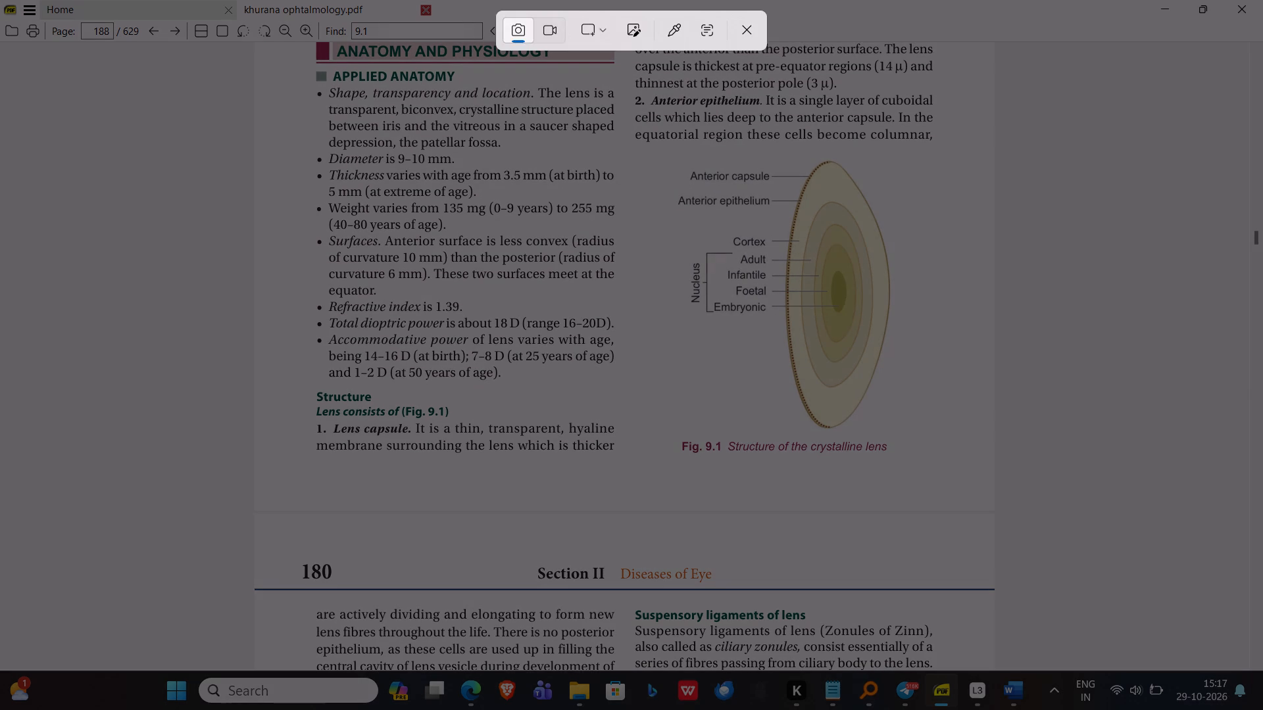
pyautogui.moveTo(659, 148); pyautogui.dragTo(919, 465)
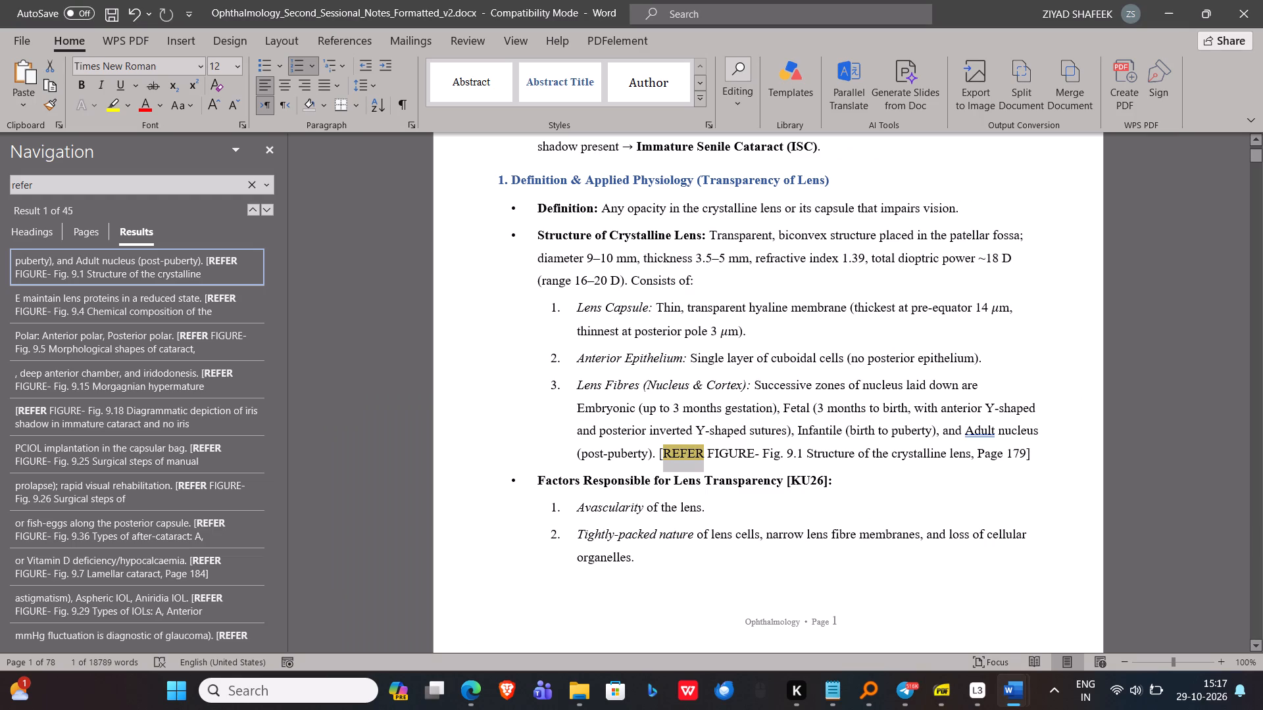
# In the Word notes, replace the "[REFER FIGURE- Fig. 9.1…]" reference after Lens Fibres with the captured figure on its own unnumbered, unindented line.
pyautogui.hscroll(-1, 1032, 460)
pyautogui.hscroll(1, 1032, 460)
pyautogui.hscroll(-2, 1032, 460)
pyautogui.moveTo(1047, 459); pyautogui.dragTo(667, 460)
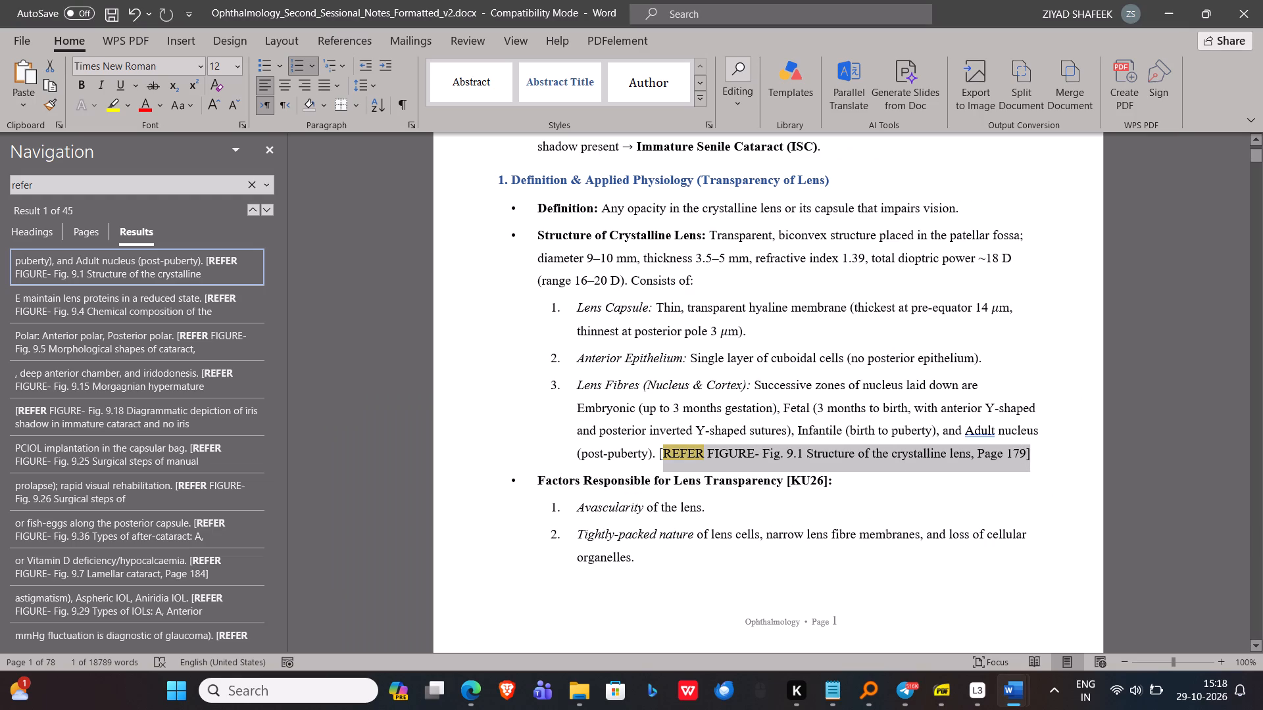
pyautogui.moveTo(667, 460); pyautogui.dragTo(670, 455)
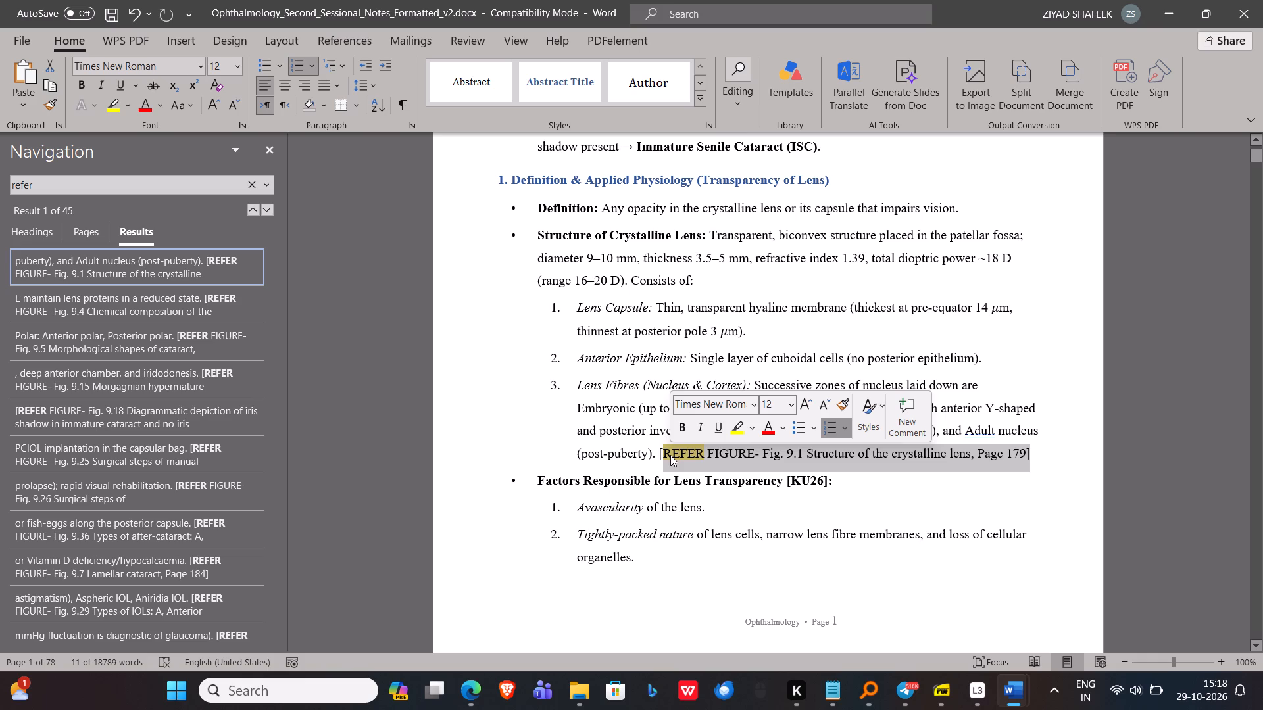
pyautogui.press('BackSpace')
pyautogui.press('BackSpace')
pyautogui.press('Return')
pyautogui.press('BackSpace')
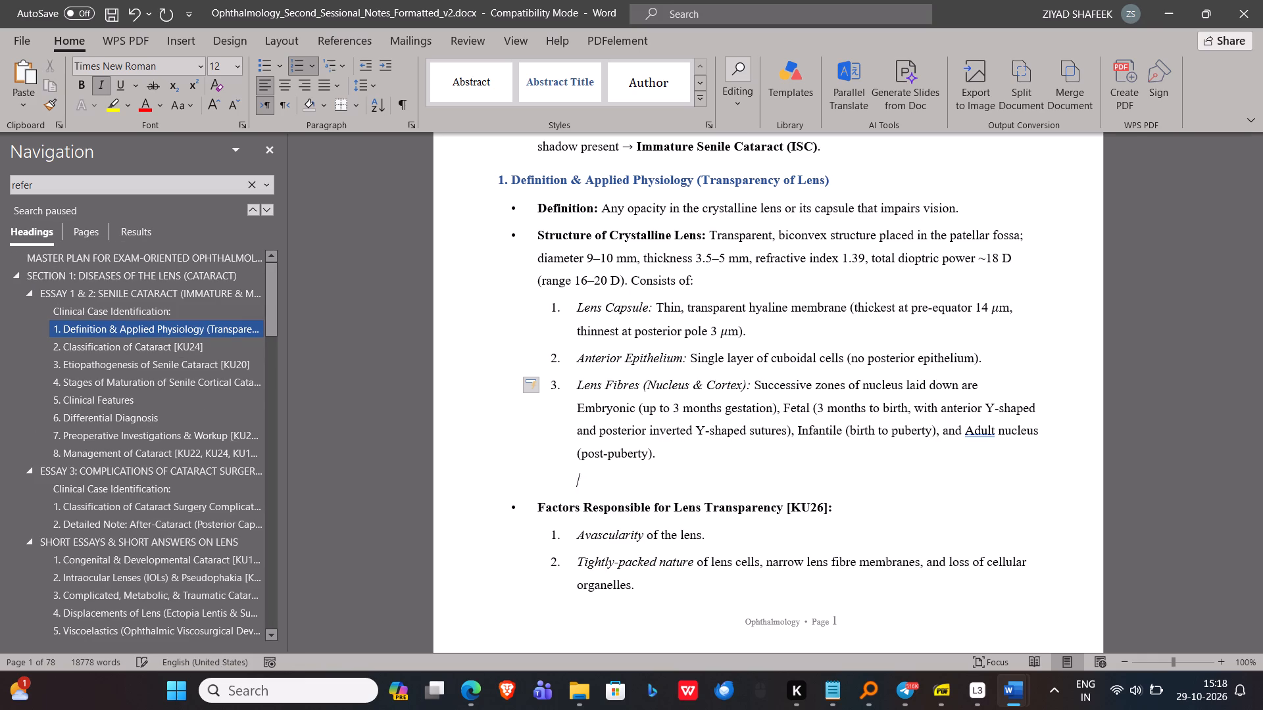
pyautogui.press('BackSpace')
pyautogui.press('BackSpace')
pyautogui.press('BackSpace')
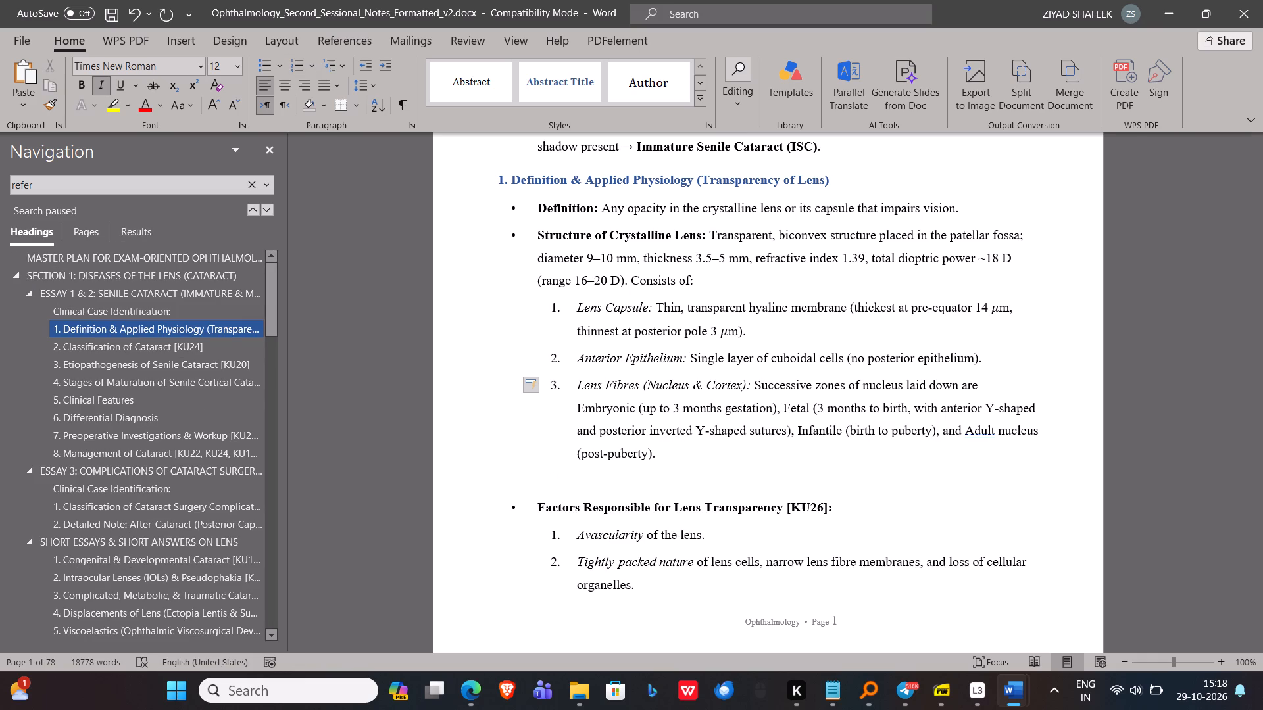
pyautogui.hotkey('ctrl', 'i')
pyautogui.hotkey('ctrl', 'v')
pyautogui.click(690, 473)
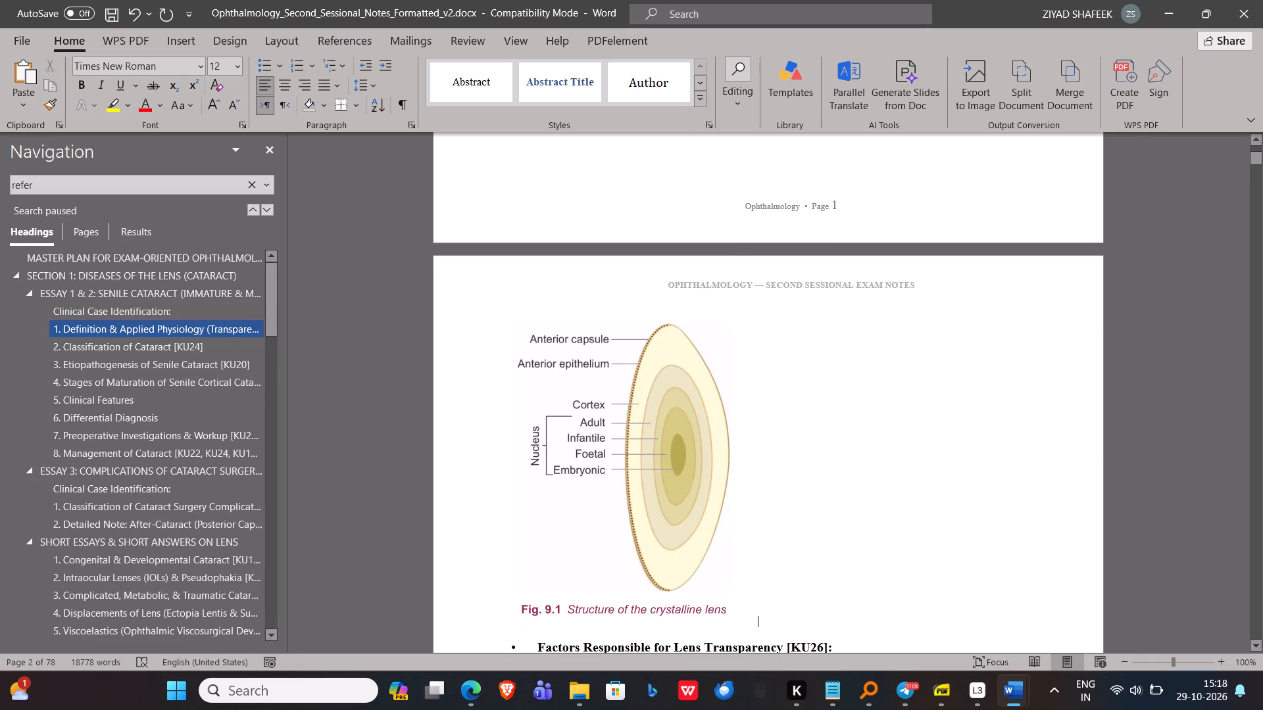
# Go to the next "refer" match, then capture Fig. 9.4 with its caption from page 181 of the Khurana PDF.
pyautogui.click(262, 212)
pyautogui.hotkey('alt', 'Tab')
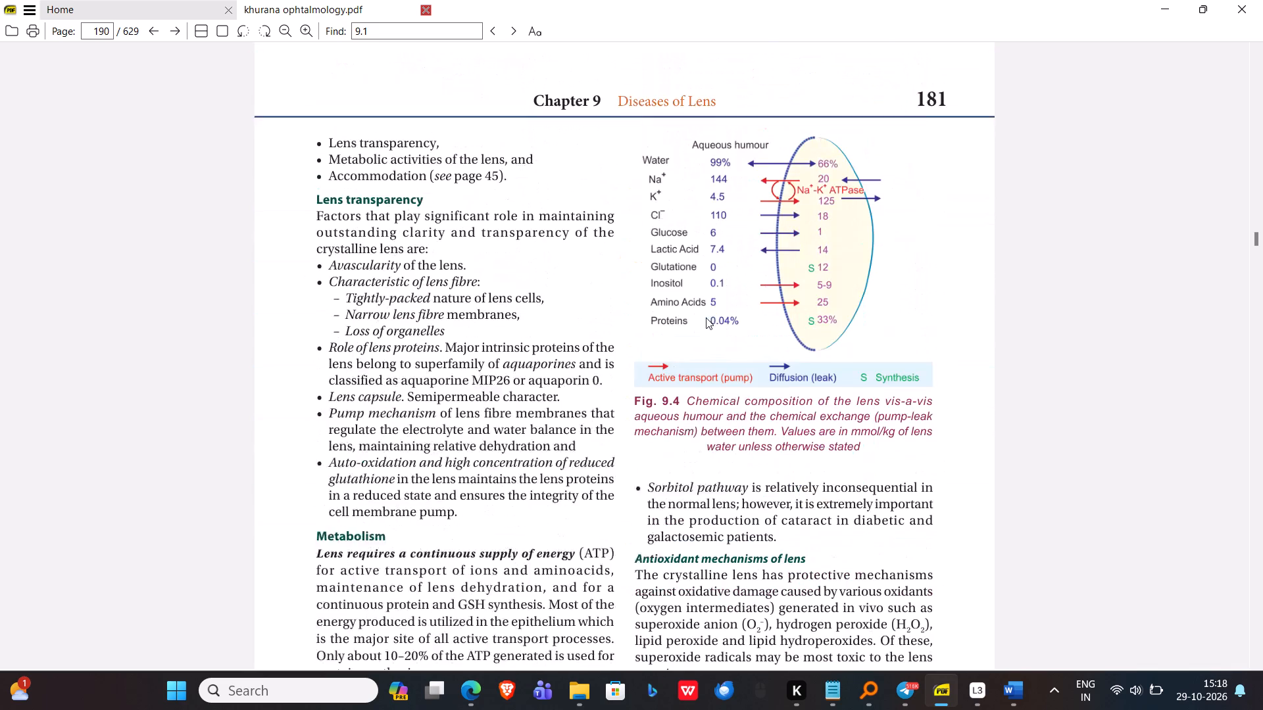
pyautogui.moveTo(631, 150); pyautogui.dragTo(948, 484)
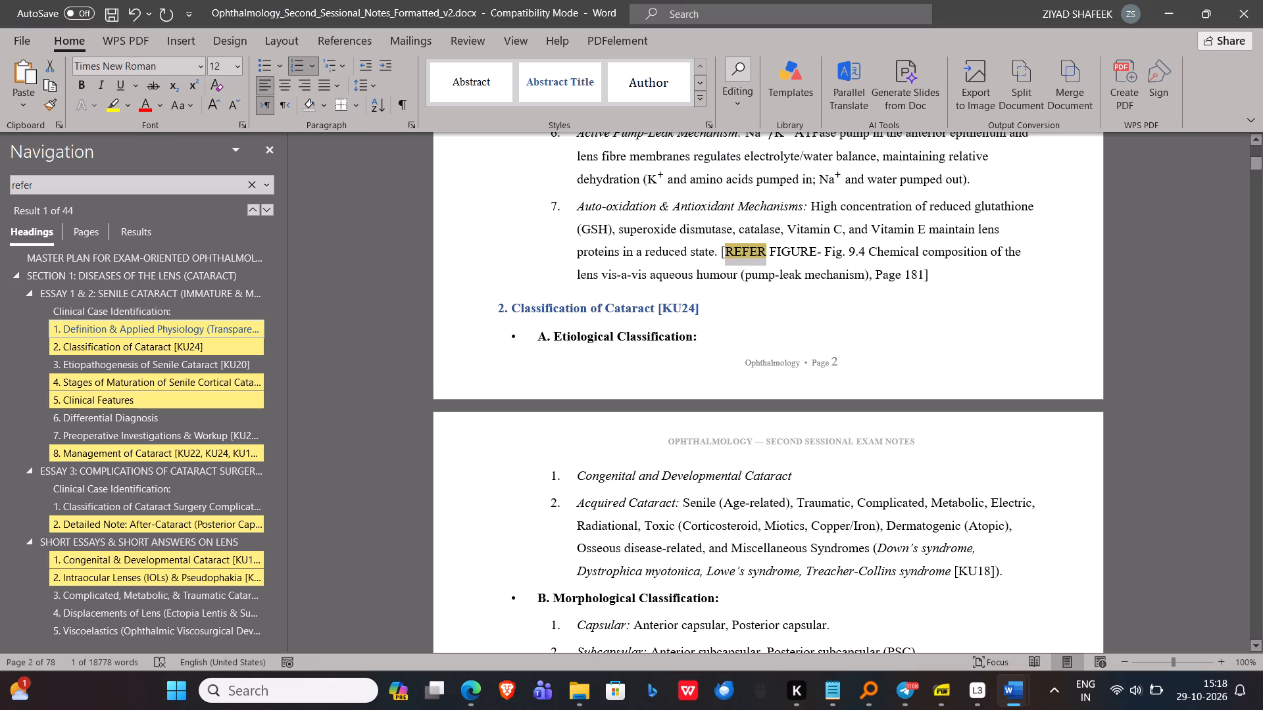
# In the Word notes, replace the Fig. 9.4 reference ending the "Auto-oxidation & Antioxidant Mechanisms" item with the captured figure on its own unnumbered, unindented line.
pyautogui.moveTo(939, 279); pyautogui.dragTo(721, 252)
pyautogui.press('BackSpace')
pyautogui.press('BackSpace')
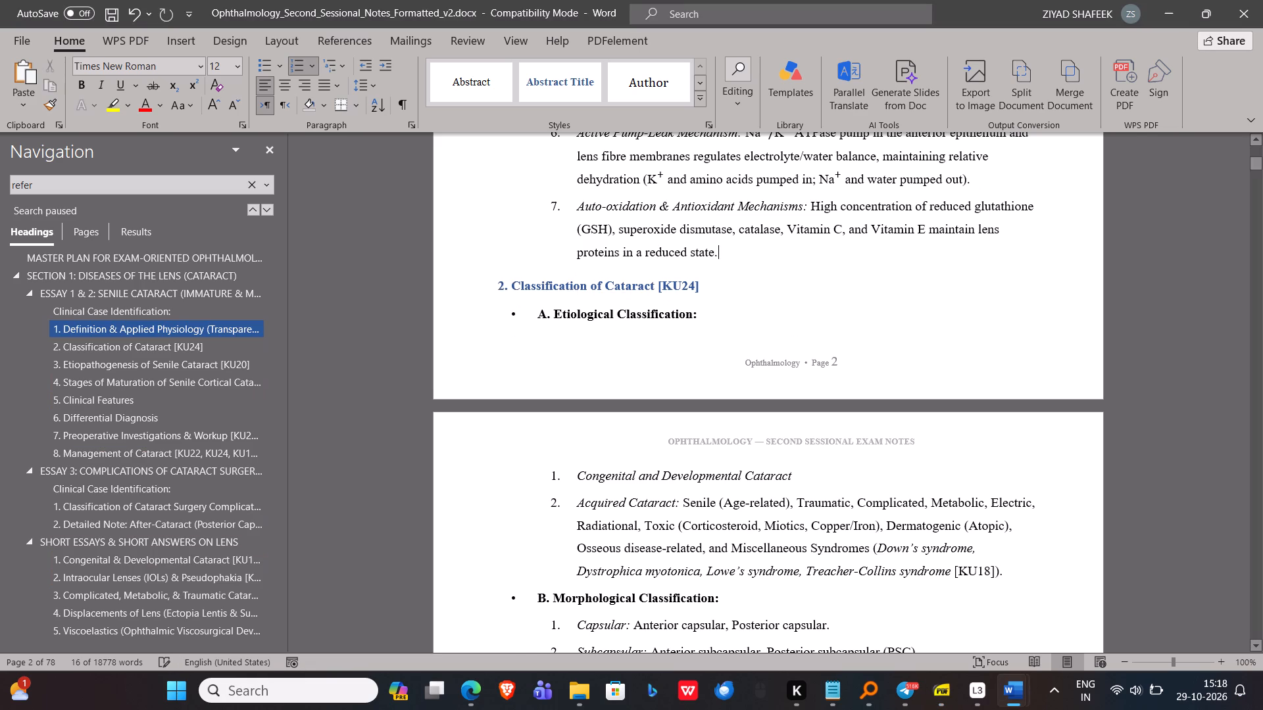
pyautogui.press('Return')
pyautogui.press('BackSpace')
pyautogui.press('BackSpace')
pyautogui.press('BackSpace')
pyautogui.press('BackSpace')
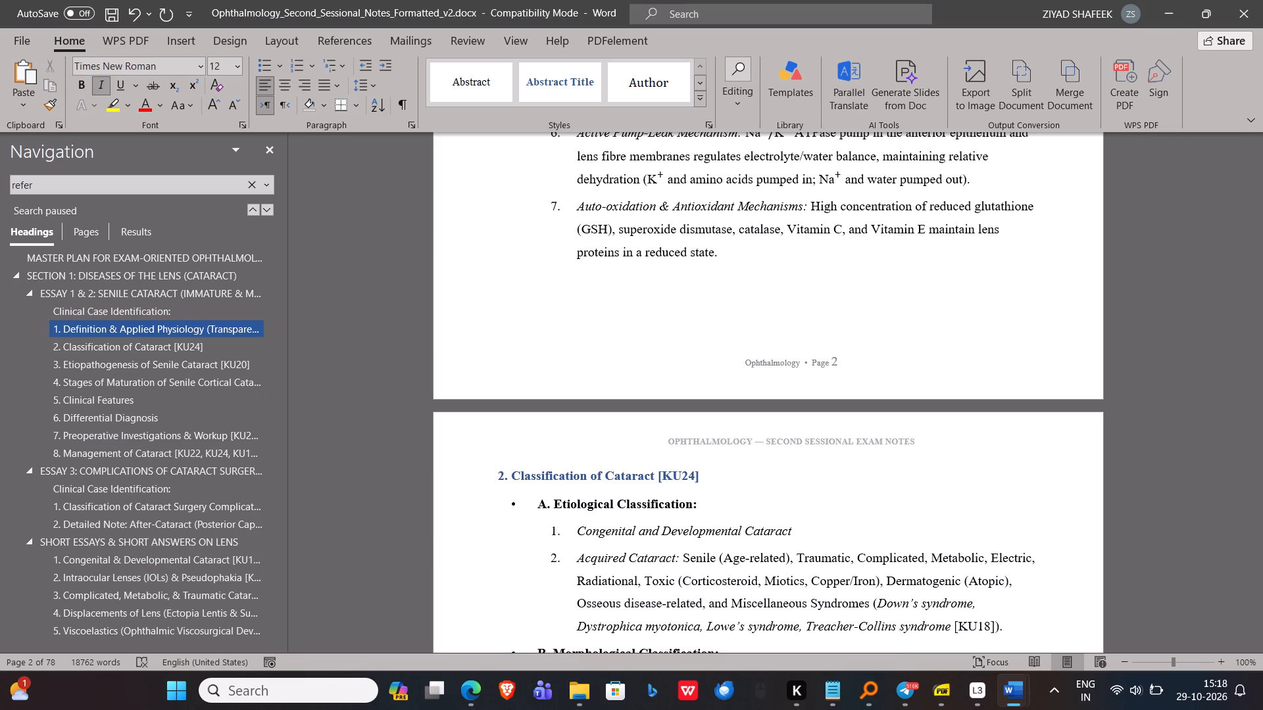
pyautogui.hotkey('ctrl', 'v')
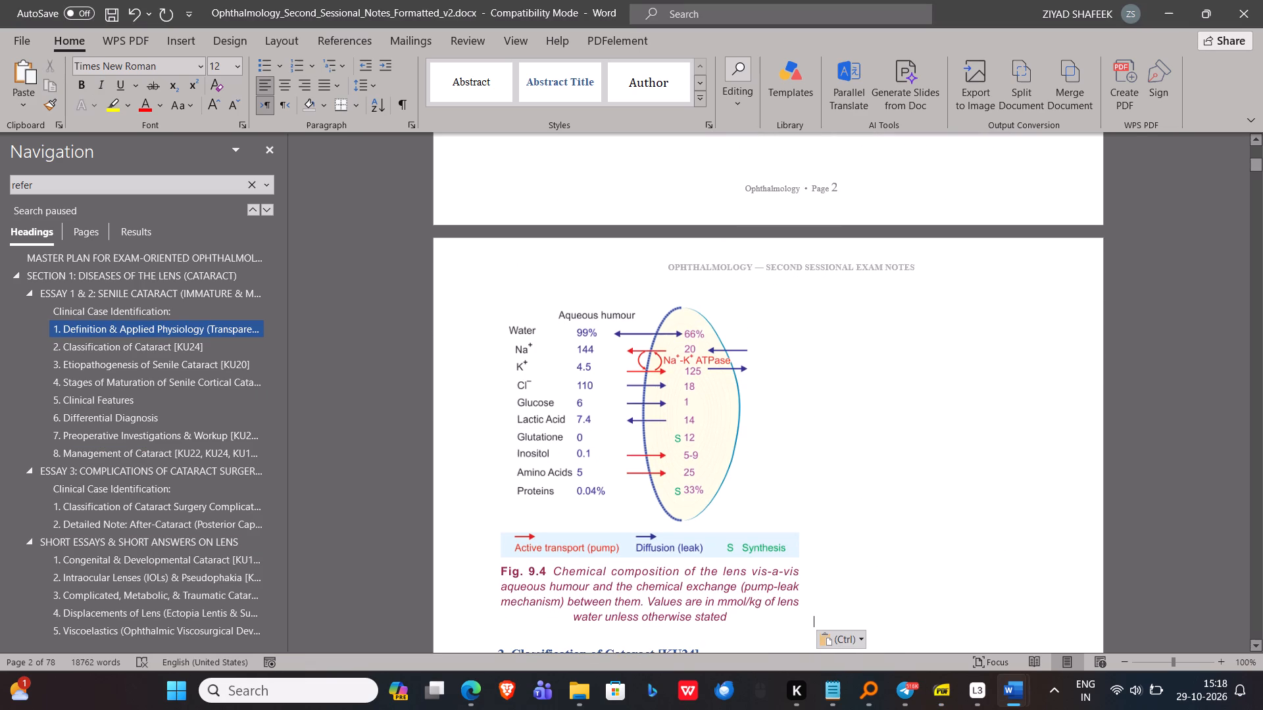
# Go to the next "refer" match, then capture Fig. 9.5, morphological shapes of cataract, from page 182 of the Khurana PDF.
pyautogui.click(273, 212)
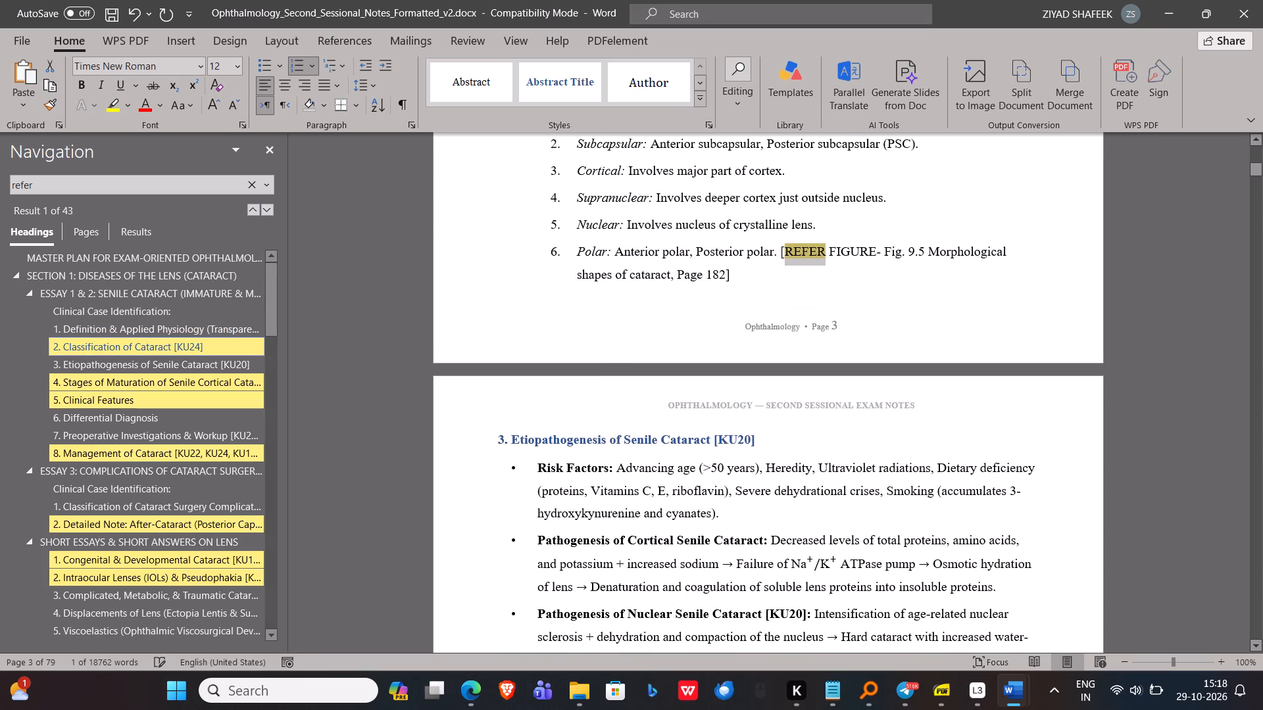
pyautogui.hotkey('alt', 'Tab')
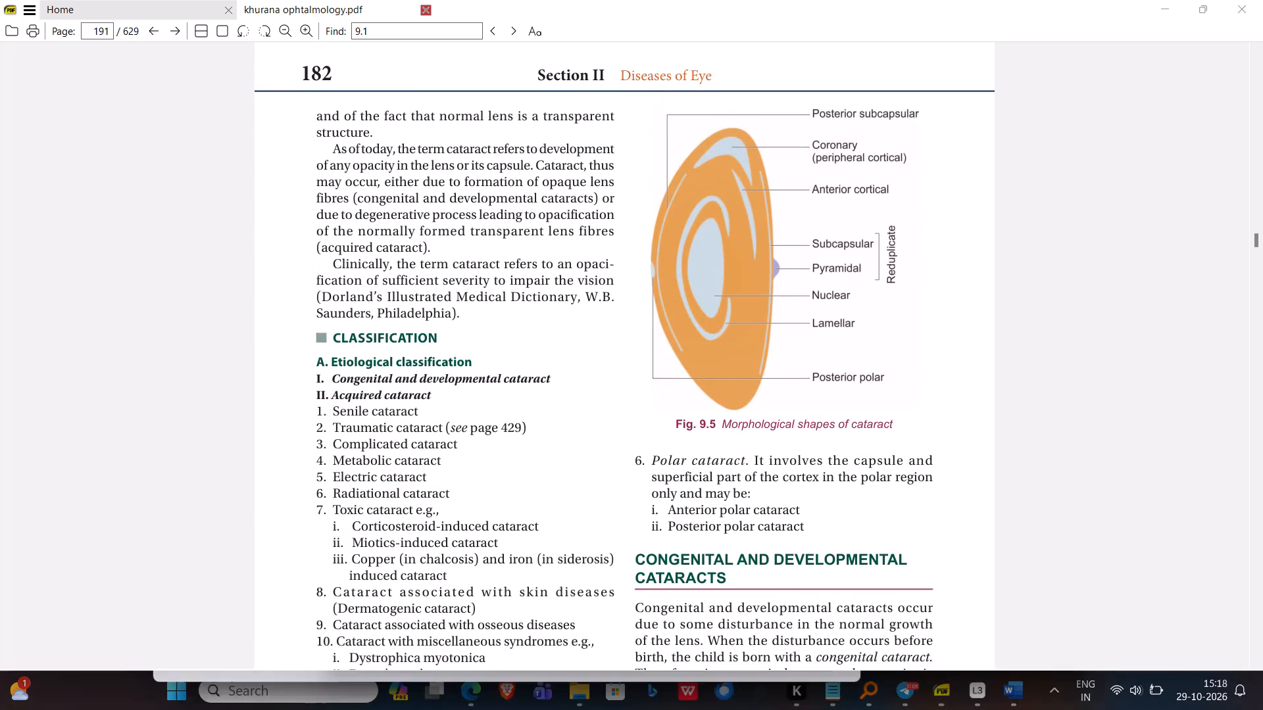
pyautogui.moveTo(638, 101); pyautogui.dragTo(947, 438)
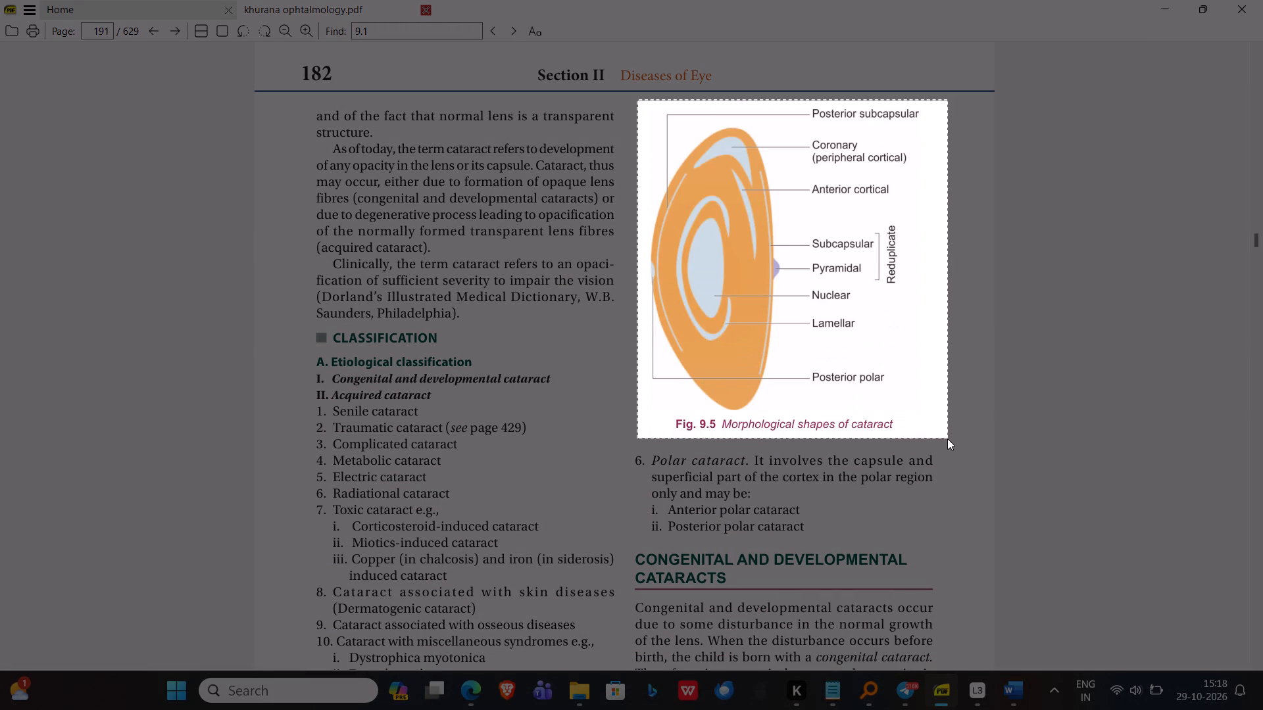
pyautogui.moveTo(947, 438); pyautogui.dragTo(935, 443)
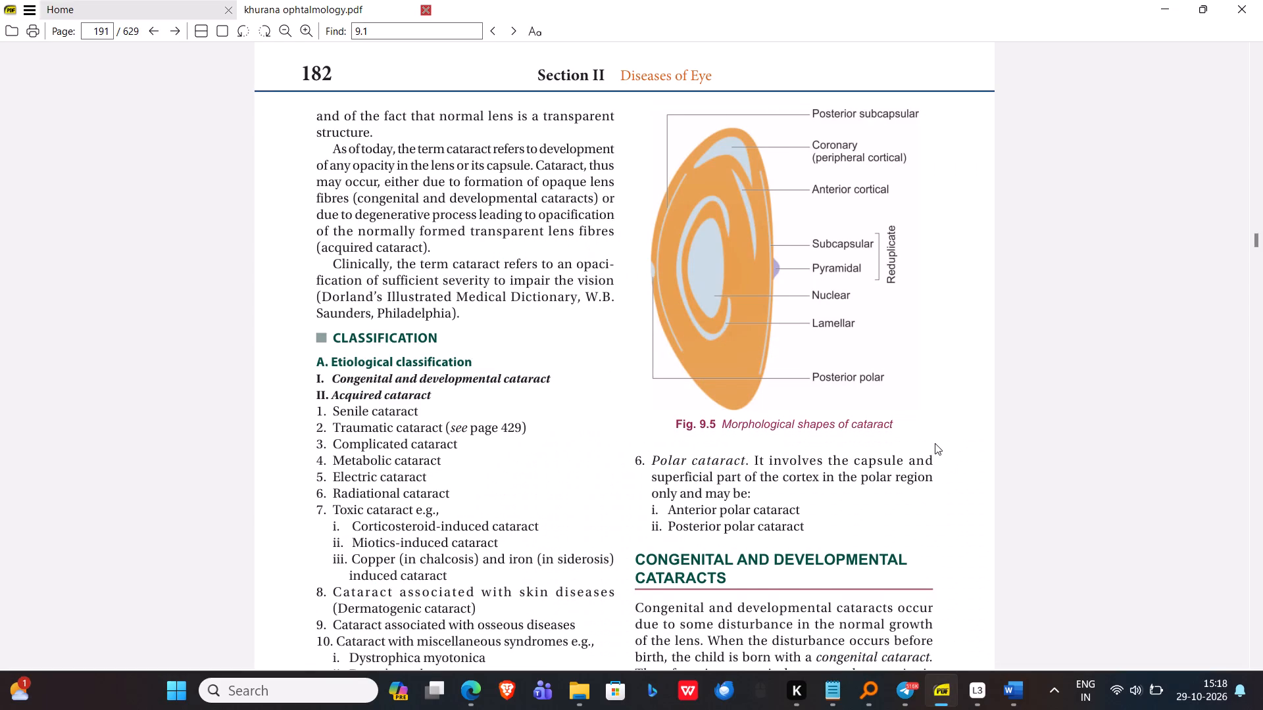
# In the Word notes, replace the Fig. 9.5 reference after the Polar cataract item with the captured figure on its own unnumbered, unindented line.
pyautogui.moveTo(819, 277); pyautogui.dragTo(782, 258)
pyautogui.press('BackSpace')
pyautogui.press('BackSpace')
pyautogui.press('Return')
pyautogui.press('BackSpace')
pyautogui.press('BackSpace')
pyautogui.press('BackSpace')
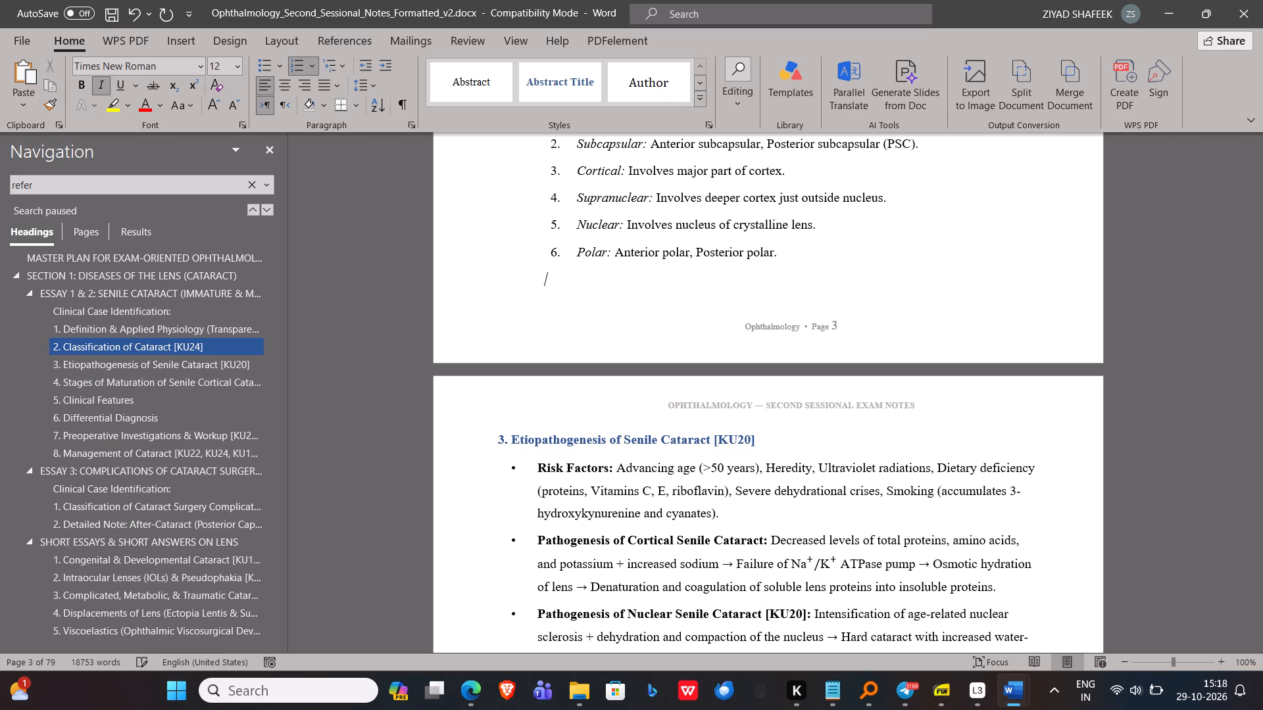
pyautogui.press('BackSpace')
pyautogui.hotkey('ctrl', 'v')
# Shrink the Fig. 9.5 picture slightly, keeping its proportions.
pyautogui.click(718, 398)
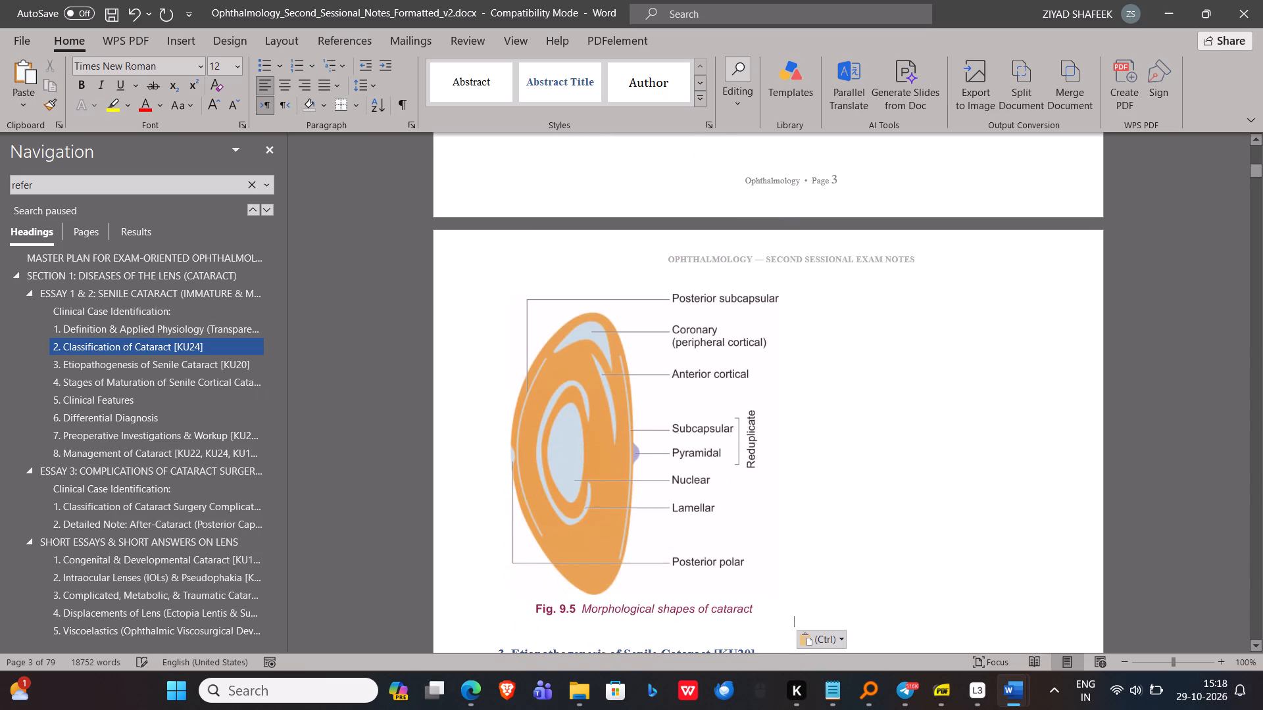
pyautogui.moveTo(796, 628); pyautogui.dragTo(769, 593)
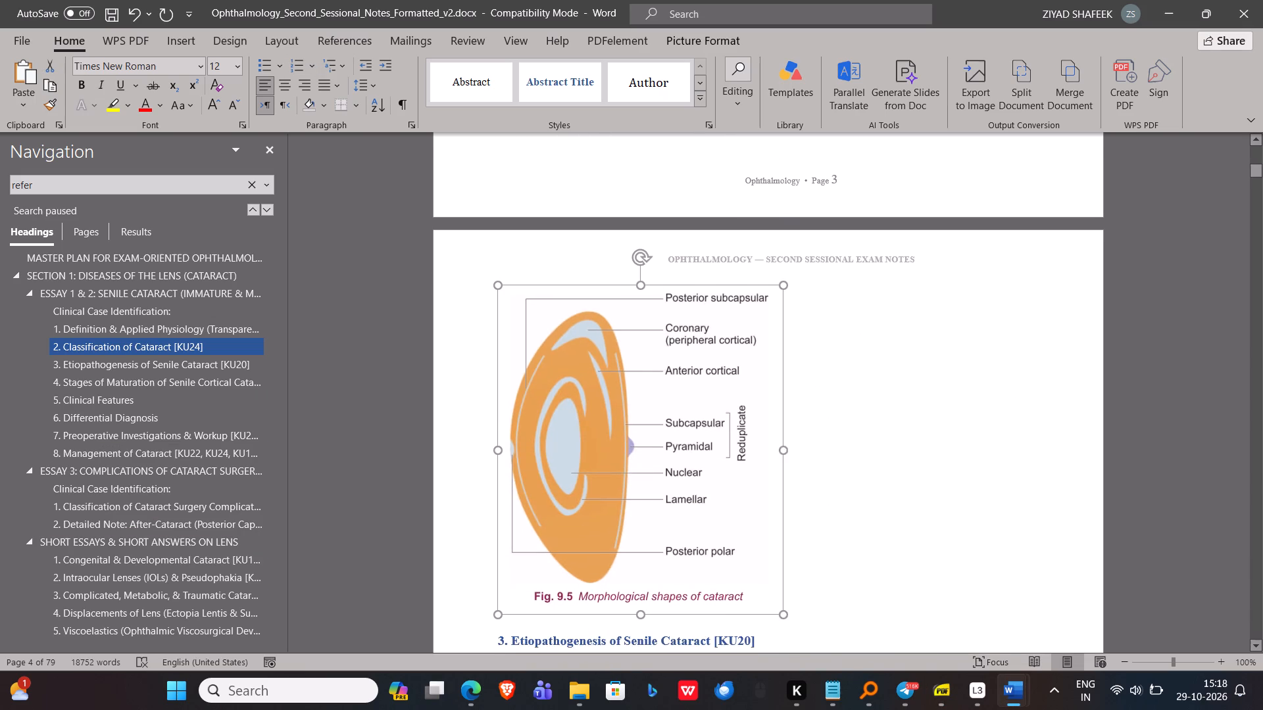
pyautogui.moveTo(769, 593); pyautogui.dragTo(768, 593)
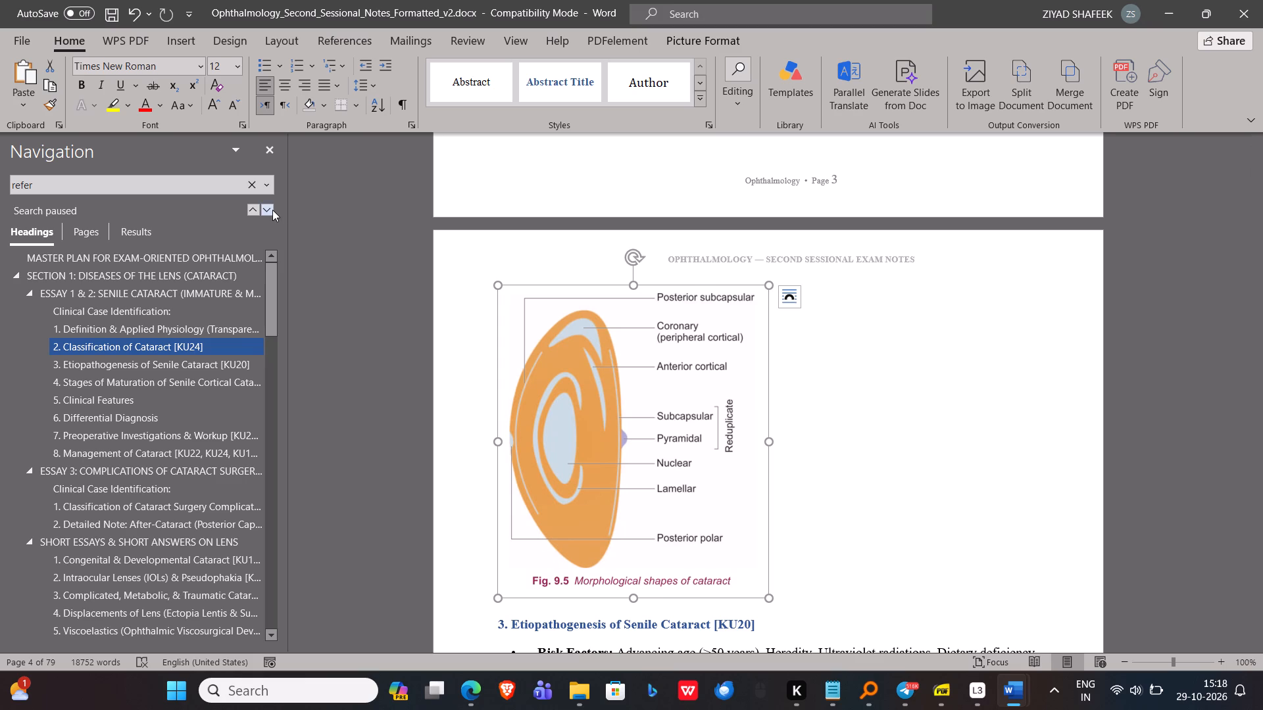
# Go to the next "refer" match, find 9.15 in the Khurana PDF, and capture both parts of Fig. 9.15 with the caption from page 190.
pyautogui.click(272, 210)
pyautogui.hotkey('alt', 'Tab')
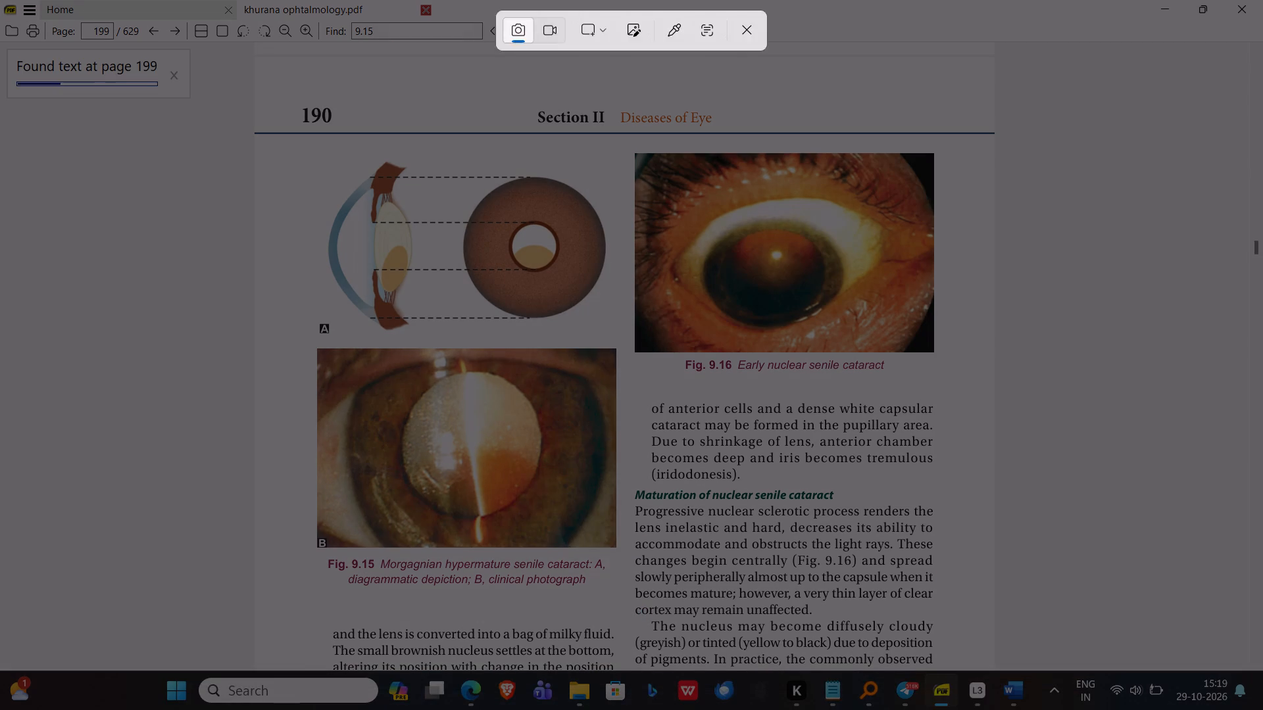
pyautogui.moveTo(619, 597); pyautogui.dragTo(309, 160)
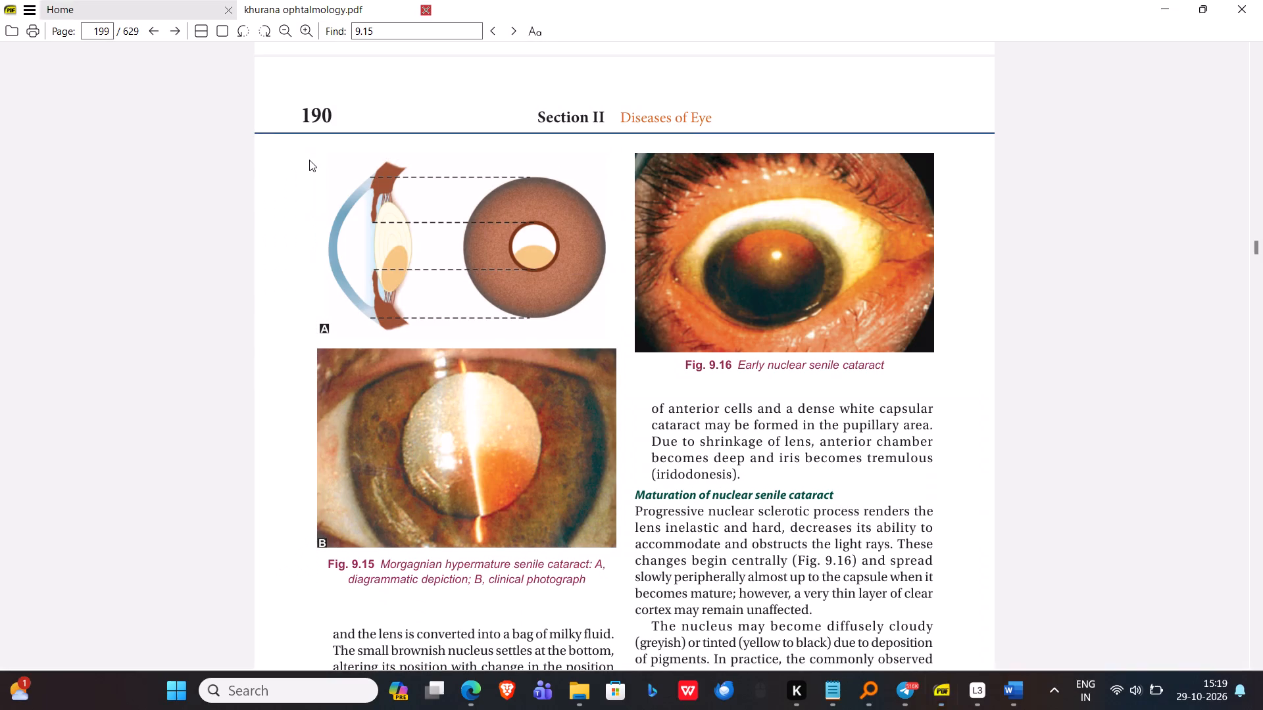
# Replace the Fig. 9.15 reference after the Sclerotic HMSC item with the captured figure on its own unbulleted, unindented line.
pyautogui.moveTo(1003, 282); pyautogui.dragTo(996, 264)
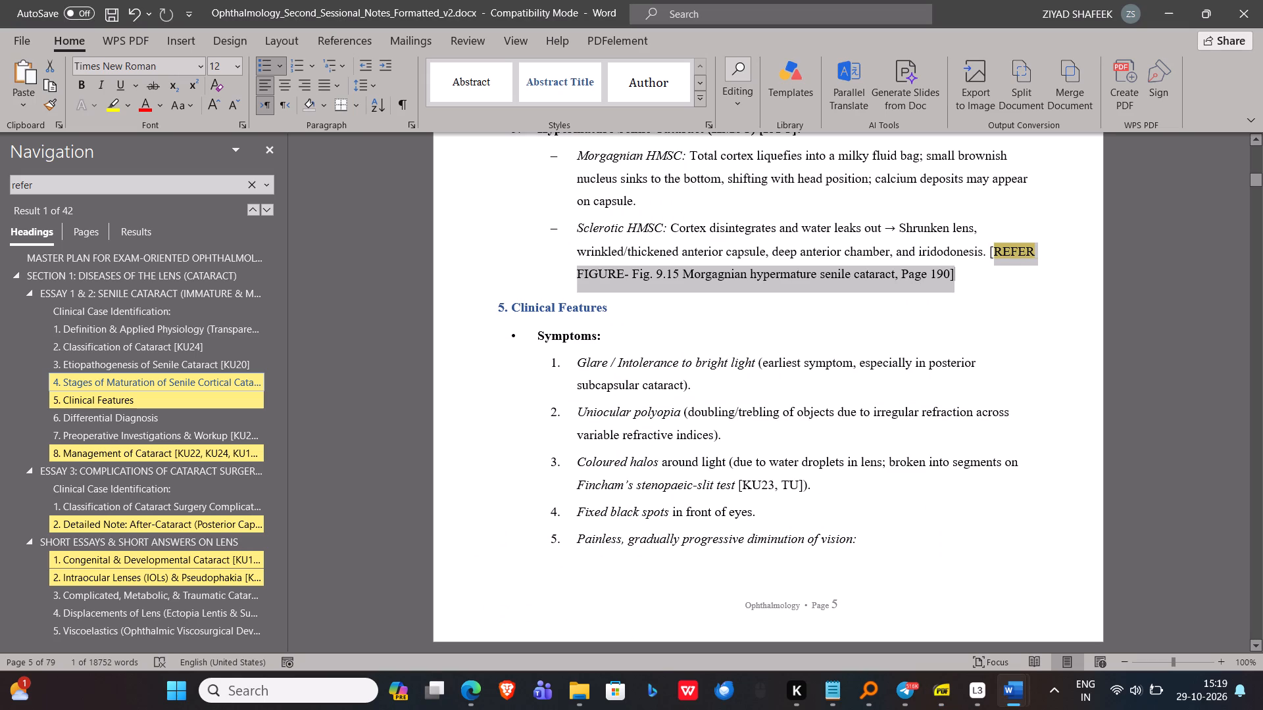
pyautogui.moveTo(996, 264); pyautogui.dragTo(997, 263)
pyautogui.press('BackSpace')
pyautogui.press('BackSpace')
pyautogui.press('Return')
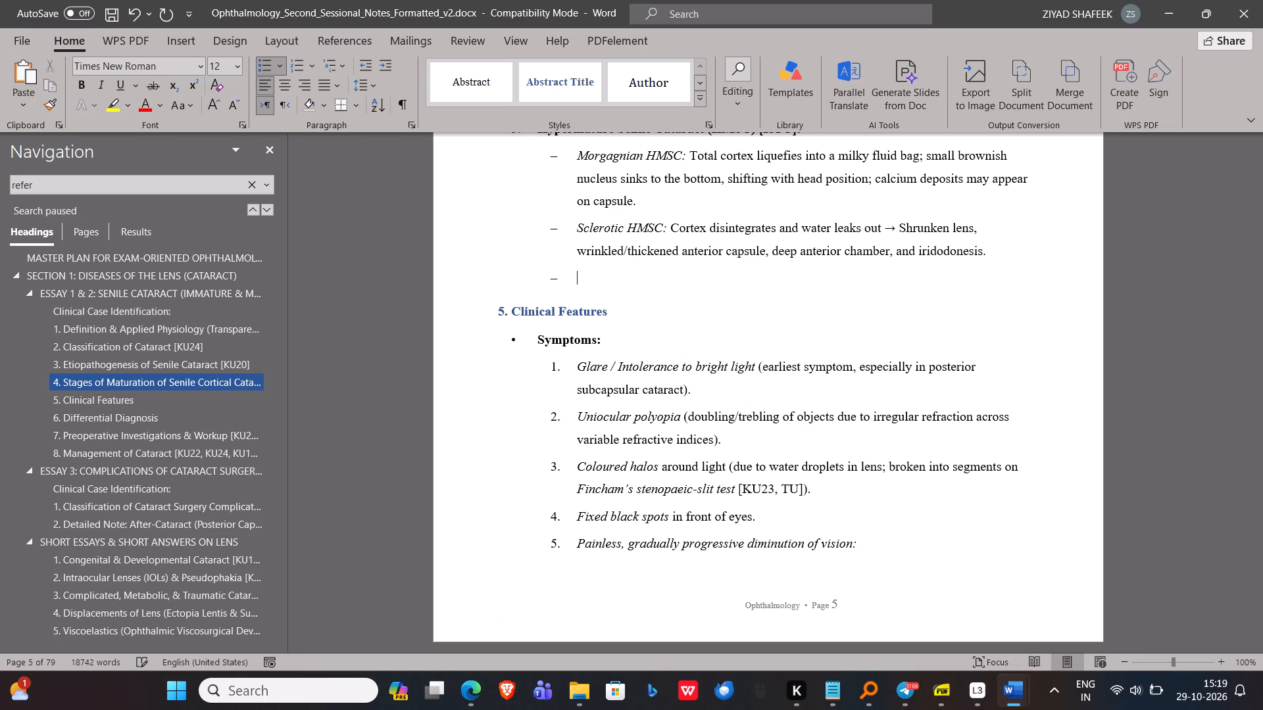
pyautogui.press('BackSpace')
pyautogui.press('BackSpace')
pyautogui.press('BackSpace')
pyautogui.press('BackSpace')
pyautogui.hotkey('ctrl', 'v')
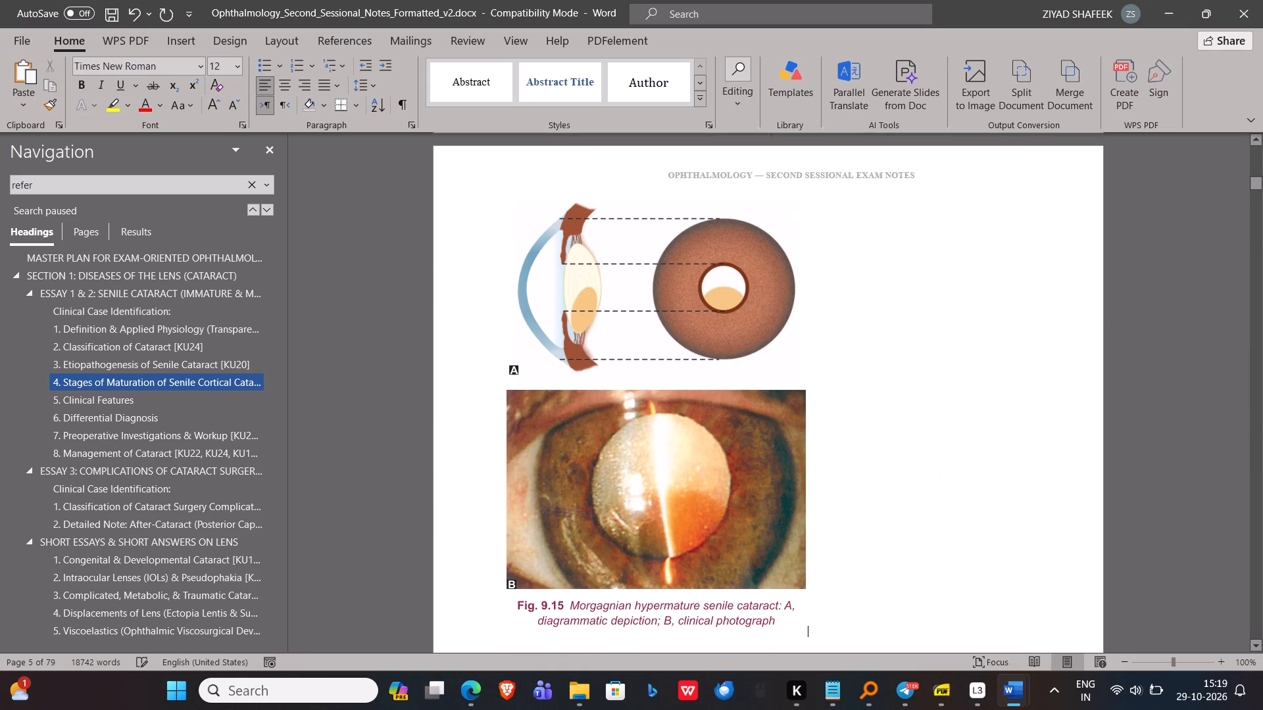
# Shrink the Fig. 9.15 picture slightly, keeping its proportions.
pyautogui.click(786, 447)
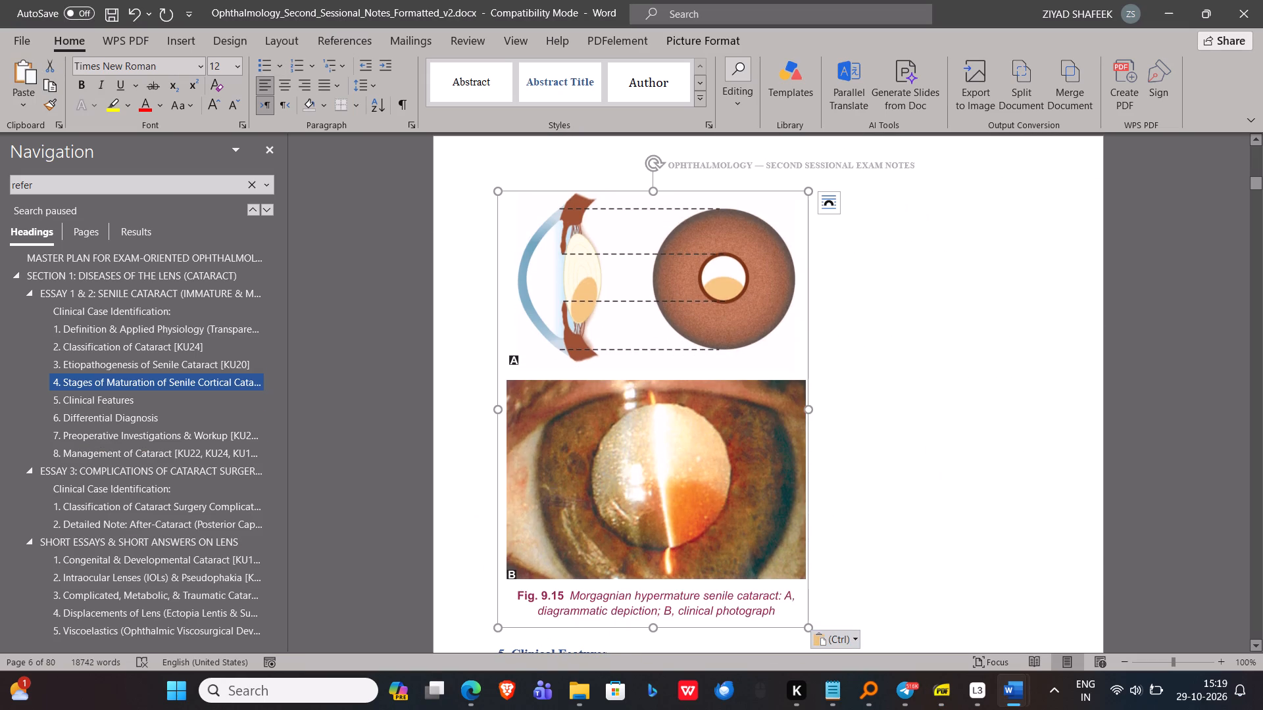
pyautogui.moveTo(810, 626); pyautogui.dragTo(778, 598)
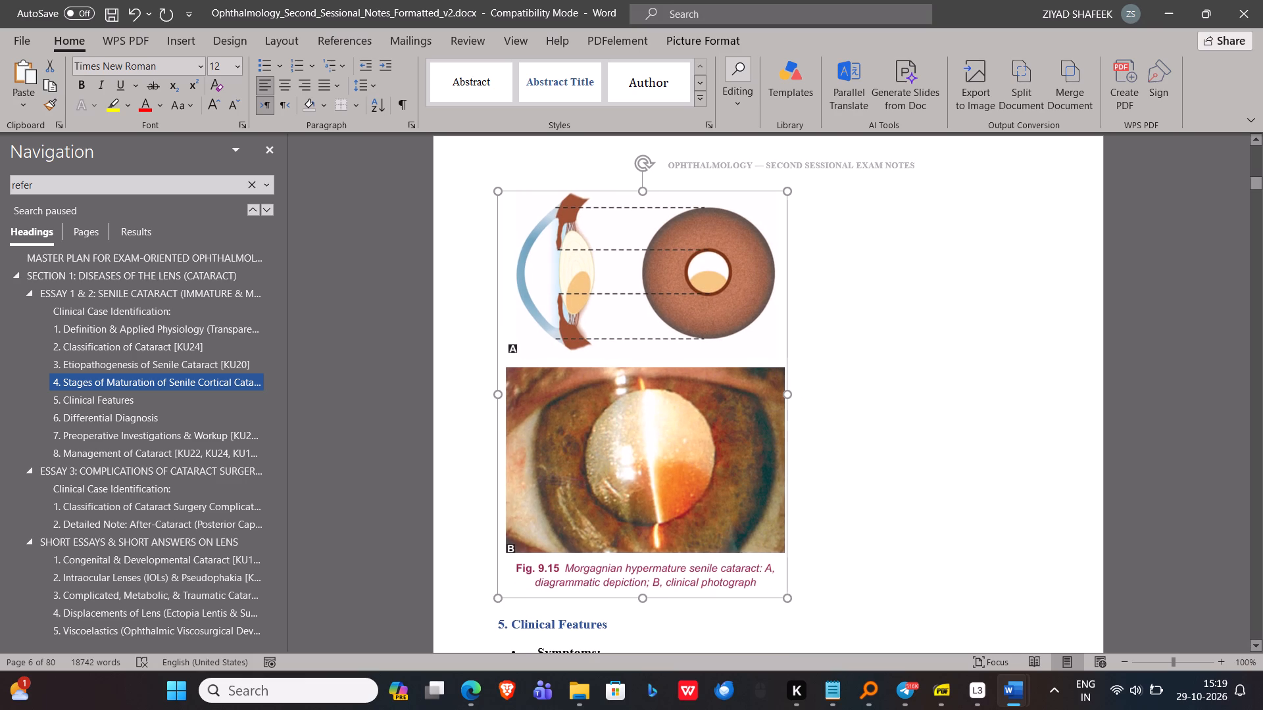
# Go to the next "refer" match, find 9.18 in the Khurana PDF, and capture Fig. 9.18 with its caption from page 192.
pyautogui.click(270, 207)
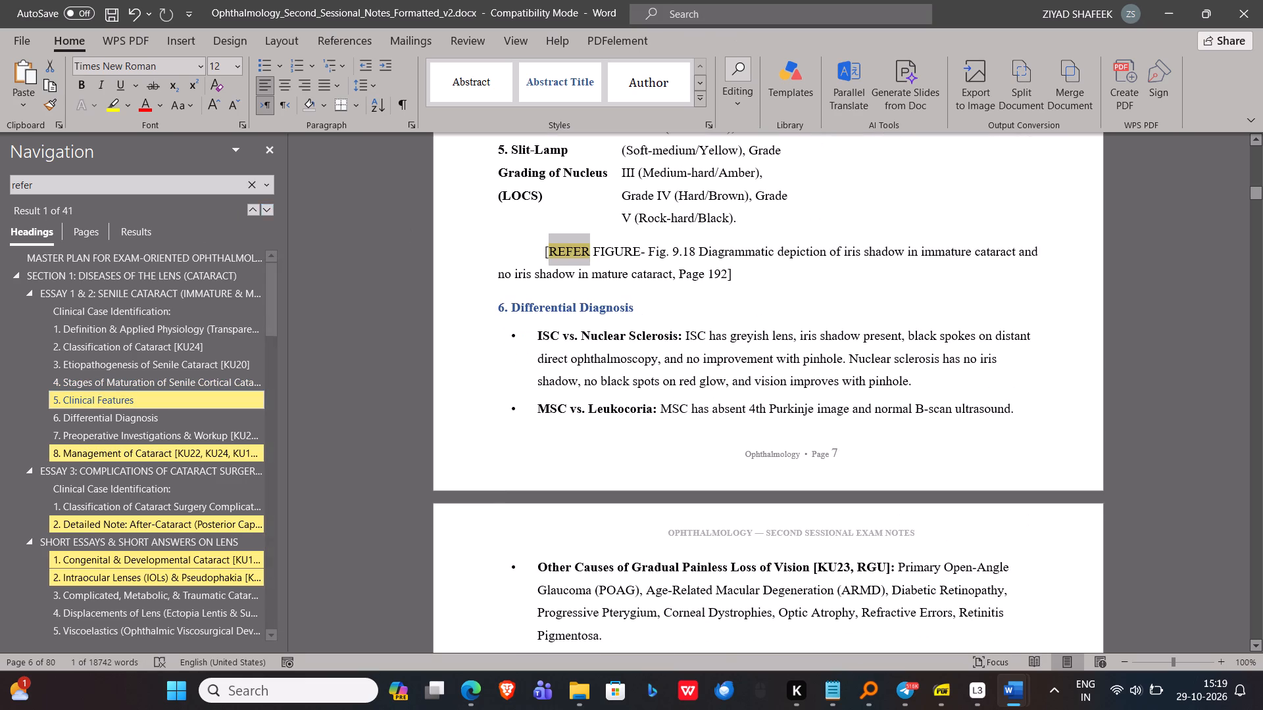
pyautogui.hotkey('alt', 'Tab')
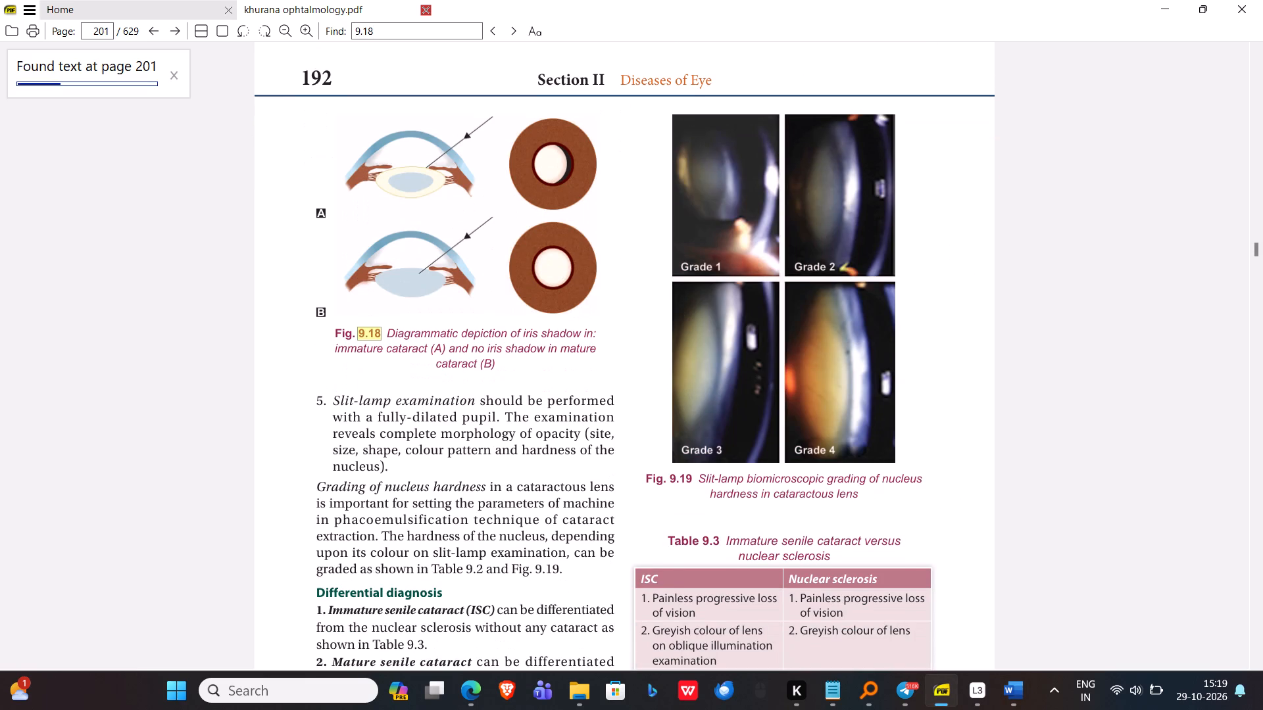
pyautogui.click(755, 37)
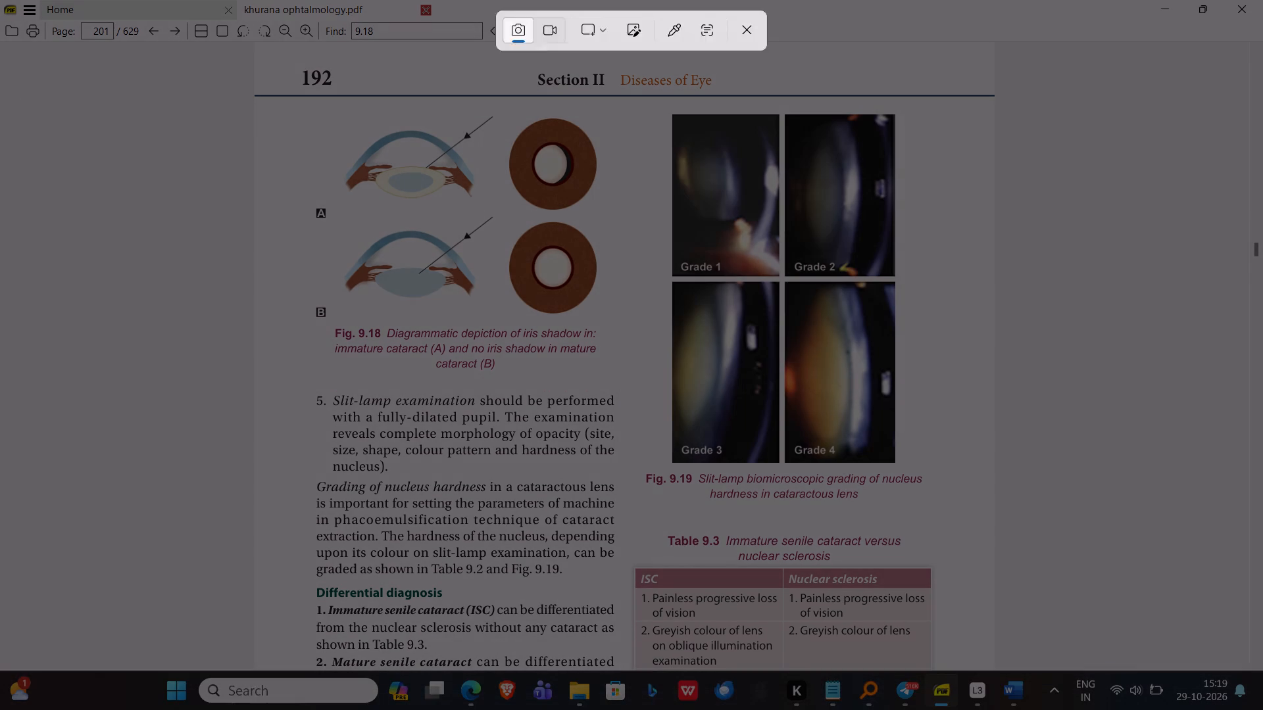
pyautogui.moveTo(620, 382); pyautogui.dragTo(296, 119)
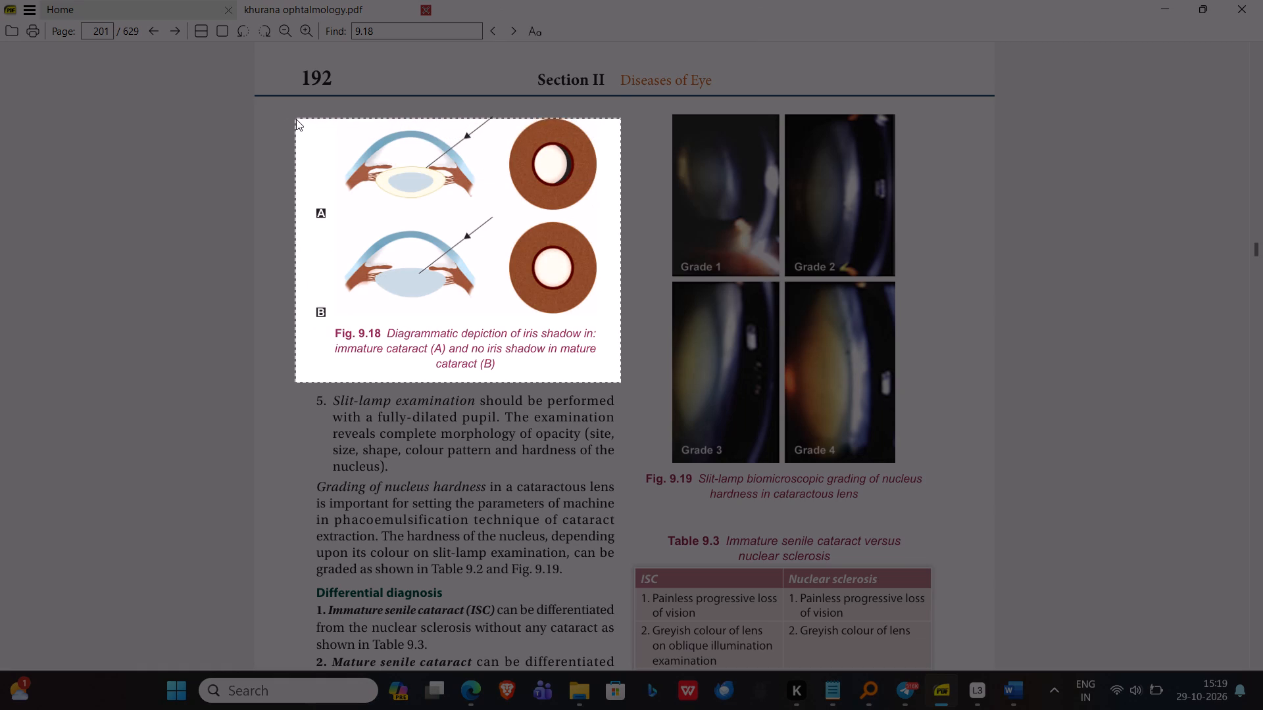
pyautogui.moveTo(296, 119); pyautogui.dragTo(293, 107)
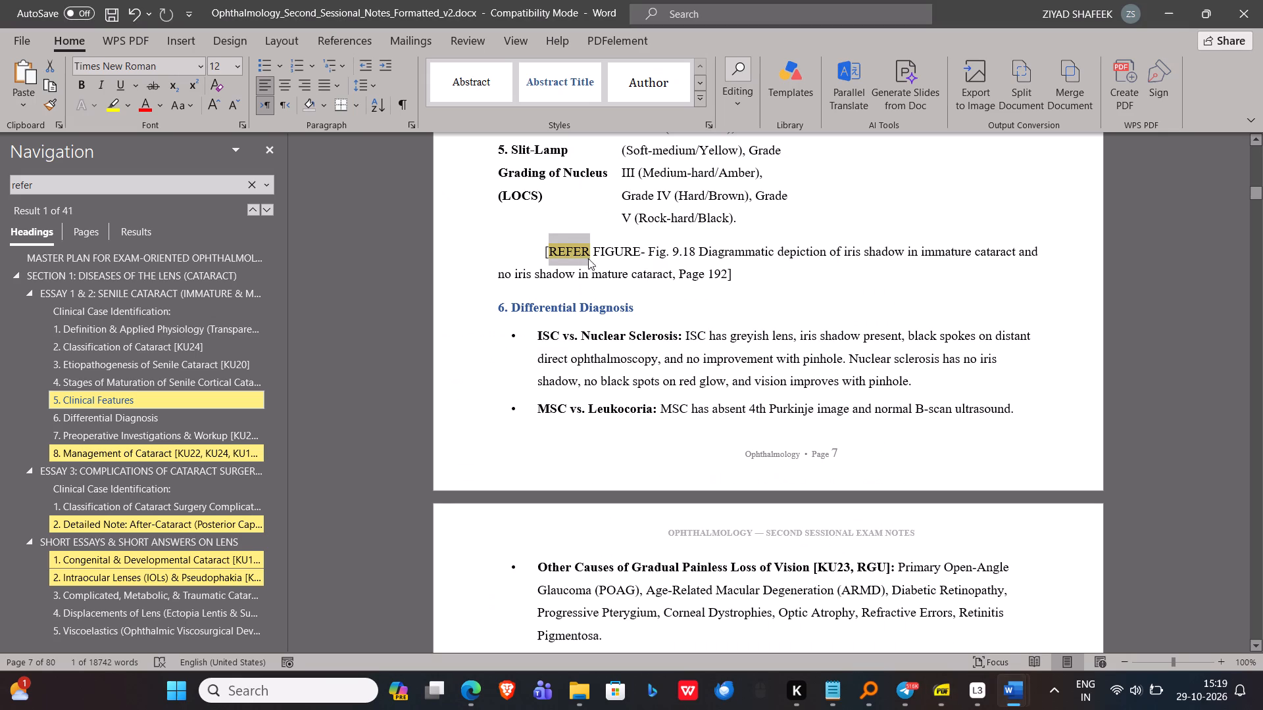
# In the Word notes, replace the Fig. 9.18 iris shadow reference above the Differential Diagnosis heading with the captured figure.
pyautogui.click(772, 277)
pyautogui.moveTo(772, 277); pyautogui.dragTo(554, 254)
pyautogui.press('BackSpace')
pyautogui.press('BackSpace')
pyautogui.hotkey('ctrl', 'v')
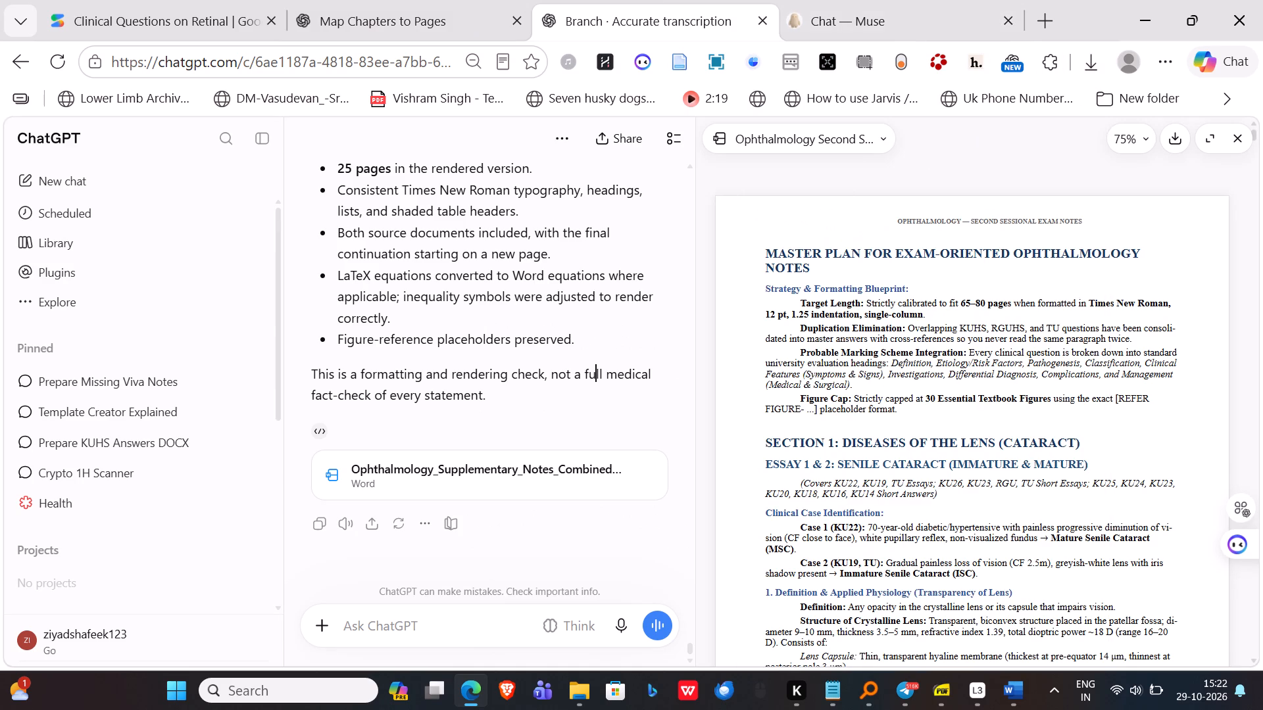
# Return to the Word ophthalmology notes and go to the next "refer" search match.
pyautogui.click(1159, 5)
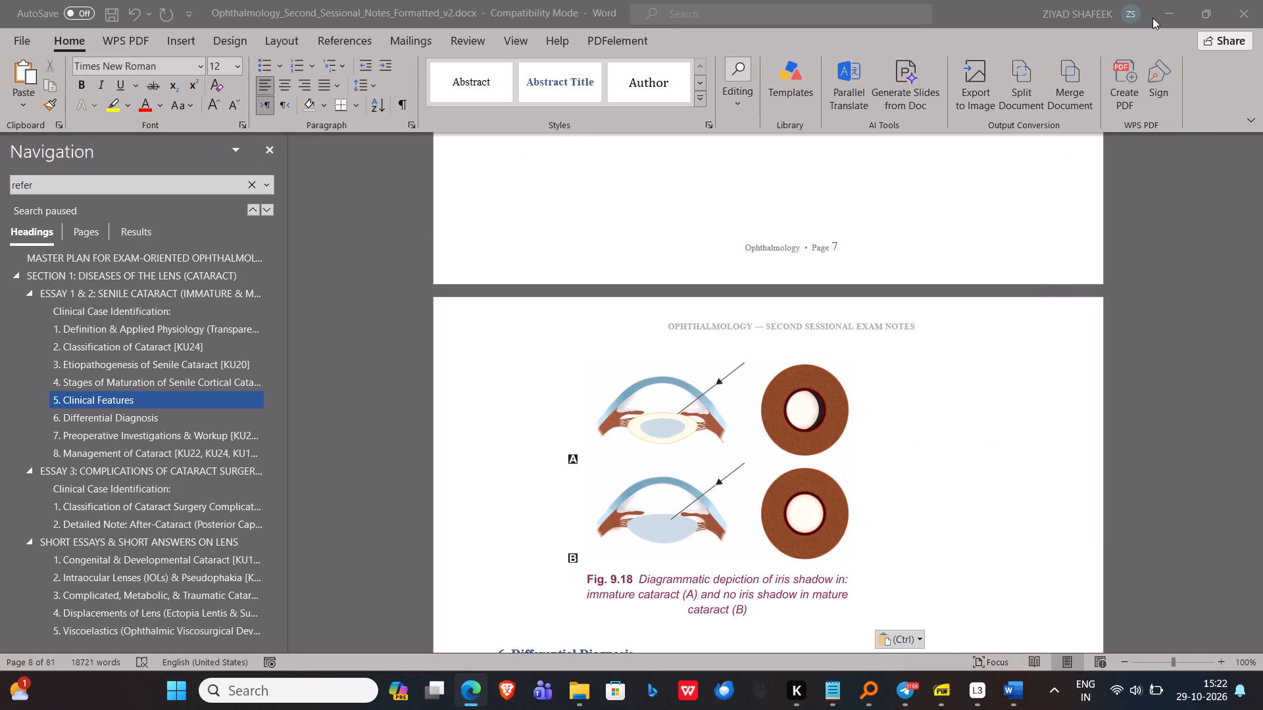
pyautogui.scroll(-1, 1014, 396)
pyautogui.hotkey('alt', 'Tab')
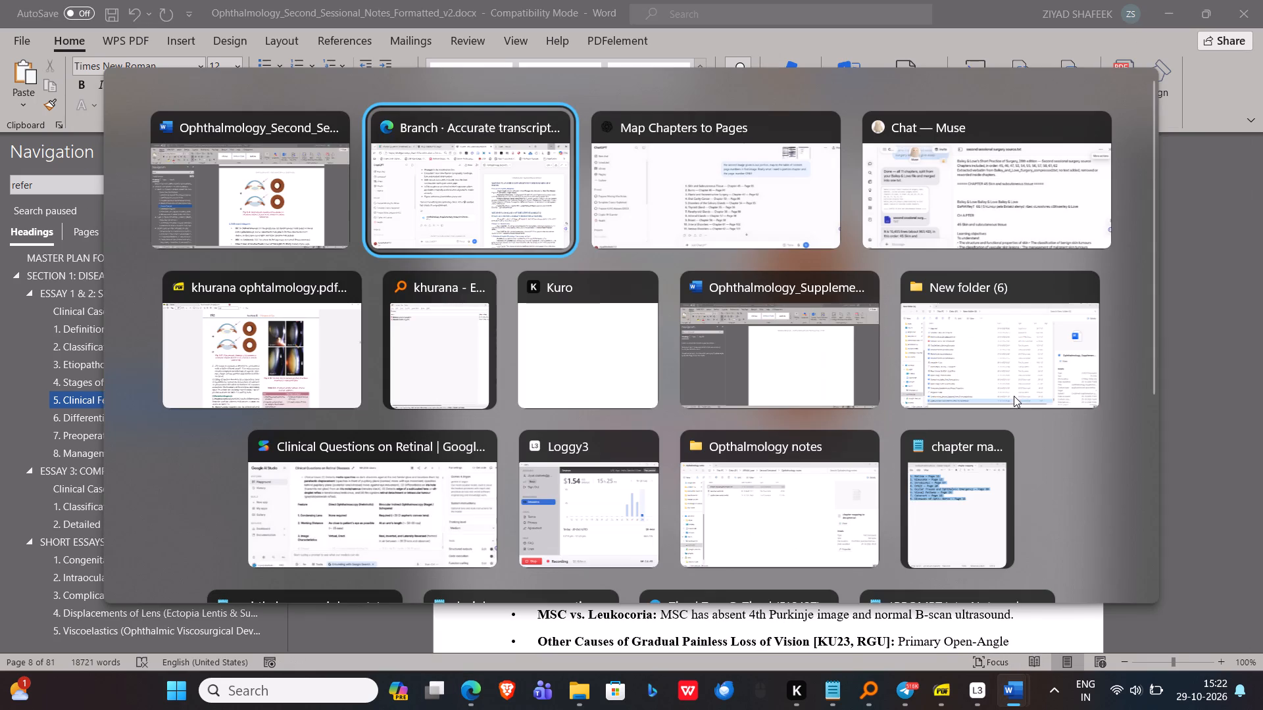
pyautogui.hotkey('alt', 'Tab')
pyautogui.hotkey('alt', 'Tab')
pyautogui.hotkey('alt', 'Tab')
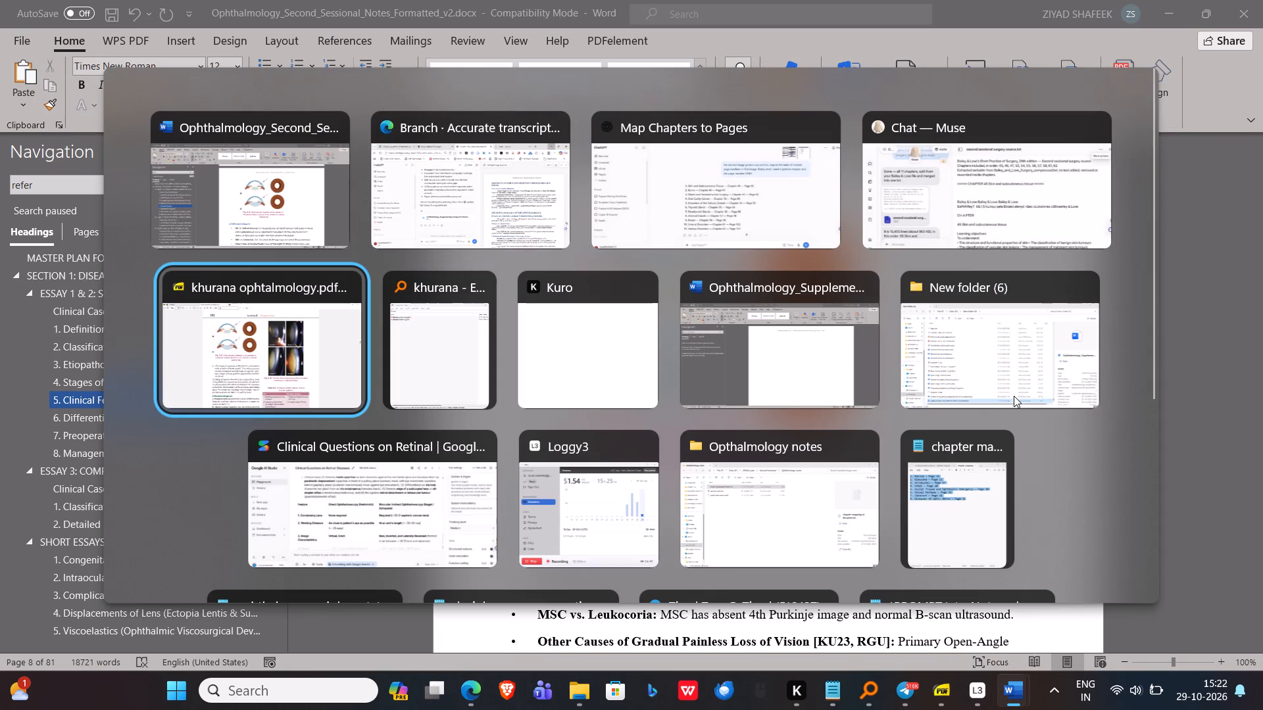
pyautogui.hotkey('alt', 'Up')
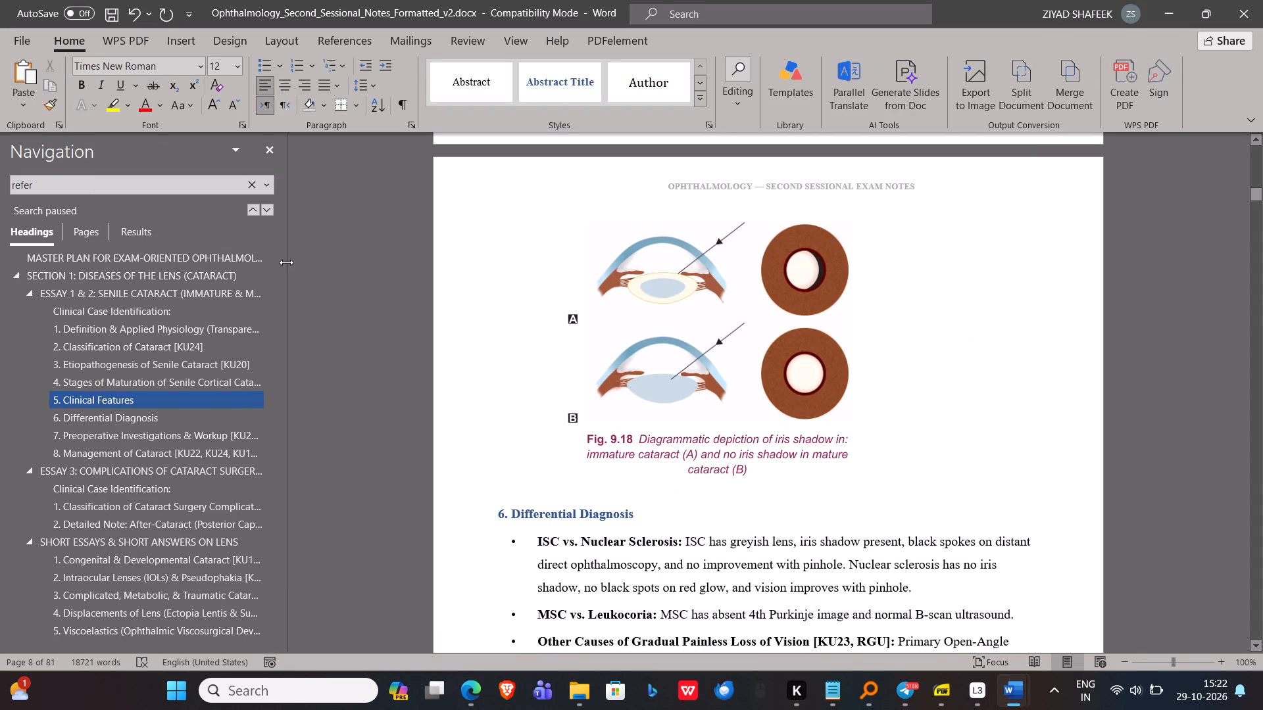
pyautogui.click(267, 215)
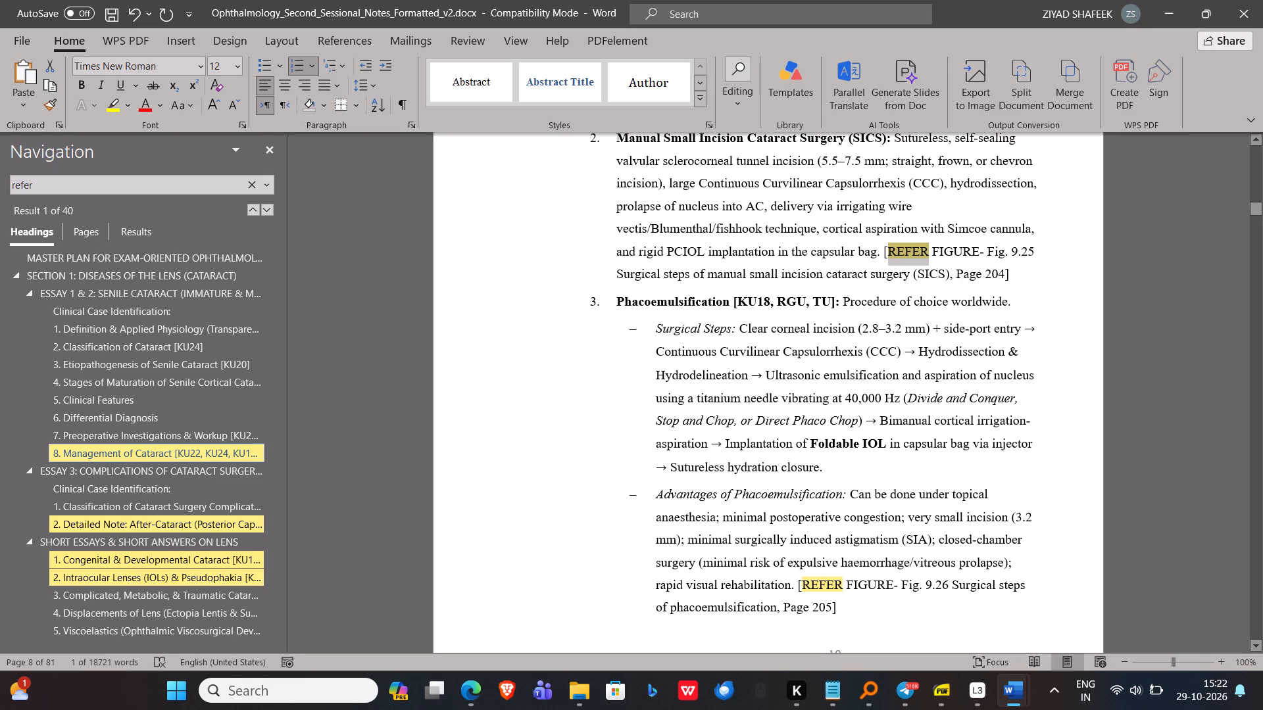
# In the Khurana PDF, capture Fig. 9.25 (manual small incision cataract surgery steps) with its caption from page 204, enlarged in full screen.
pyautogui.hotkey('alt', 'Tab')
pyautogui.hotkey('alt', 'Tab')
pyautogui.hotkey('alt', 'Tab')
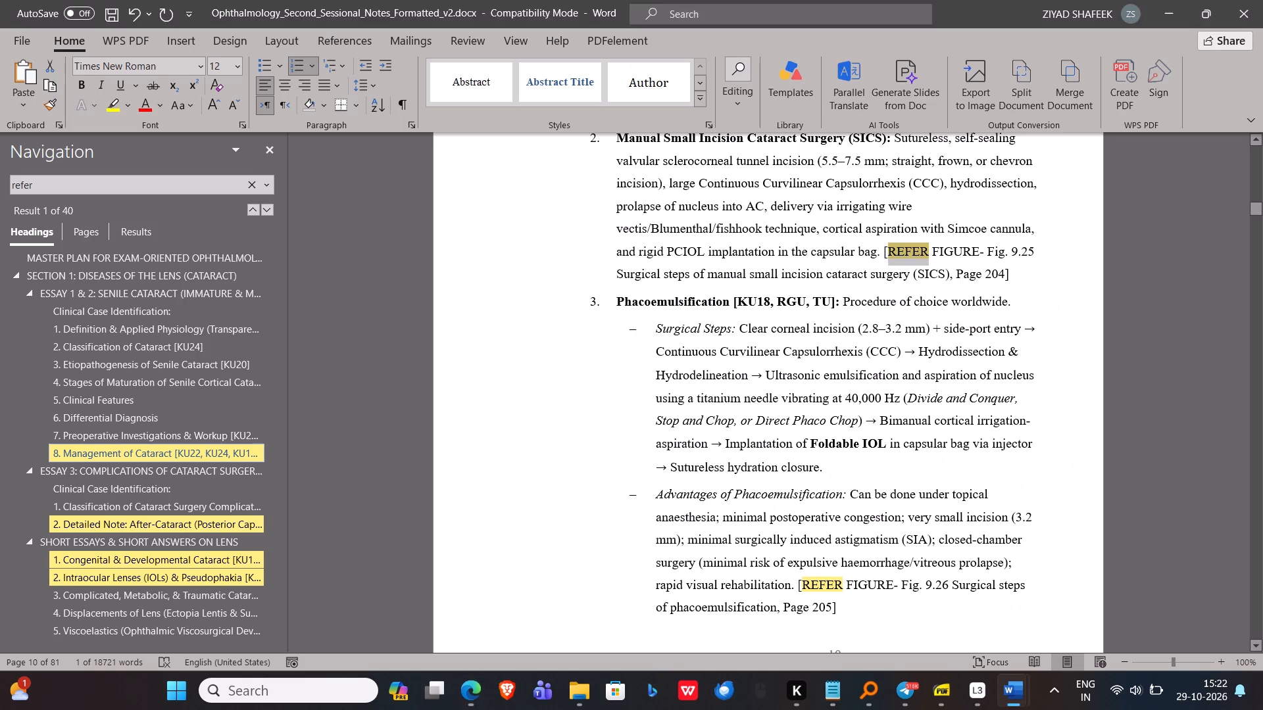
pyautogui.hotkey('alt', 'Tab')
pyautogui.hotkey('alt', 'Tab')
pyautogui.hotkey('alt', 'Tab')
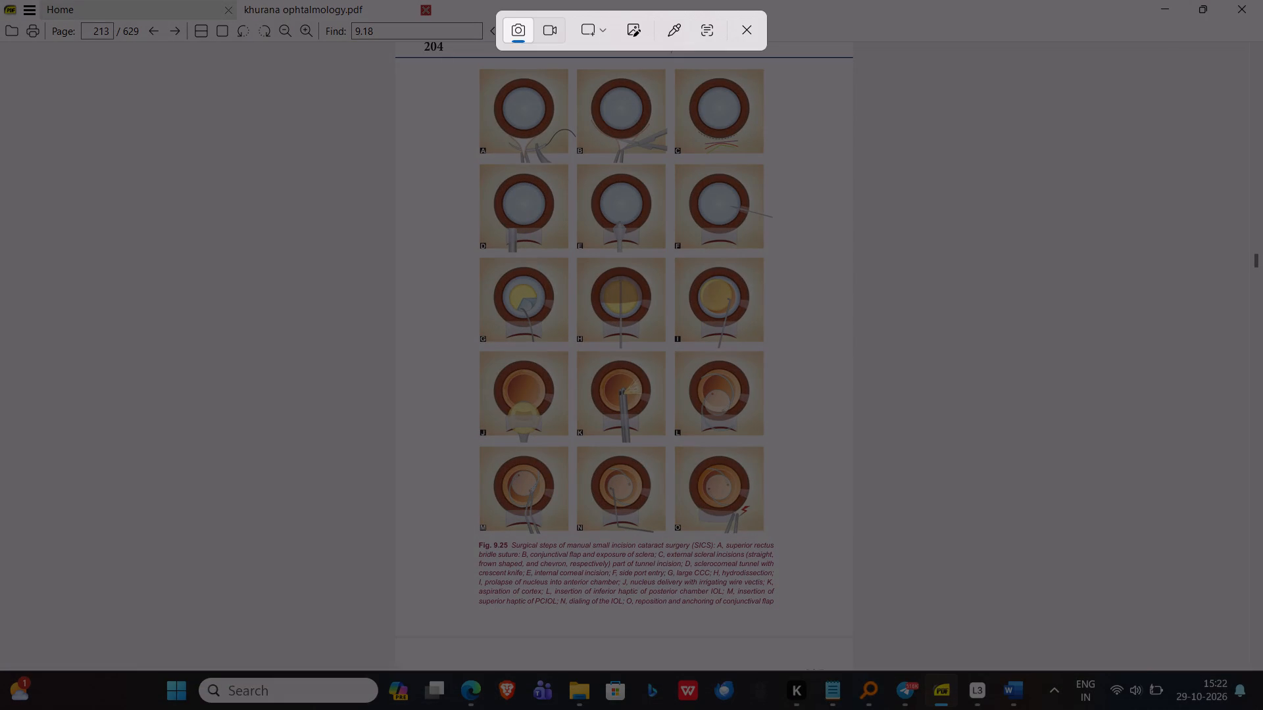
pyautogui.moveTo(783, 613); pyautogui.dragTo(470, 64)
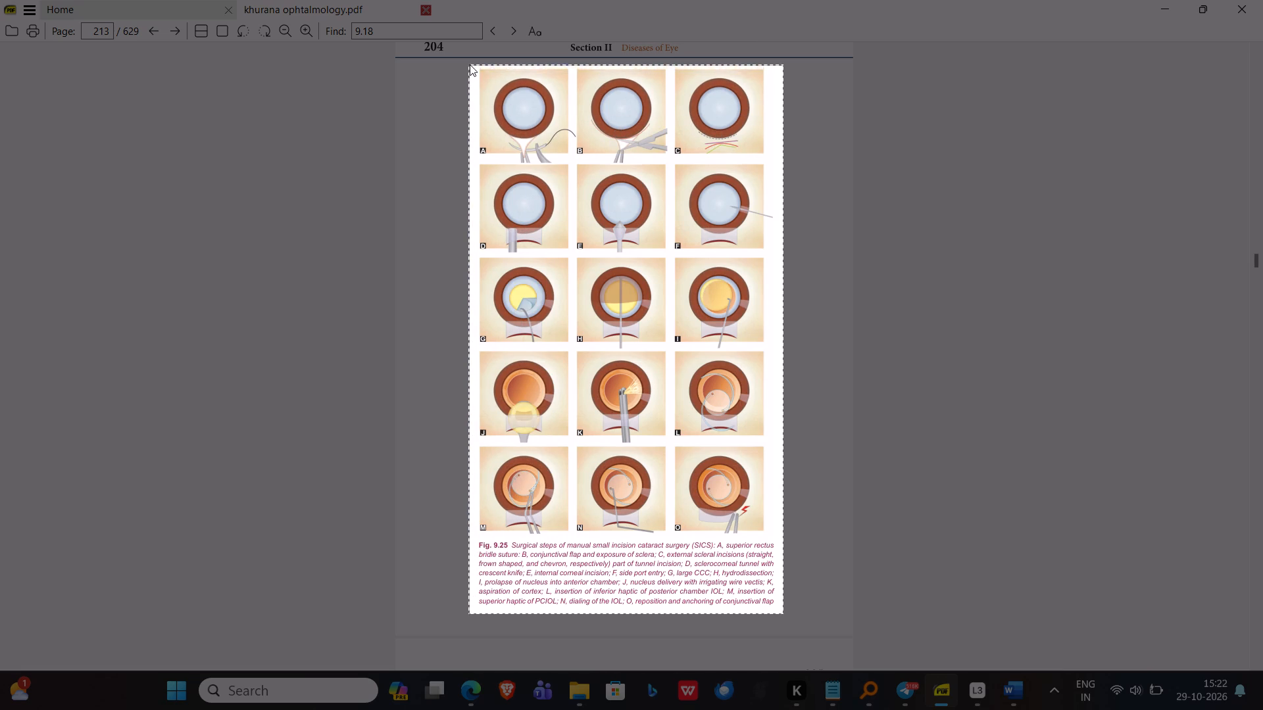
pyautogui.moveTo(470, 64); pyautogui.dragTo(471, 65)
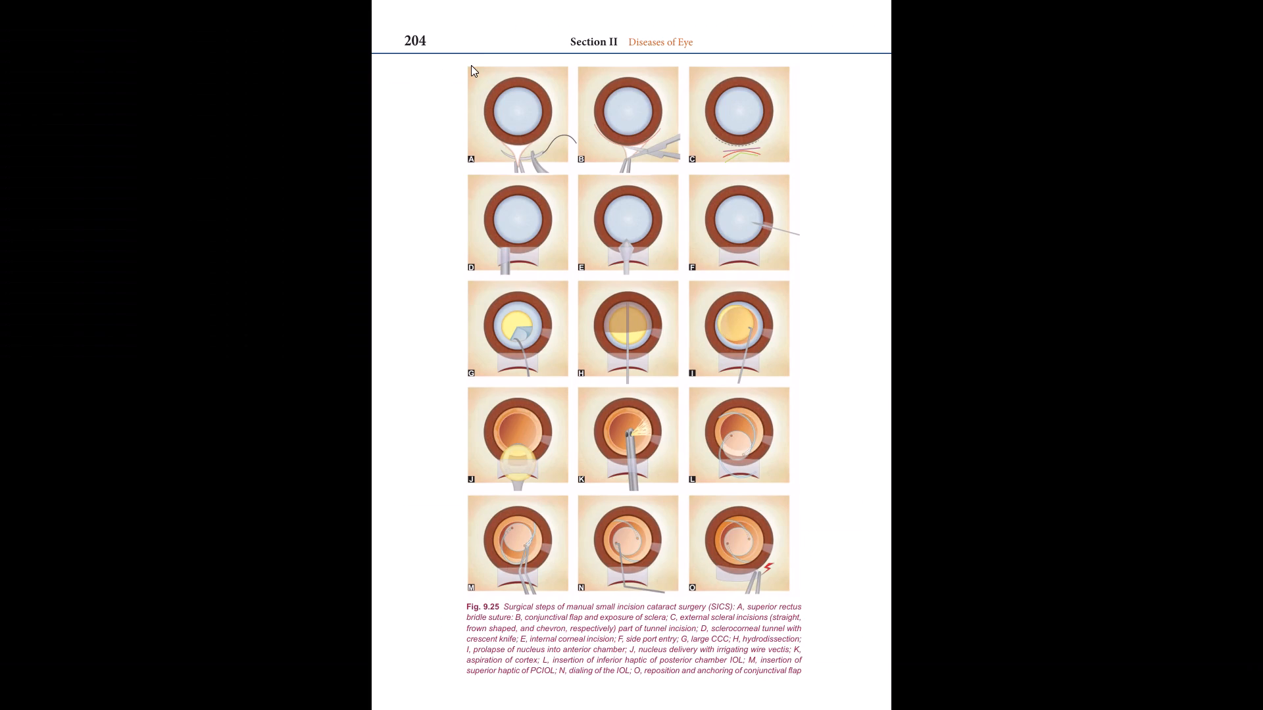
pyautogui.click(747, 25)
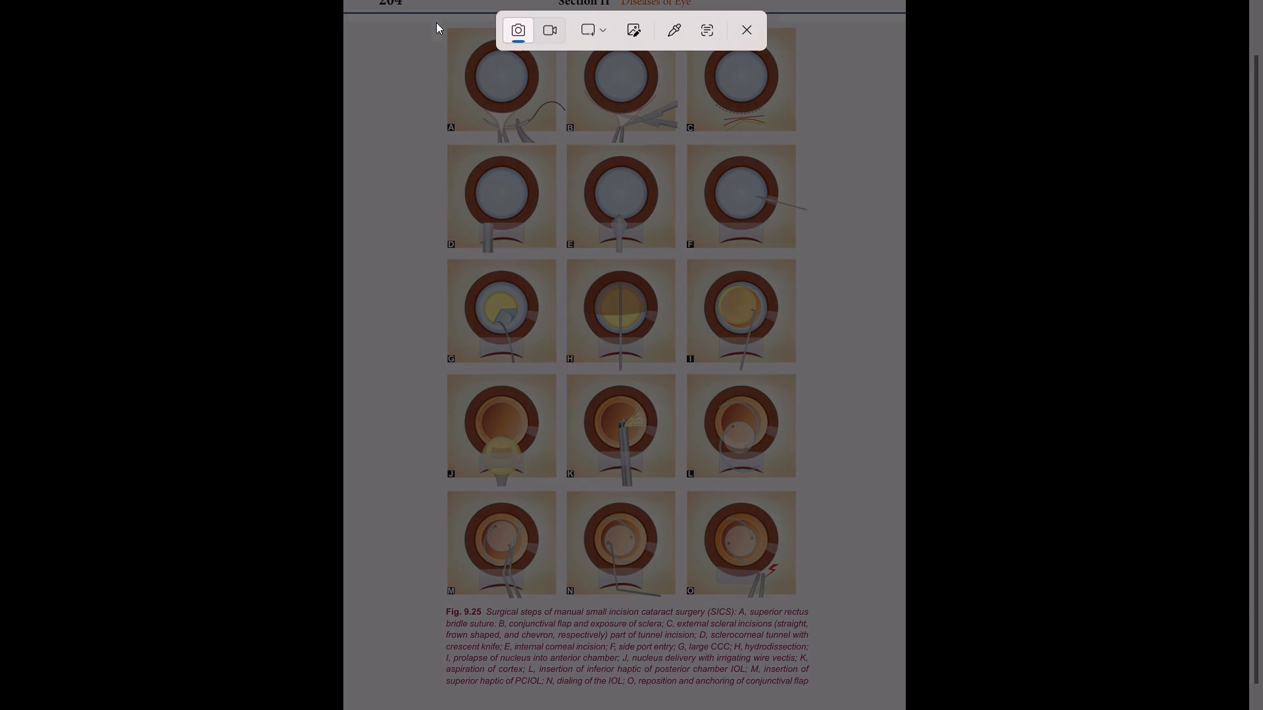
pyautogui.moveTo(436, 20); pyautogui.dragTo(830, 695)
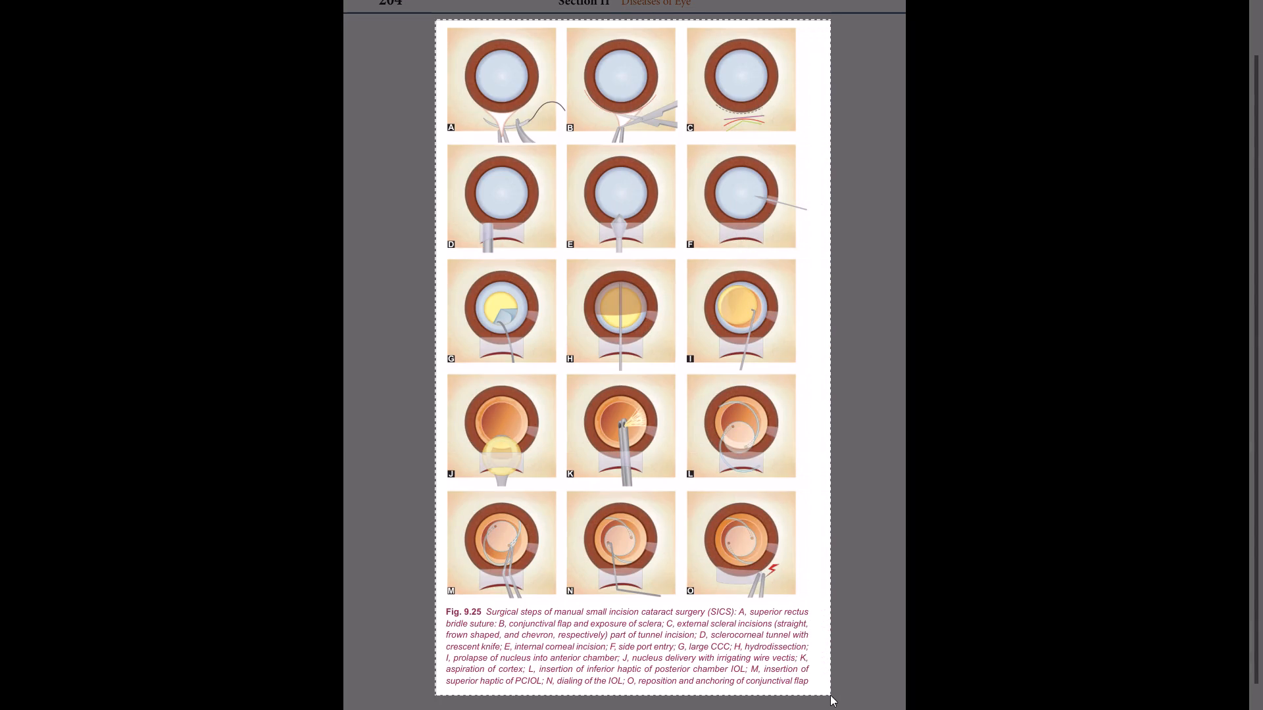
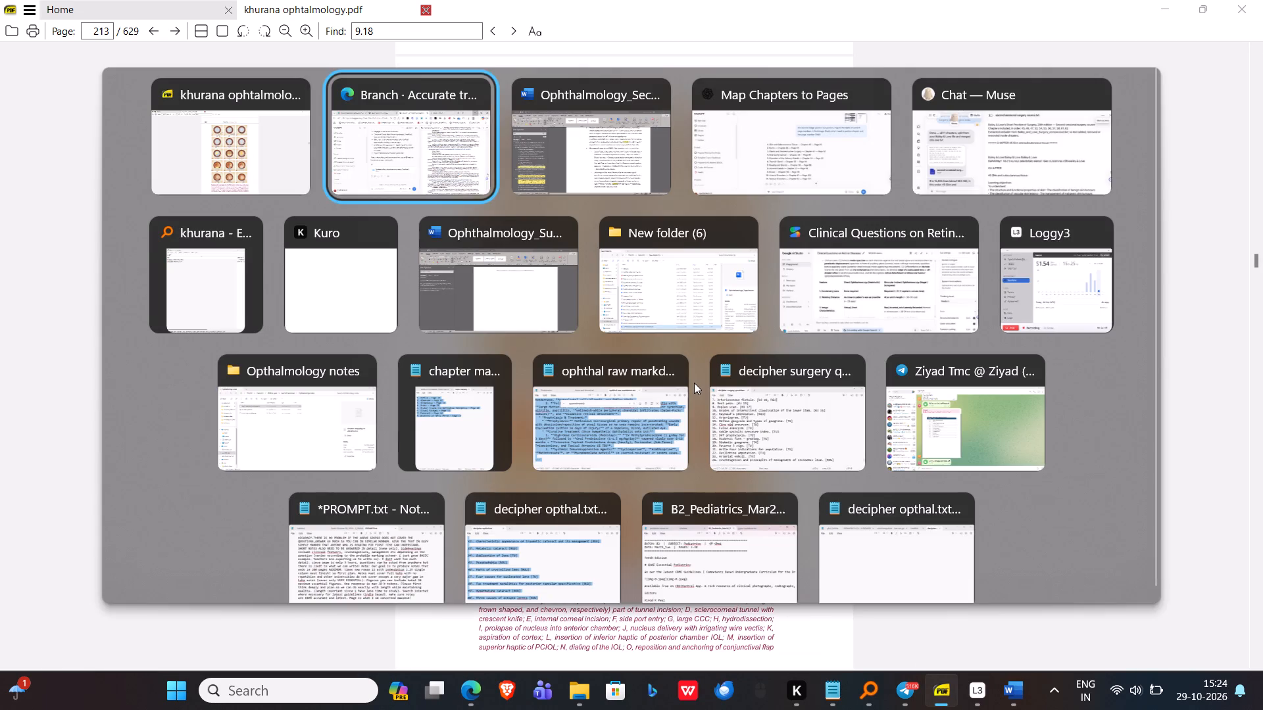
pyautogui.moveTo(1014, 266); pyautogui.dragTo(943, 243)
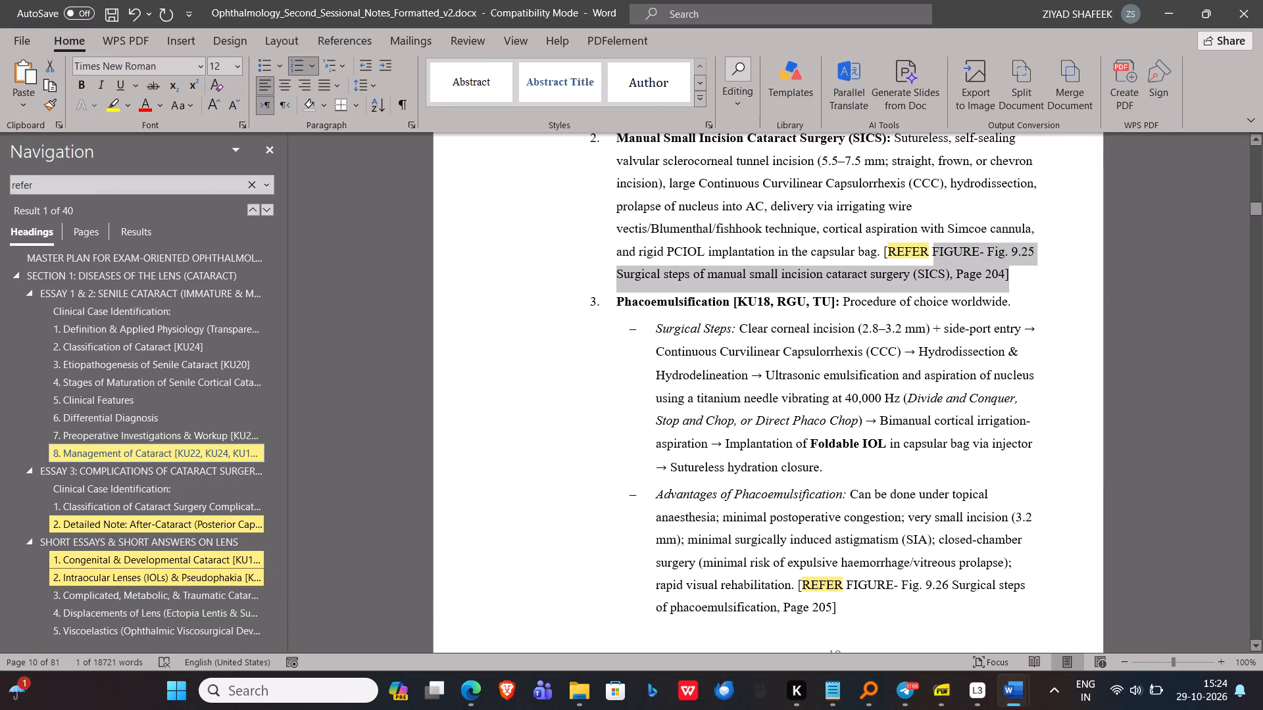
pyautogui.moveTo(943, 243); pyautogui.dragTo(889, 251)
pyautogui.press('BackSpace')
pyautogui.press('BackSpace')
pyautogui.press('Return')
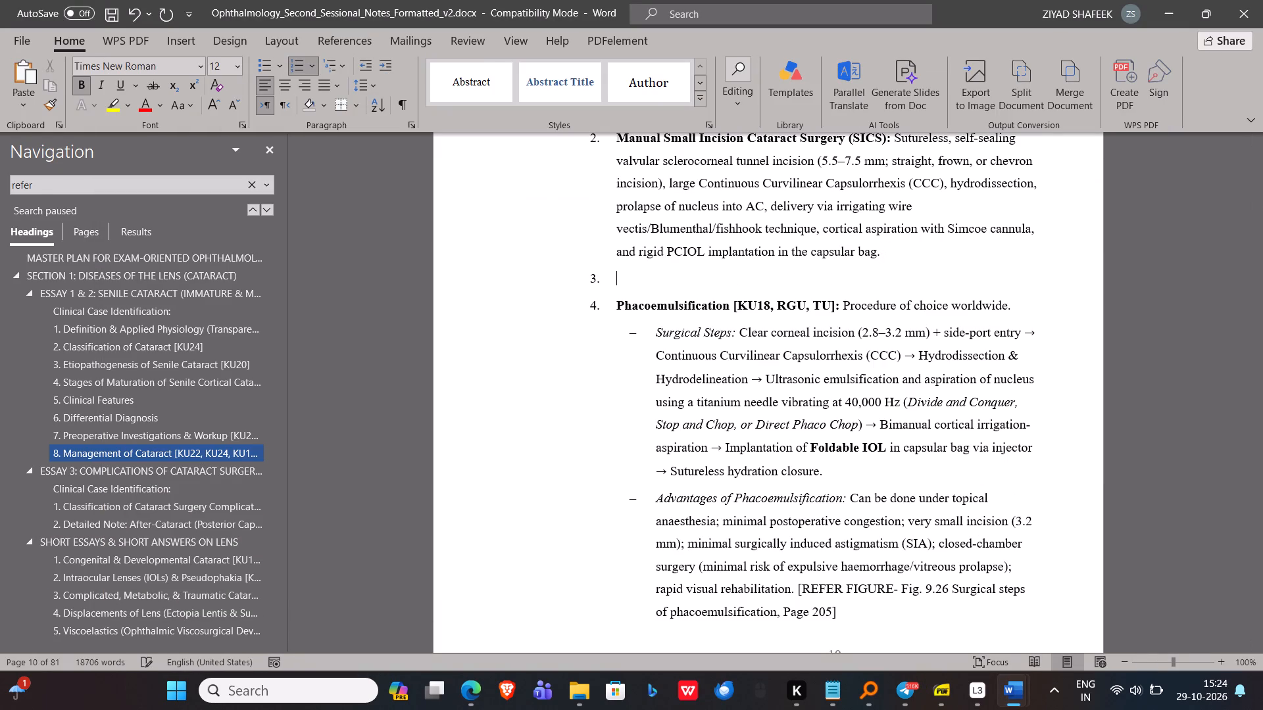
pyautogui.press('BackSpace')
pyautogui.press('BackSpace')
pyautogui.press('BackSpace')
pyautogui.hotkey('ctrl', 'v')
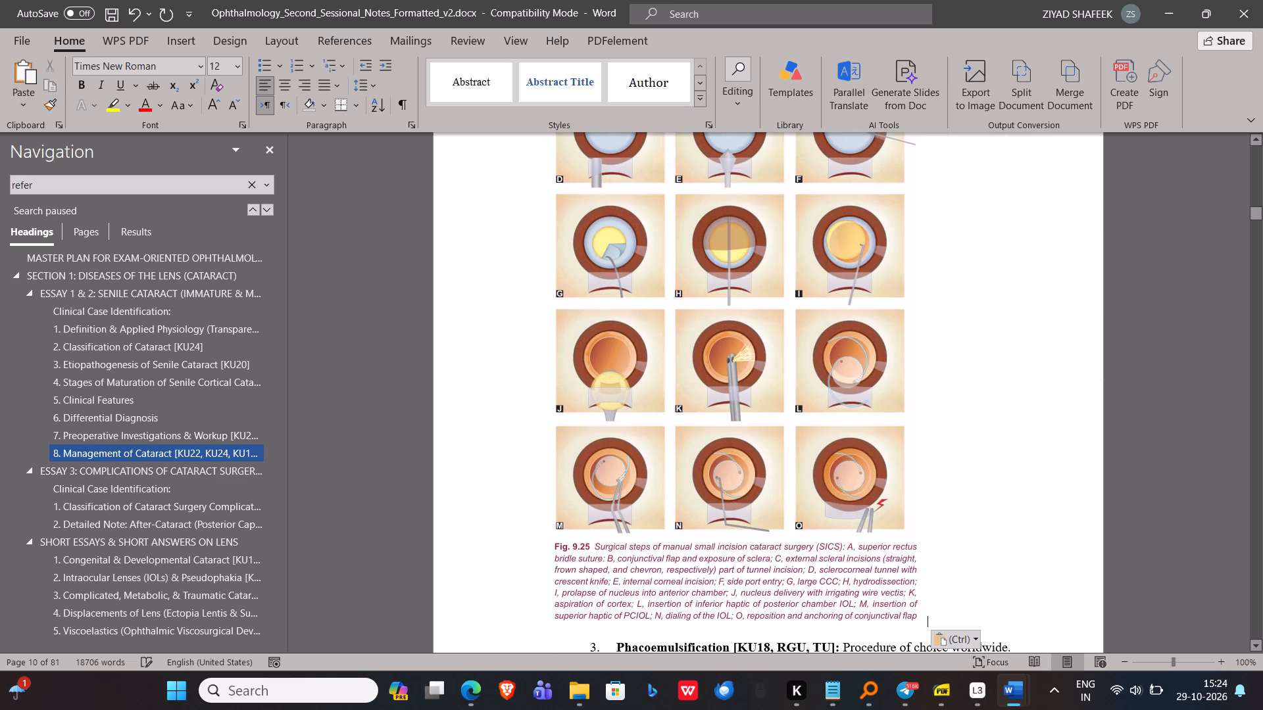
pyautogui.click(785, 445)
pyautogui.scroll(-2, 943, 504)
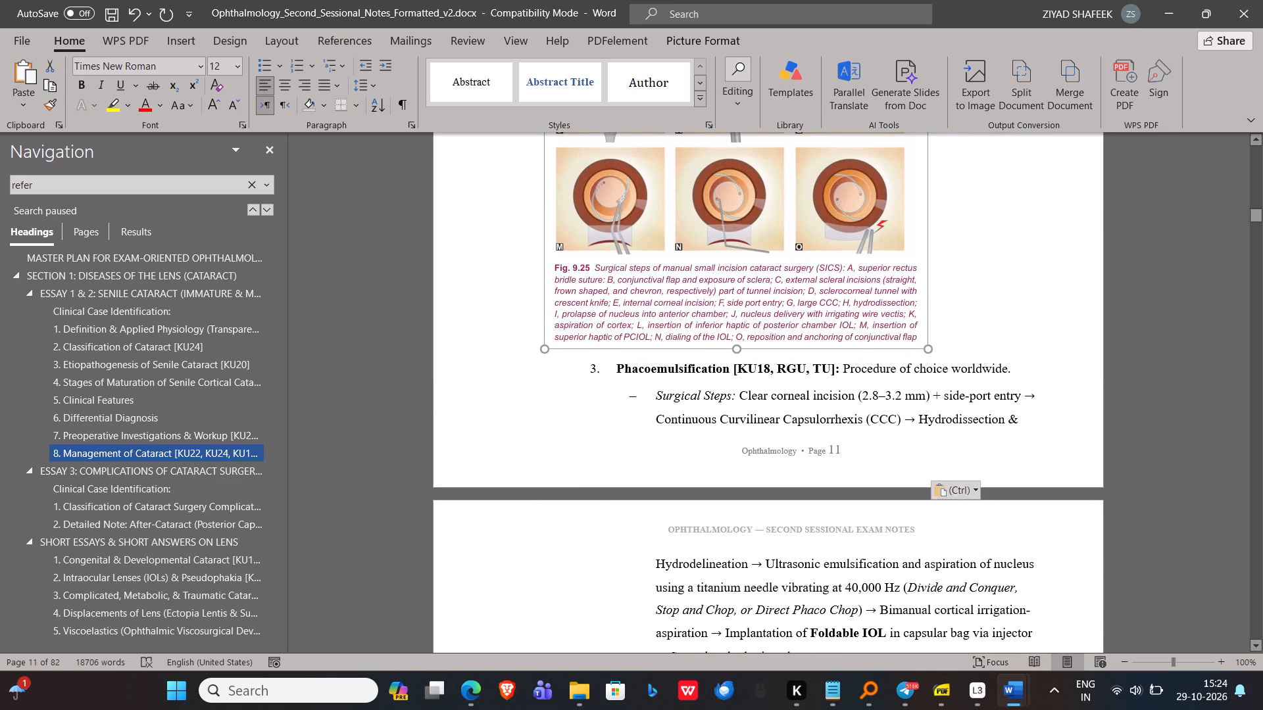
# Go to the next "refer" match, then capture Fig. 9.26 (phacoemulsification steps) with its caption from page 205 of the Khurana PDF.
pyautogui.click(268, 213)
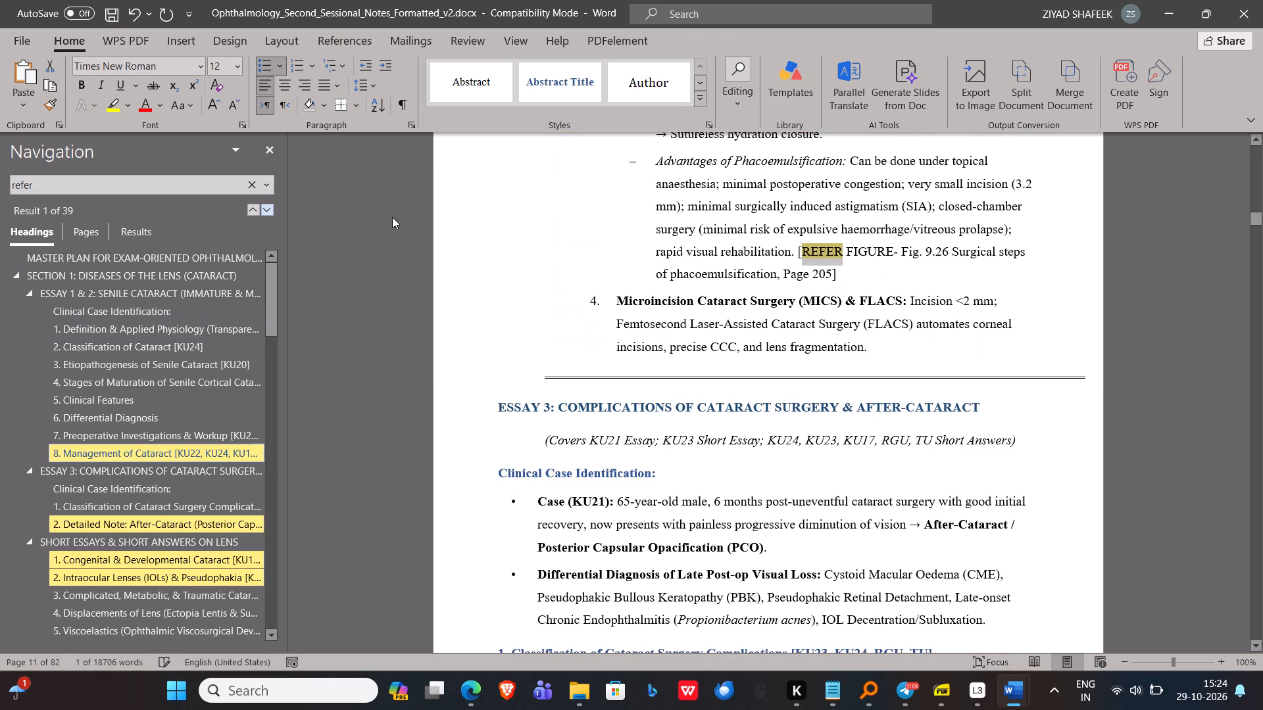
pyautogui.click(960, 270)
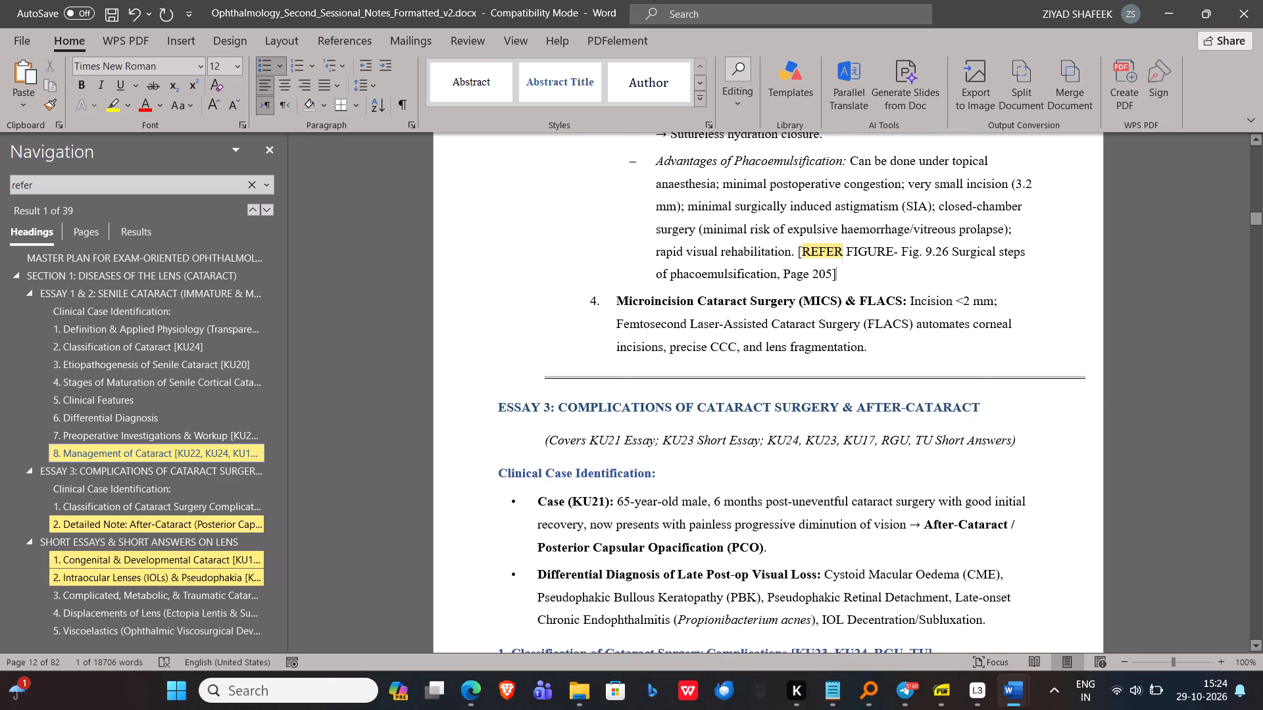
pyautogui.hotkey('alt', 'Tab')
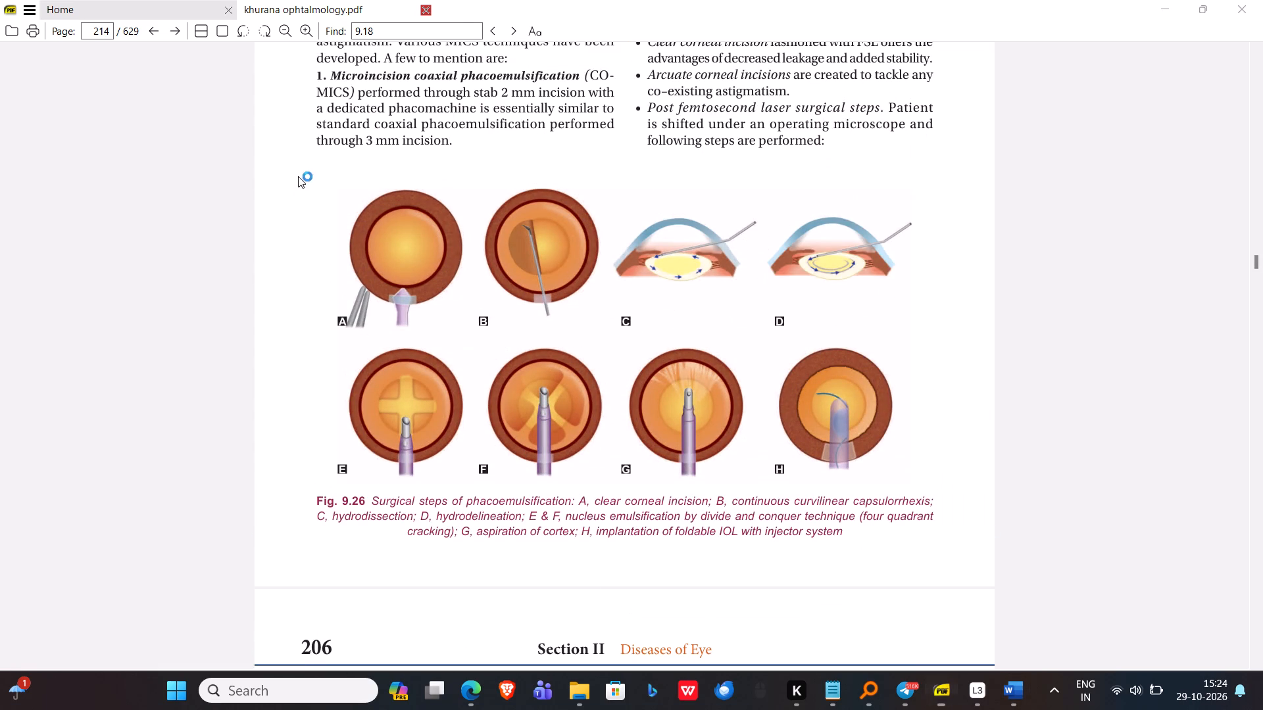
pyautogui.moveTo(294, 174); pyautogui.dragTo(809, 499)
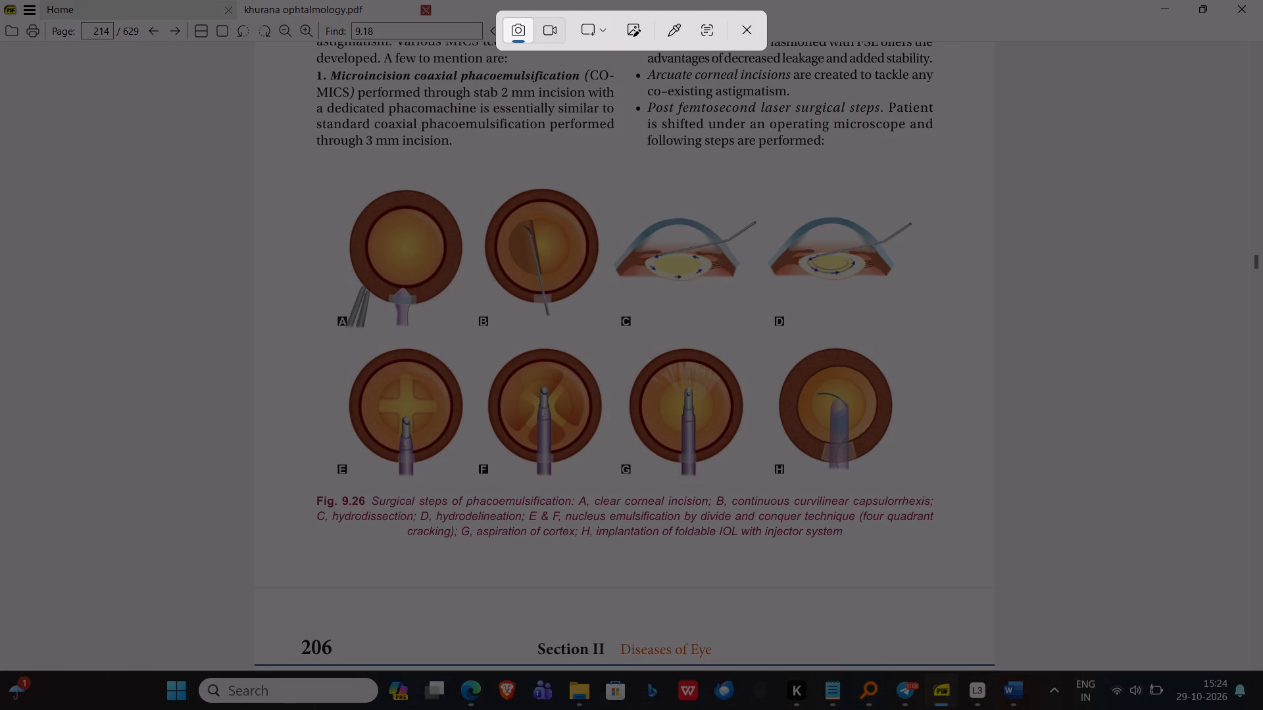
pyautogui.moveTo(951, 556); pyautogui.dragTo(306, 181)
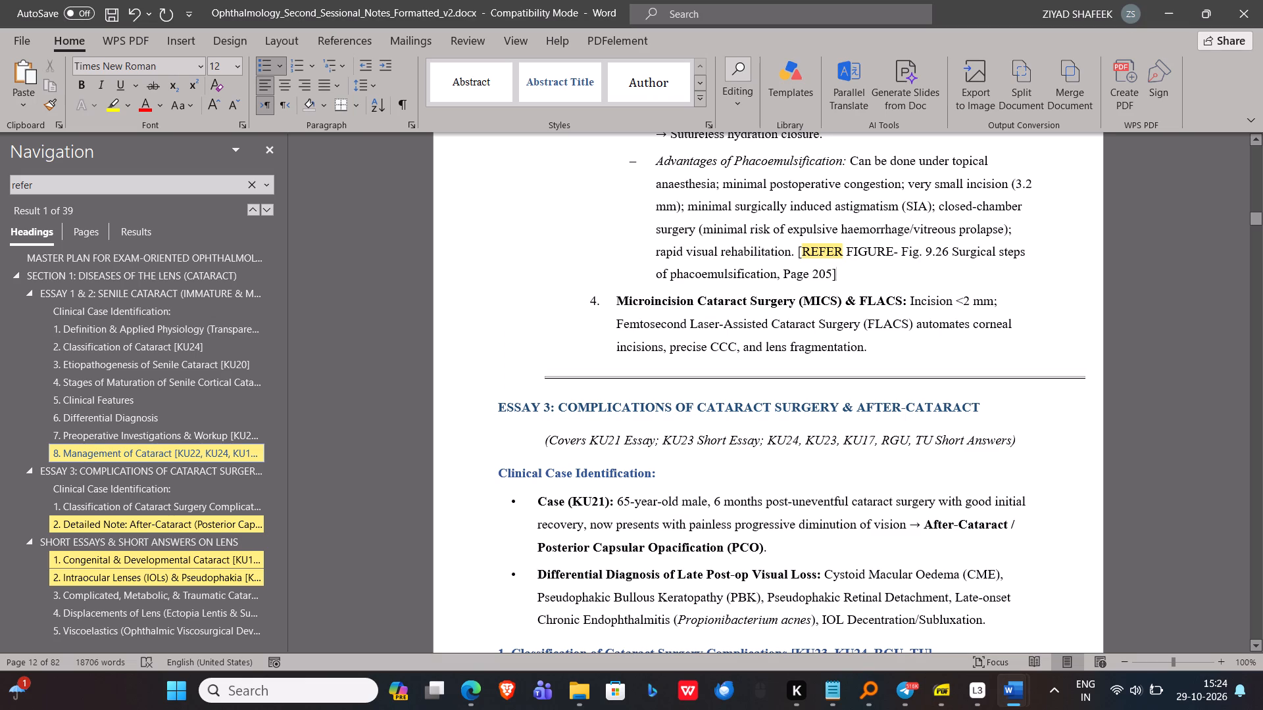
# Replace the Fig. 9.26 reference in the Word notes with the captured figure, on an unbulleted line below Advantages of Phacoemulsification.
pyautogui.moveTo(880, 285); pyautogui.dragTo(795, 249)
pyautogui.press('BackSpace')
pyautogui.press('Return')
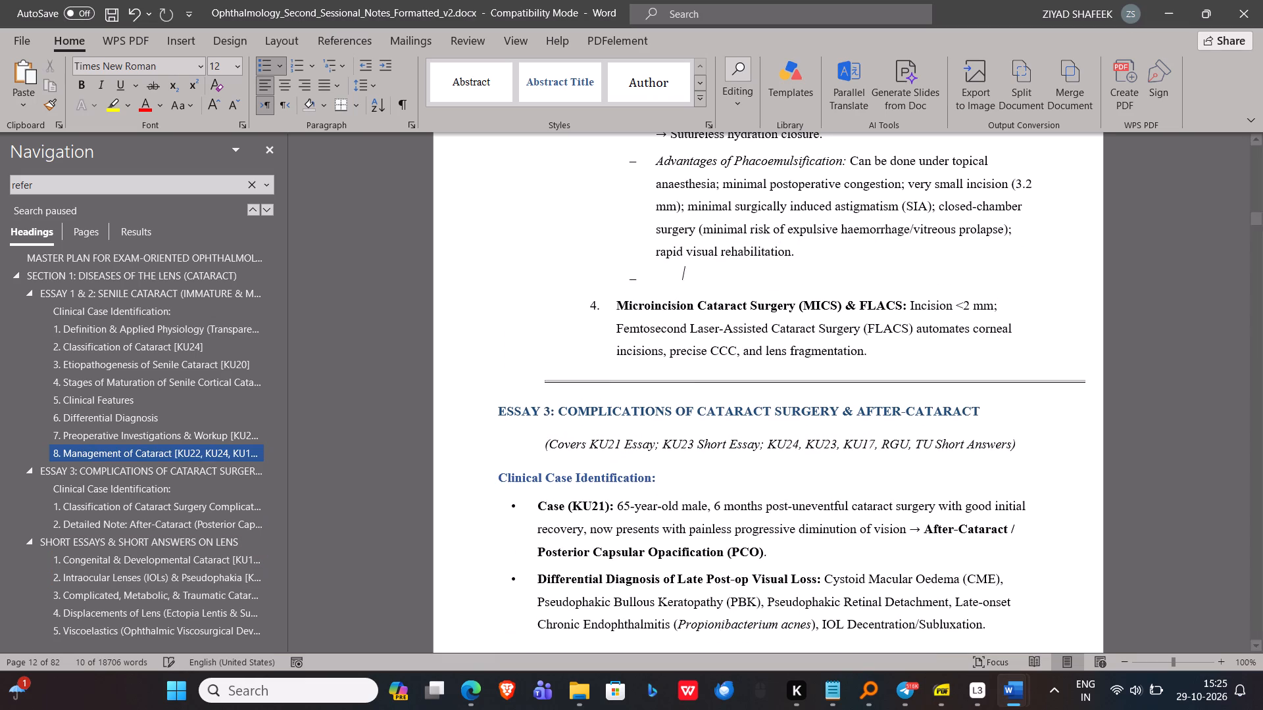
pyautogui.press('BackSpace')
pyautogui.press('BackSpace')
pyautogui.press('BackSpace')
pyautogui.hotkey('ctrl', 'v')
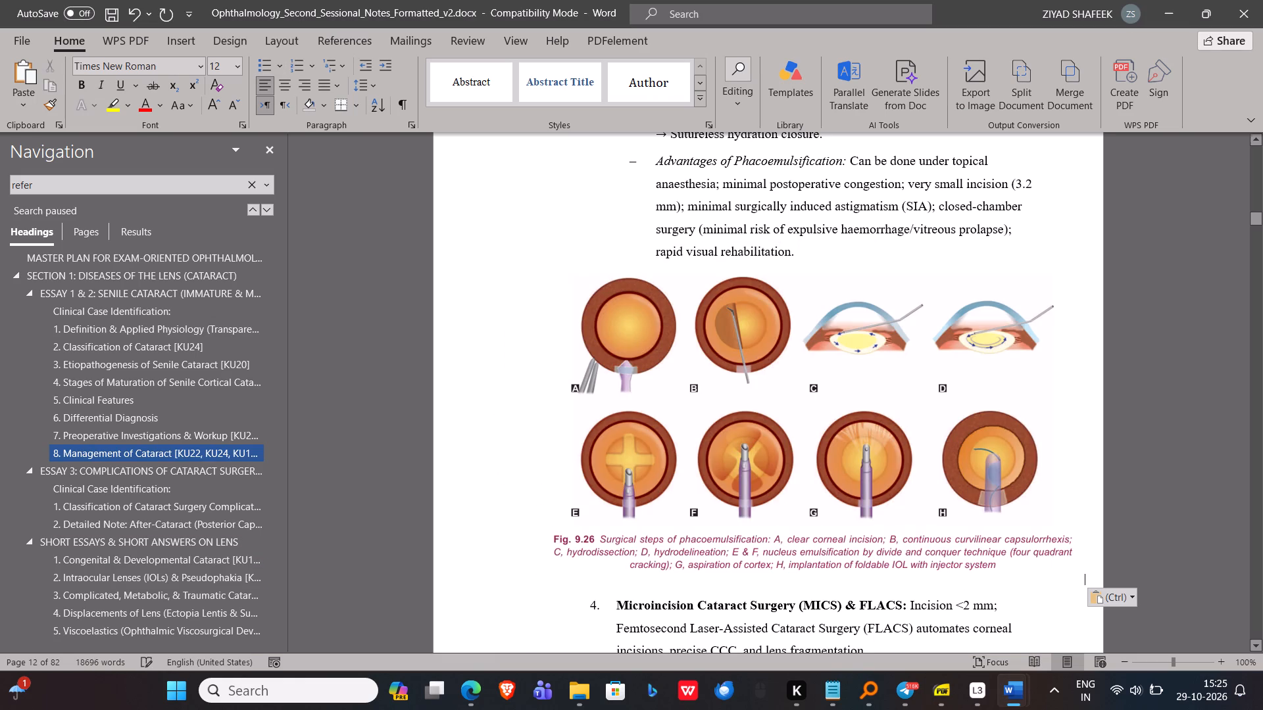
pyautogui.click(825, 402)
pyautogui.scroll(-1, 825, 402)
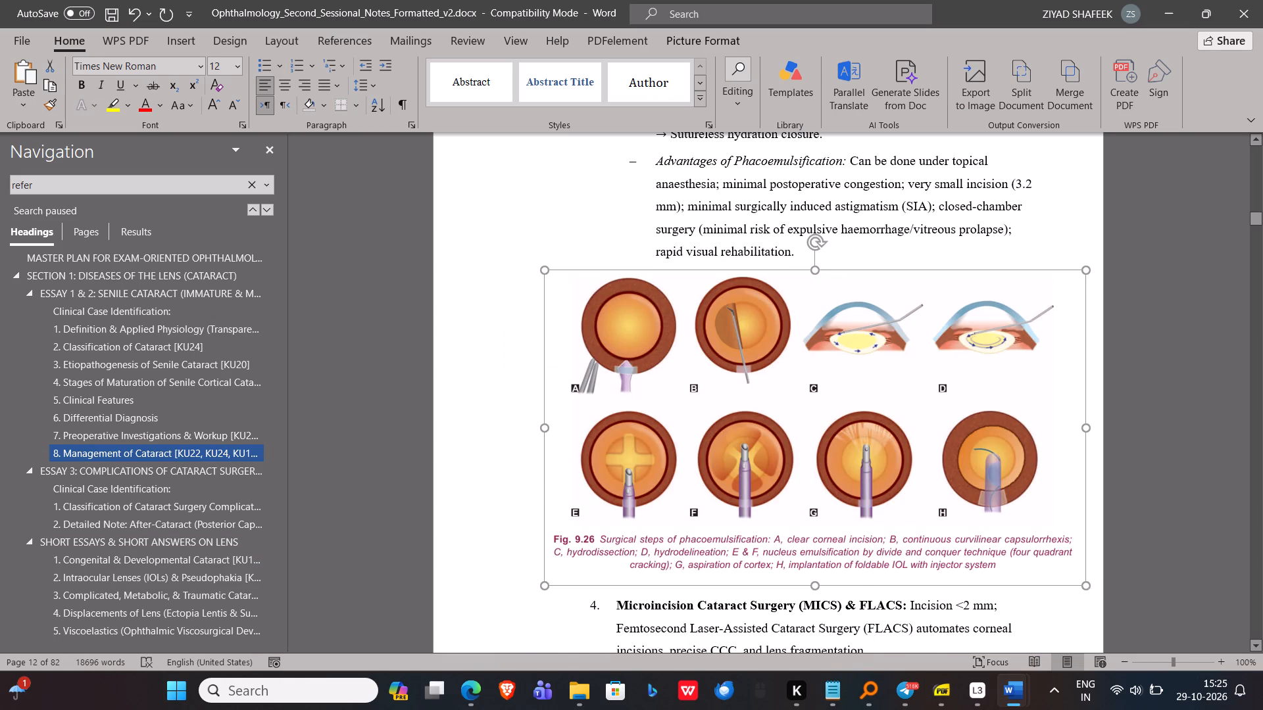
pyautogui.scroll(-1, 825, 402)
# Go to the next "refer" match, find 9.36 in the Khurana PDF, and capture Fig. 9.36 (types of after-cataract) with its caption.
pyautogui.click(269, 206)
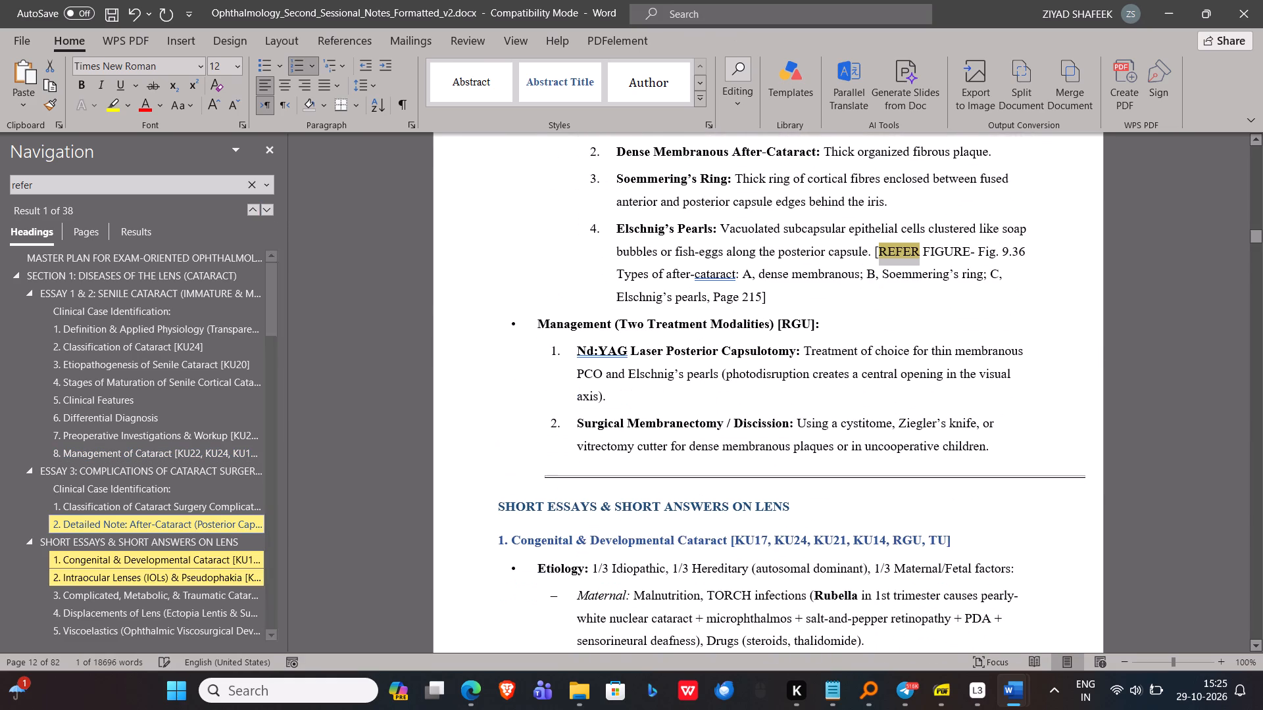
pyautogui.hotkey('alt', 'Tab')
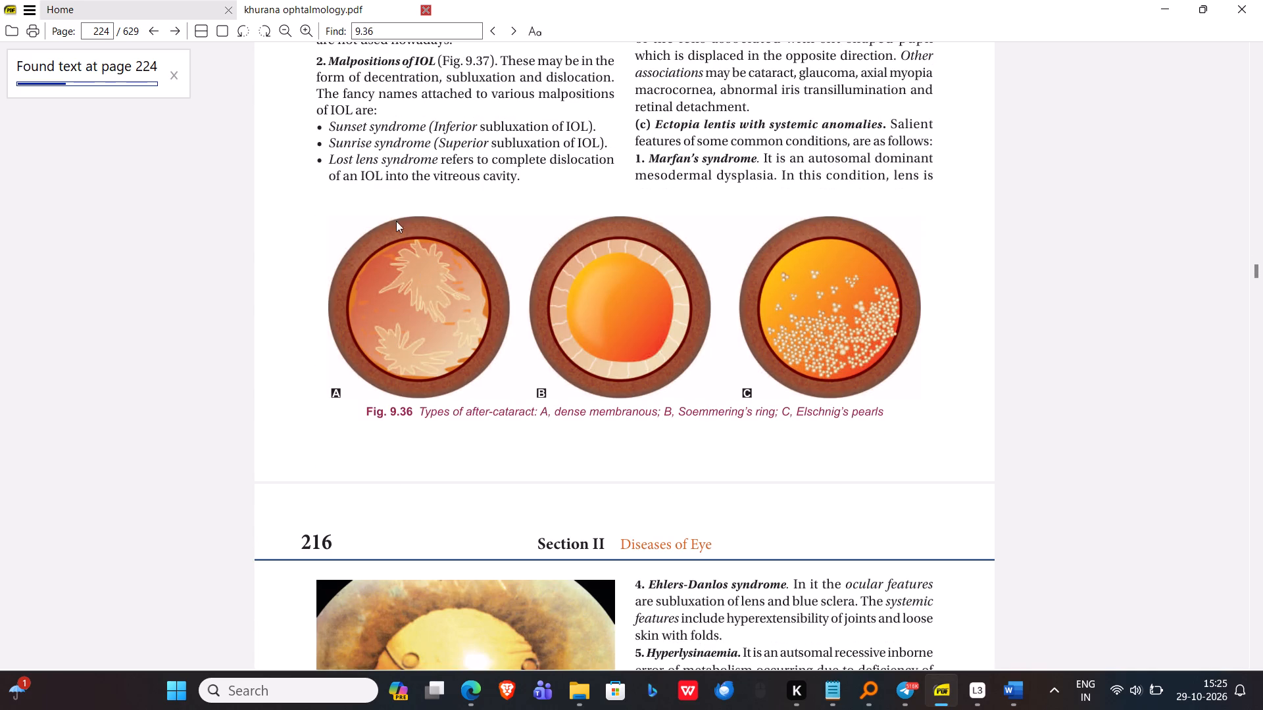
pyautogui.moveTo(305, 201); pyautogui.dragTo(904, 436)
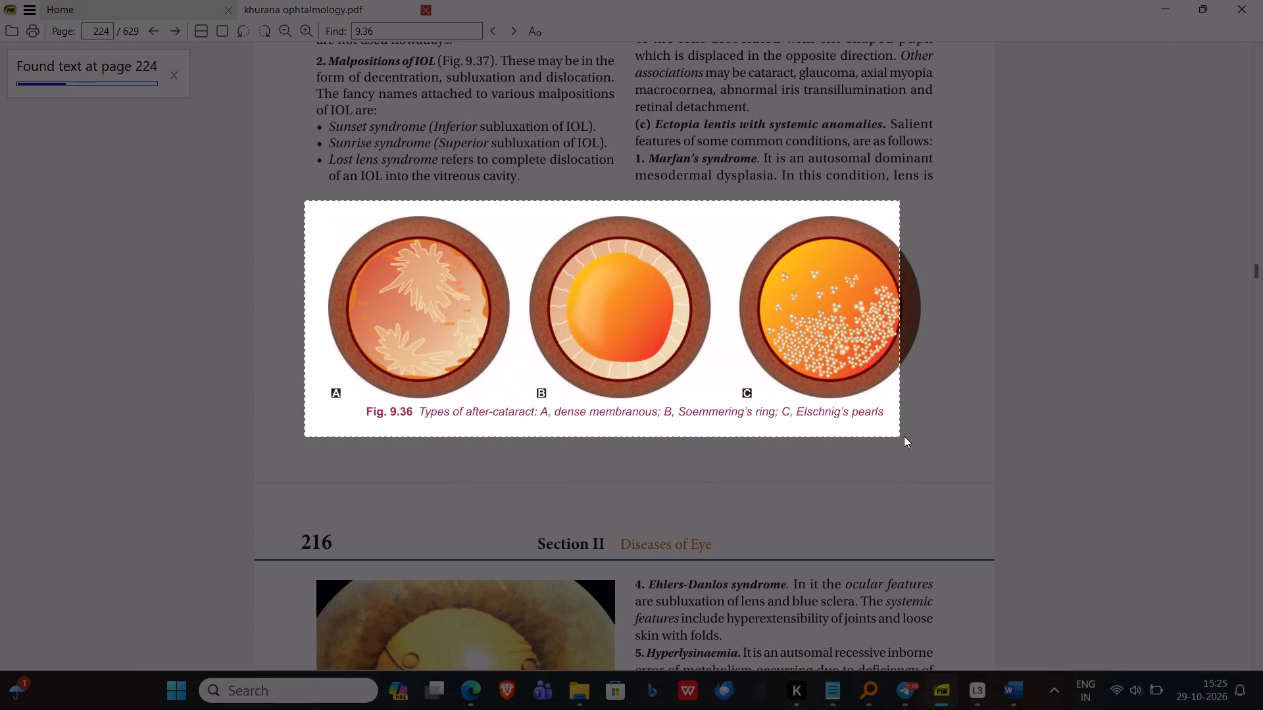
pyautogui.moveTo(904, 436); pyautogui.dragTo(927, 439)
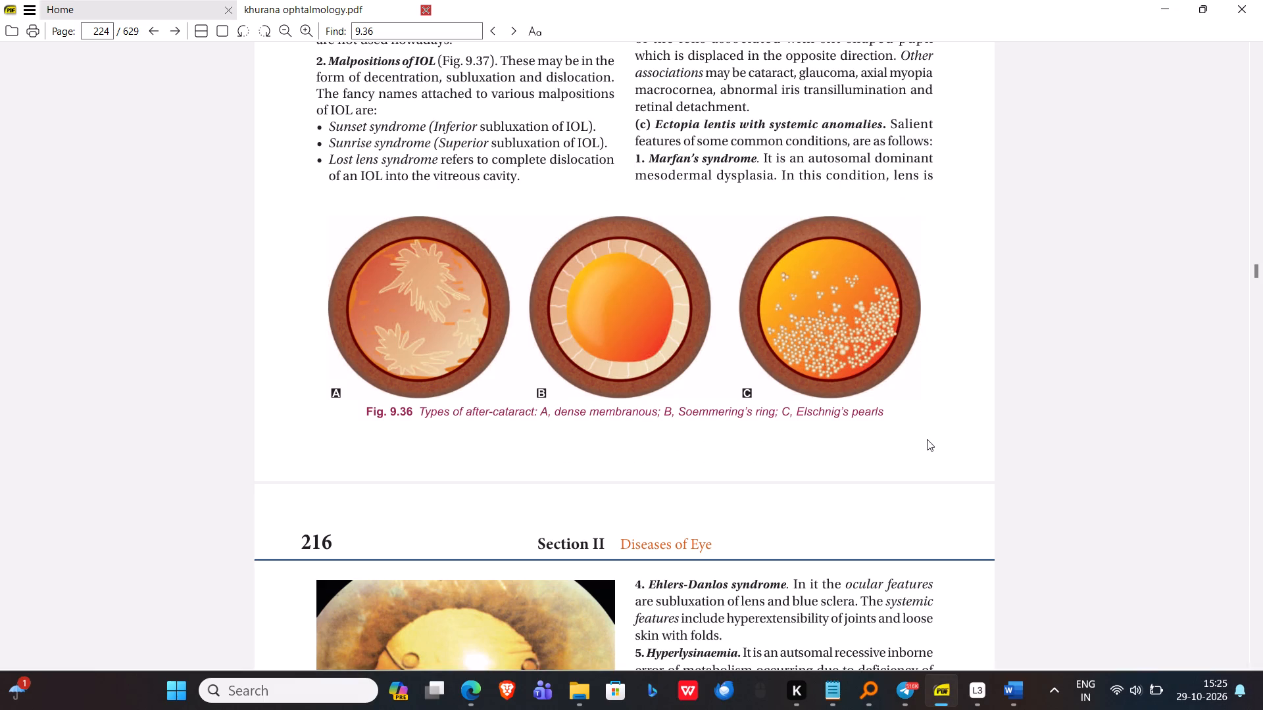
# Replace the Fig. 9.36 reference below Elschnig's Pearls with the captured figure on an unnumbered line, and add an empty line after it.
pyautogui.moveTo(993, 294); pyautogui.dragTo(892, 263)
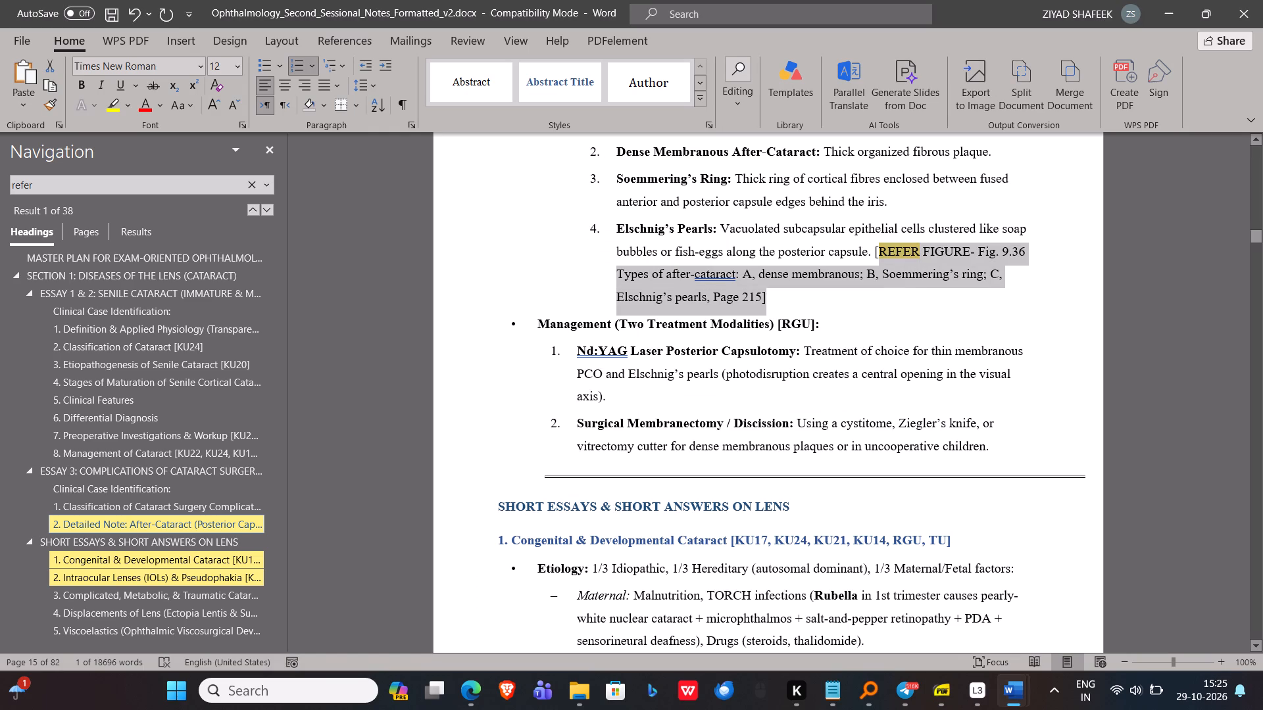
pyautogui.moveTo(892, 263); pyautogui.dragTo(887, 257)
pyautogui.press('BackSpace')
pyautogui.press('BackSpace')
pyautogui.press('BackSpace')
pyautogui.press('Return')
pyautogui.press('BackSpace')
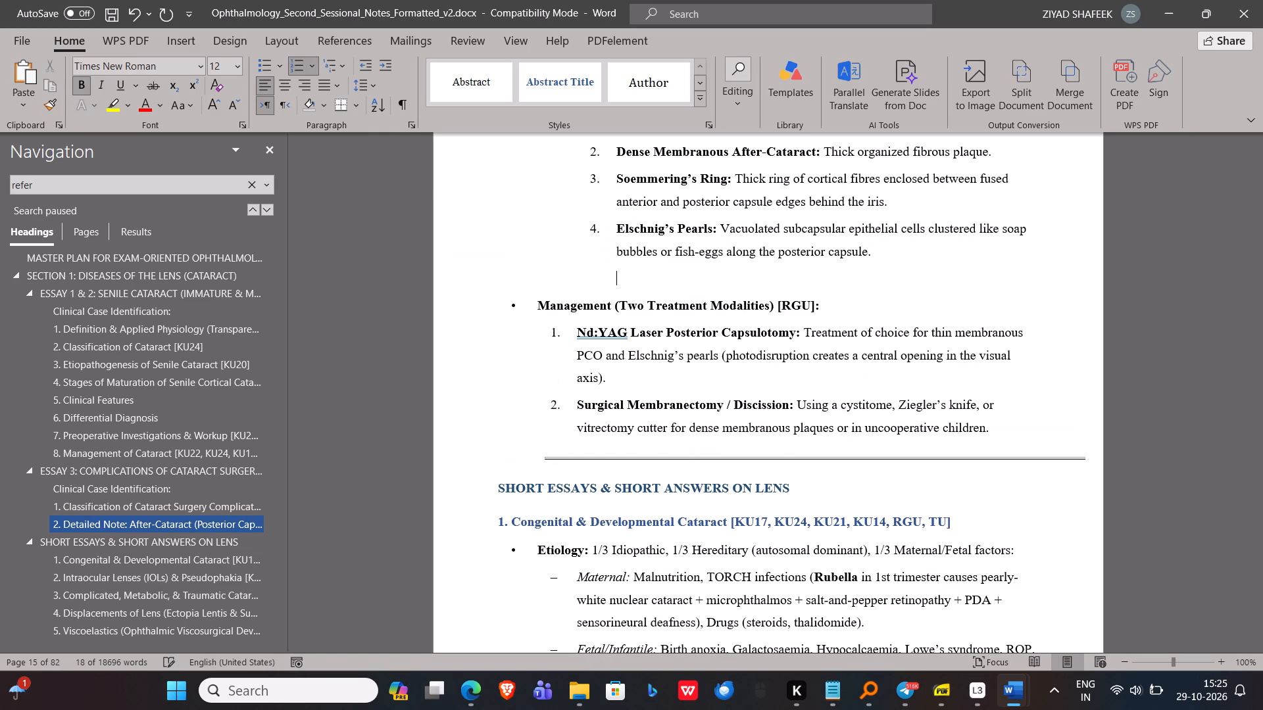
pyautogui.press('BackSpace')
pyautogui.press('BackSpace')
pyautogui.press('BackSpace')
pyautogui.hotkey('ctrl', 'v')
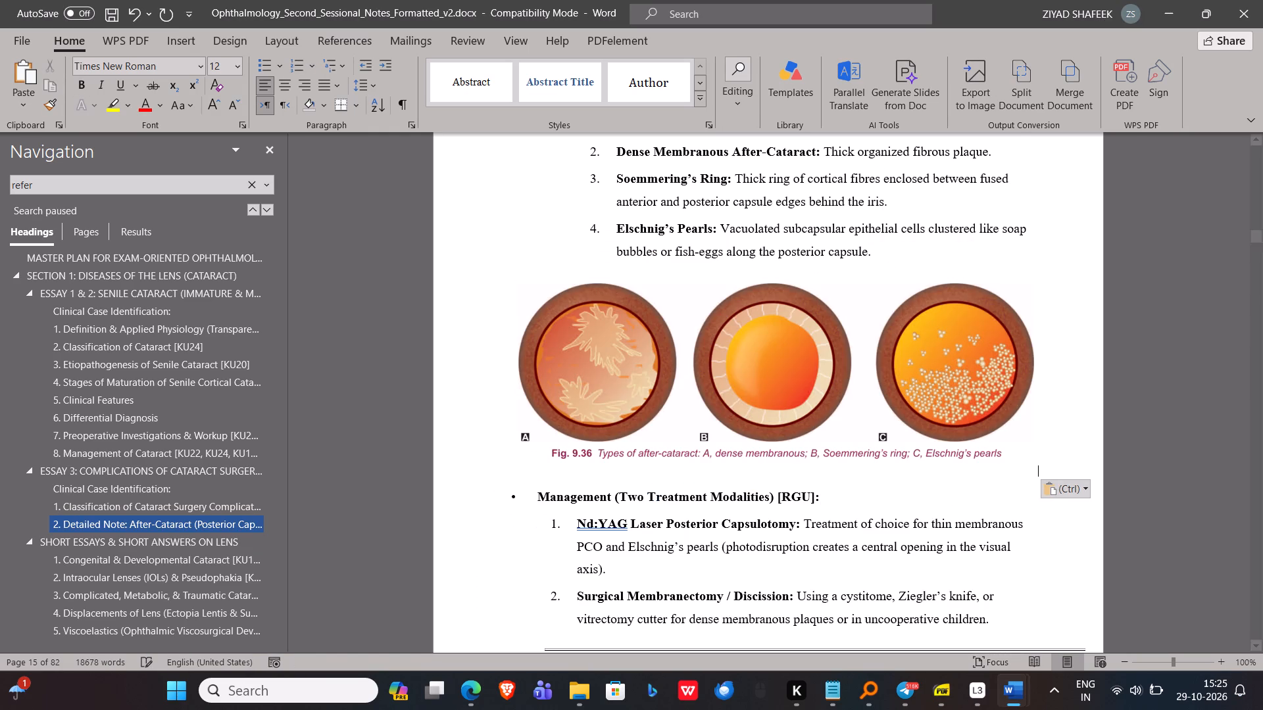
pyautogui.press('Return')
pyautogui.press('BackSpace')
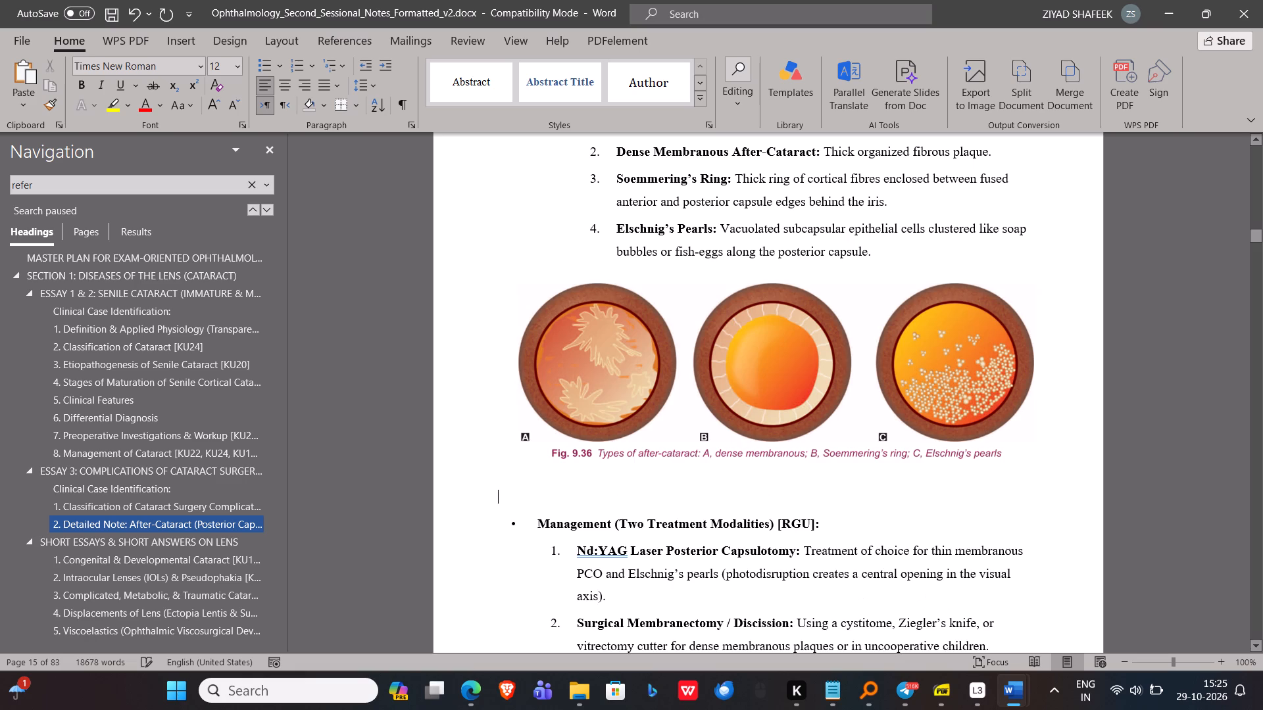
# Go to the next "refer" match, find 9.7 in the Khurana PDF, and capture Fig. 9.7 (lamellar cataract) with its caption.
pyautogui.click(272, 210)
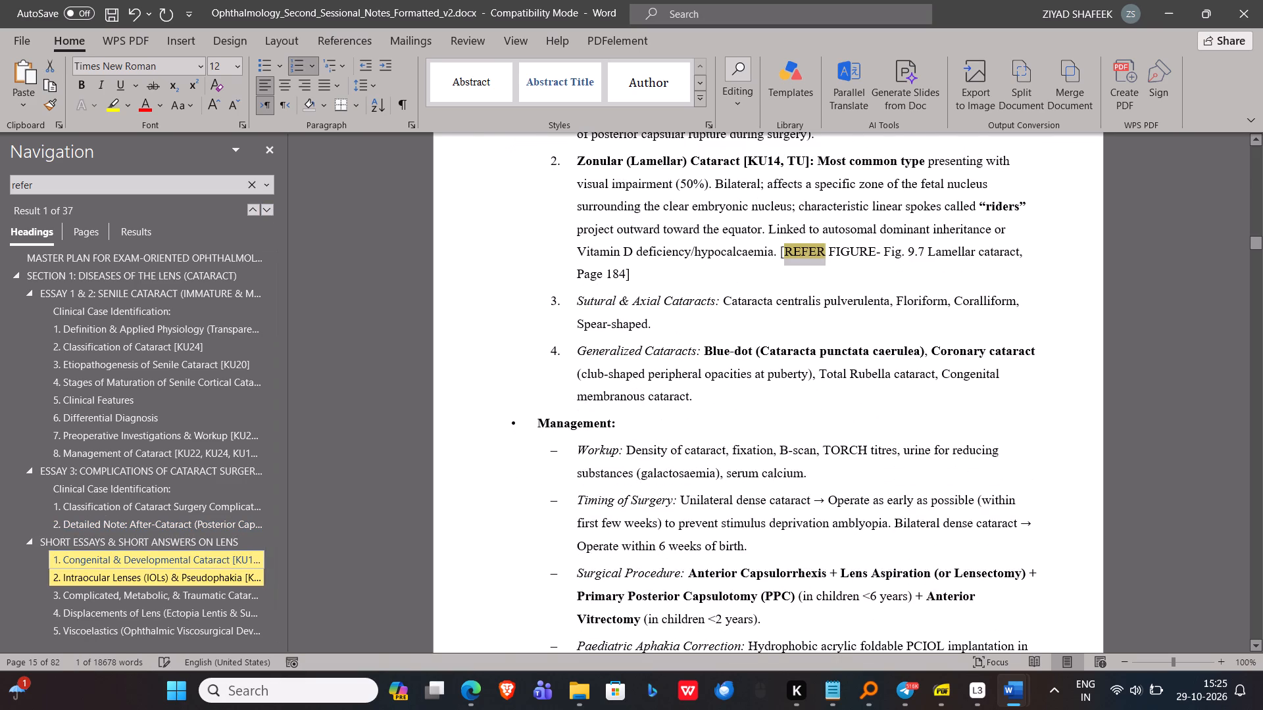
pyautogui.hotkey('alt', 'Tab')
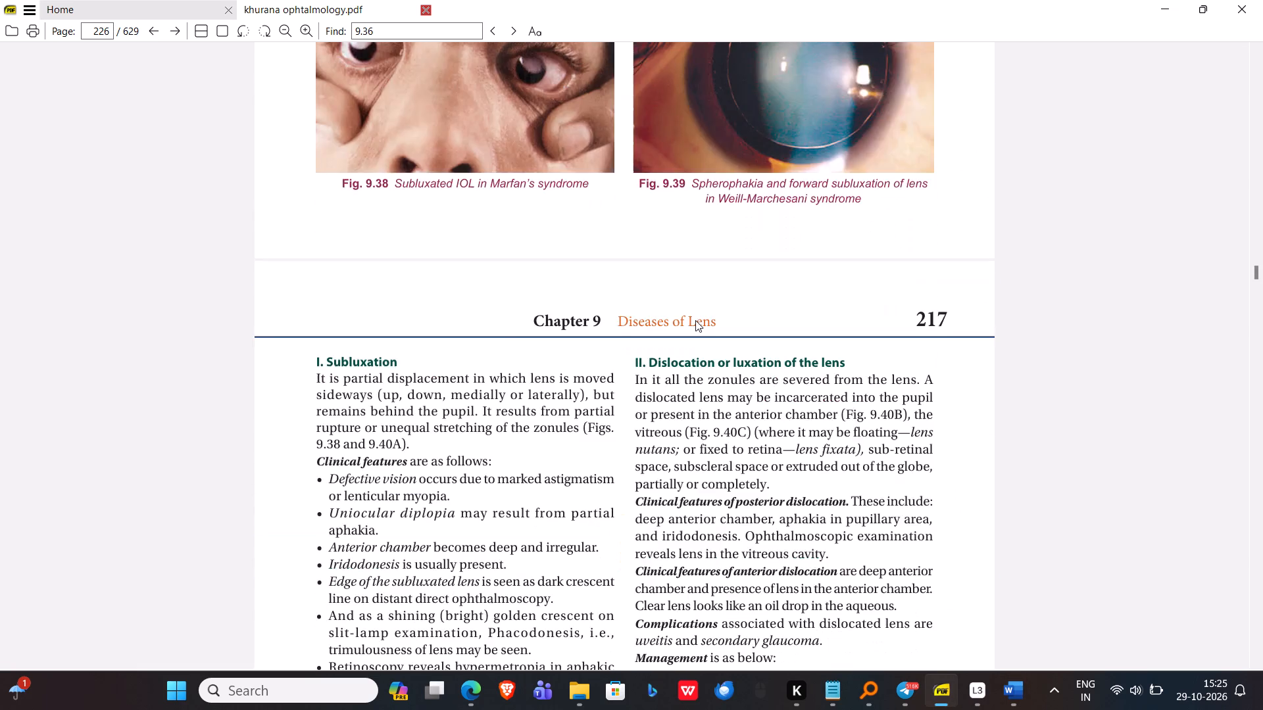
pyautogui.hotkey('alt', 'Tab')
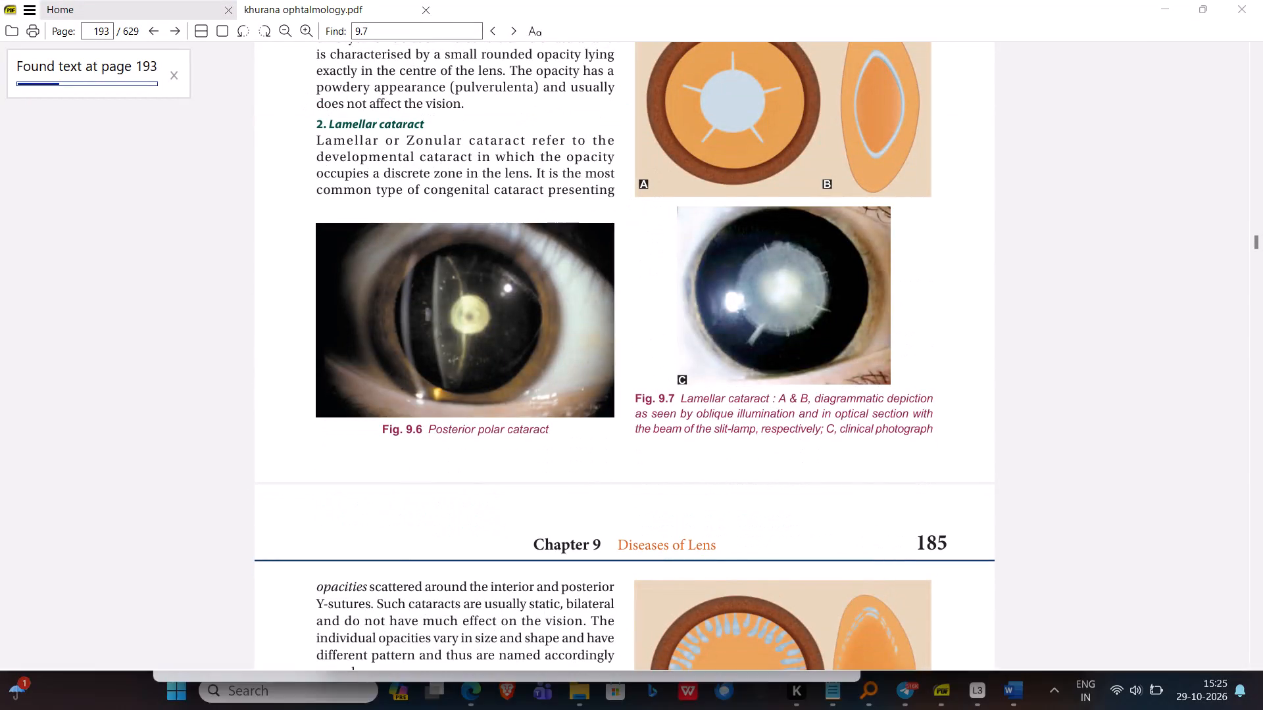
pyautogui.moveTo(629, 210); pyautogui.dragTo(871, 411)
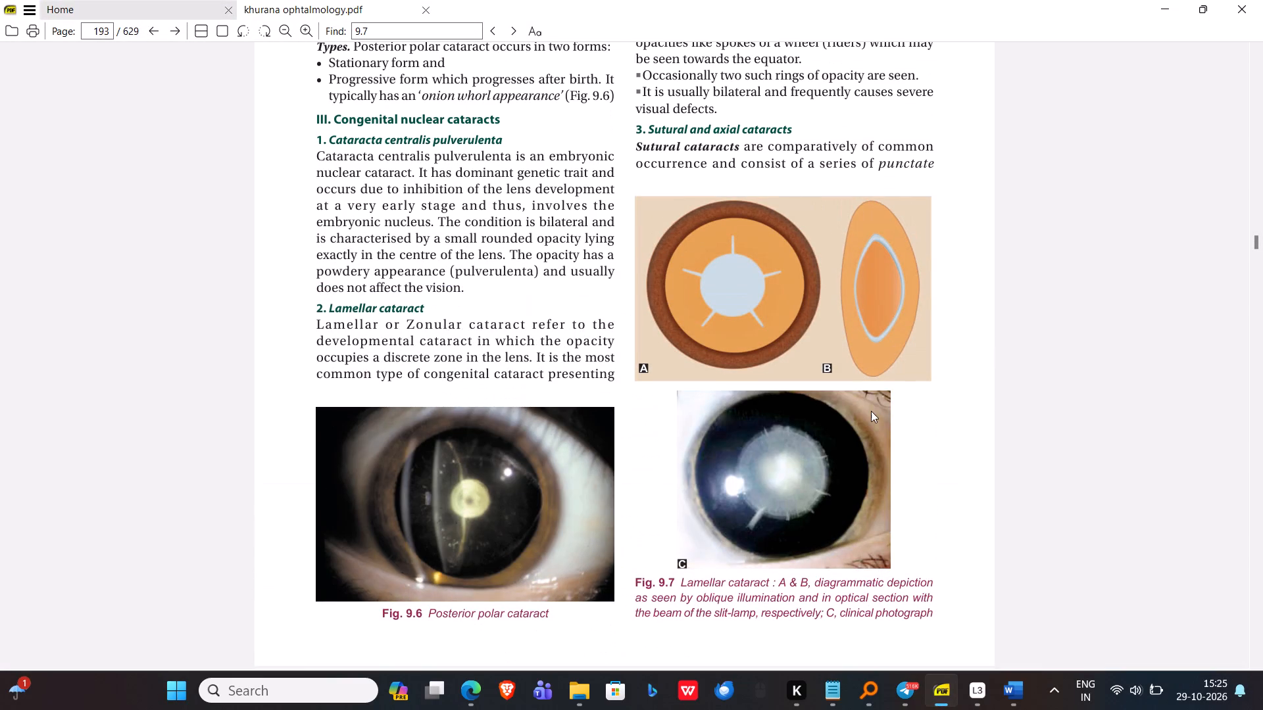
pyautogui.moveTo(628, 204); pyautogui.dragTo(951, 617)
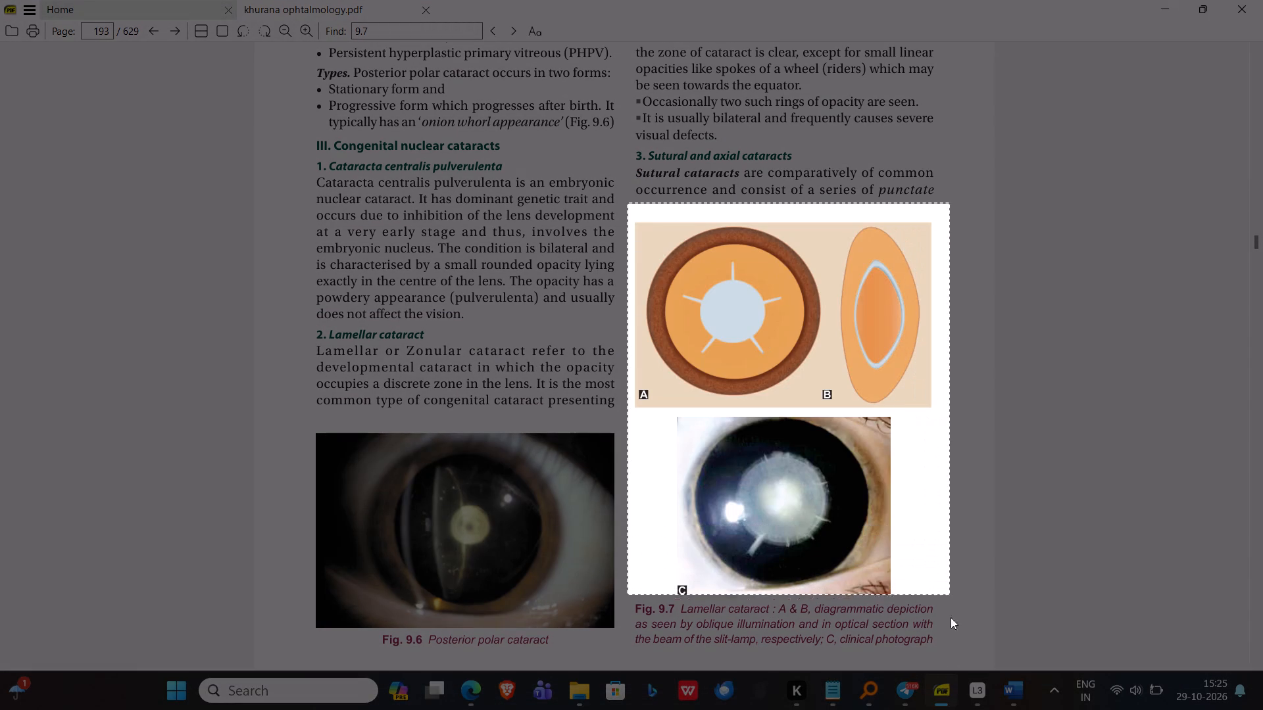
pyautogui.moveTo(951, 617); pyautogui.dragTo(945, 655)
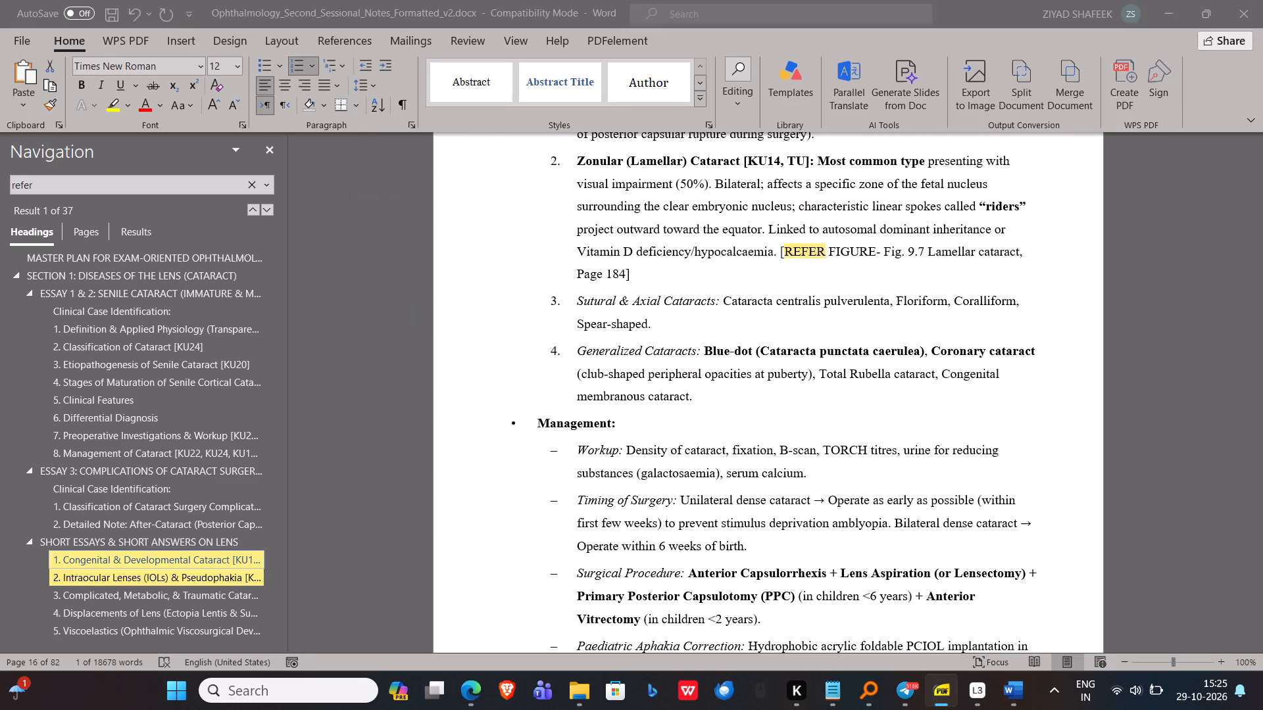
# Replace the Fig. 9.7 reference in the Word notes with the captured figure, on an unnumbered line below the Zonular (Lamellar) Cataract item.
pyautogui.hotkey('alt', 'Tab')
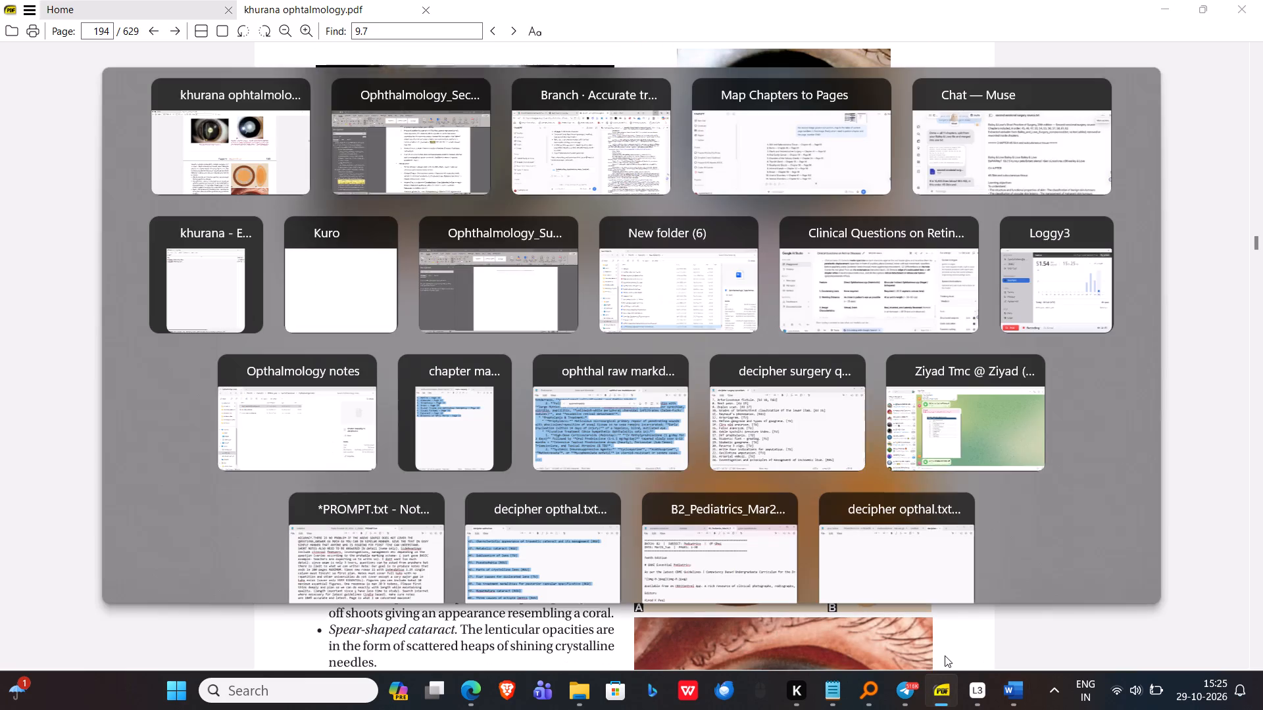
pyautogui.moveTo(808, 279); pyautogui.dragTo(785, 260)
pyautogui.press('BackSpace')
pyautogui.press('BackSpace')
pyautogui.press('Return')
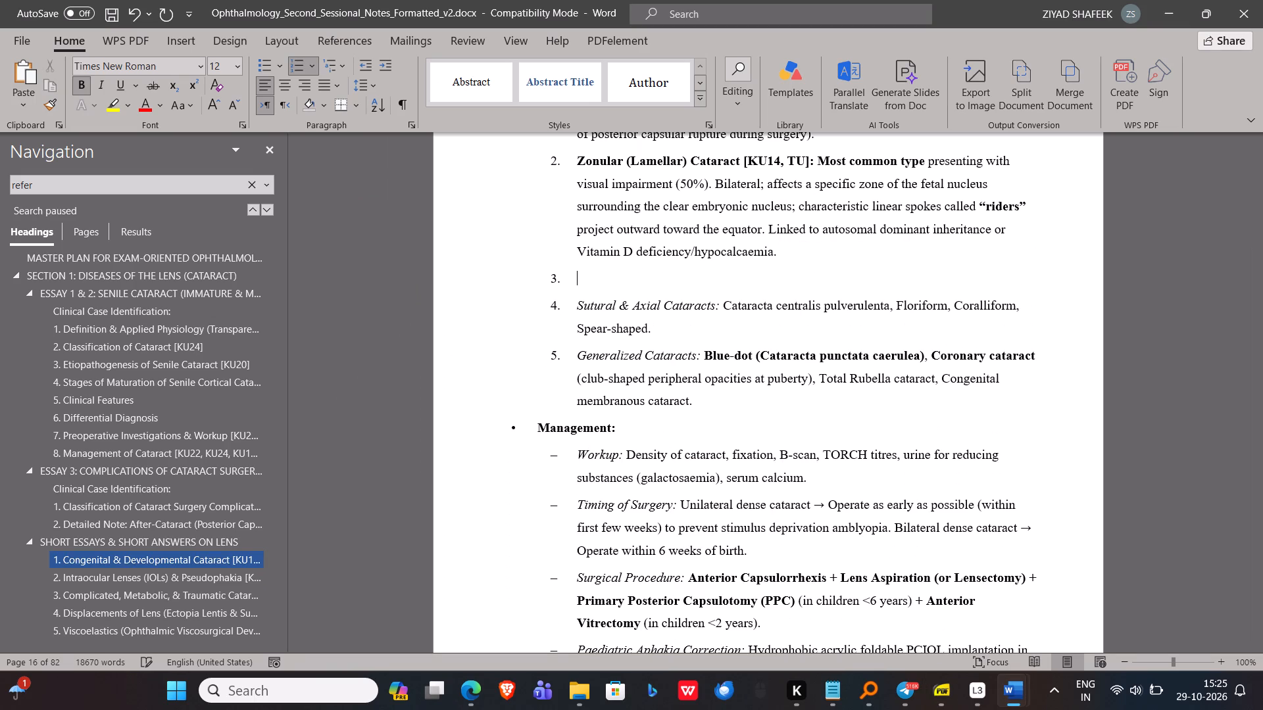
pyautogui.press('BackSpace')
pyautogui.press('BackSpace')
pyautogui.hotkey('ctrl', 'v')
# Shrink the pasted Fig. 9.7 picture proportionally so that it fits on page 16.
pyautogui.click(799, 404)
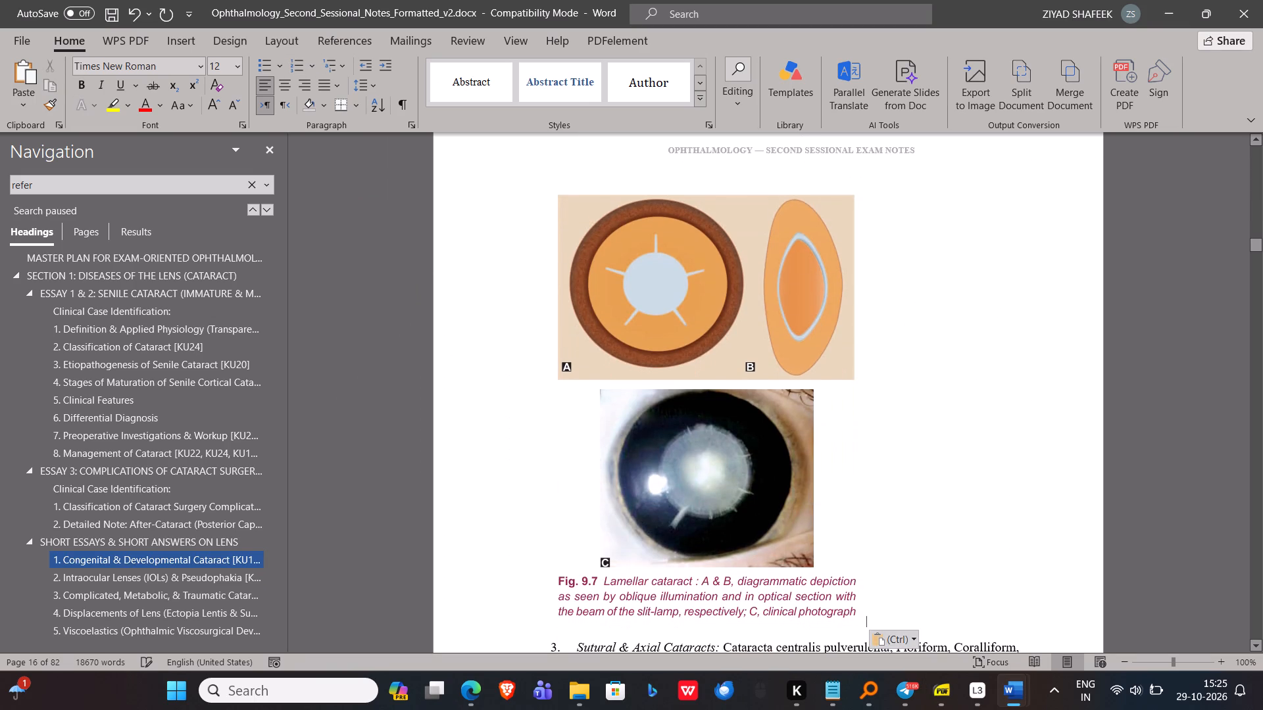
pyautogui.moveTo(868, 629); pyautogui.dragTo(828, 592)
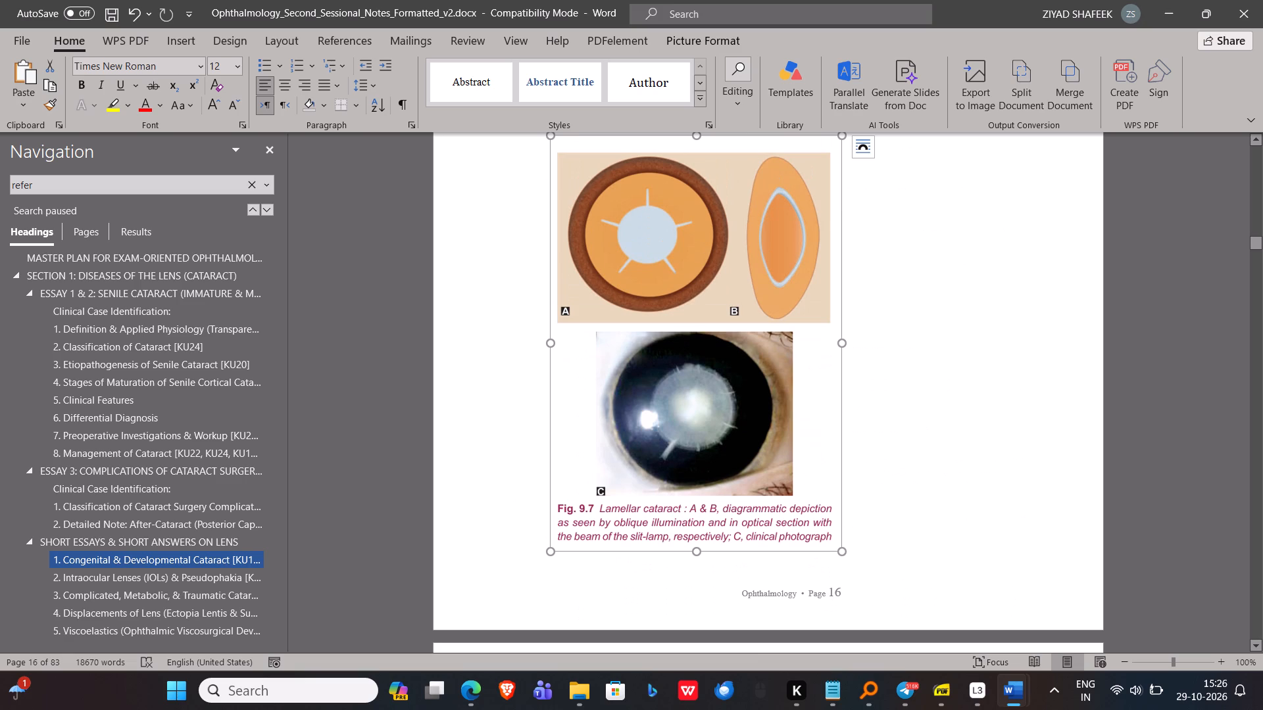
# Go to the next "refer" match, find 9.29 in the Khurana PDF, and capture Fig. 9.29 (IOL types) with its caption.
pyautogui.click(274, 208)
pyautogui.click(270, 211)
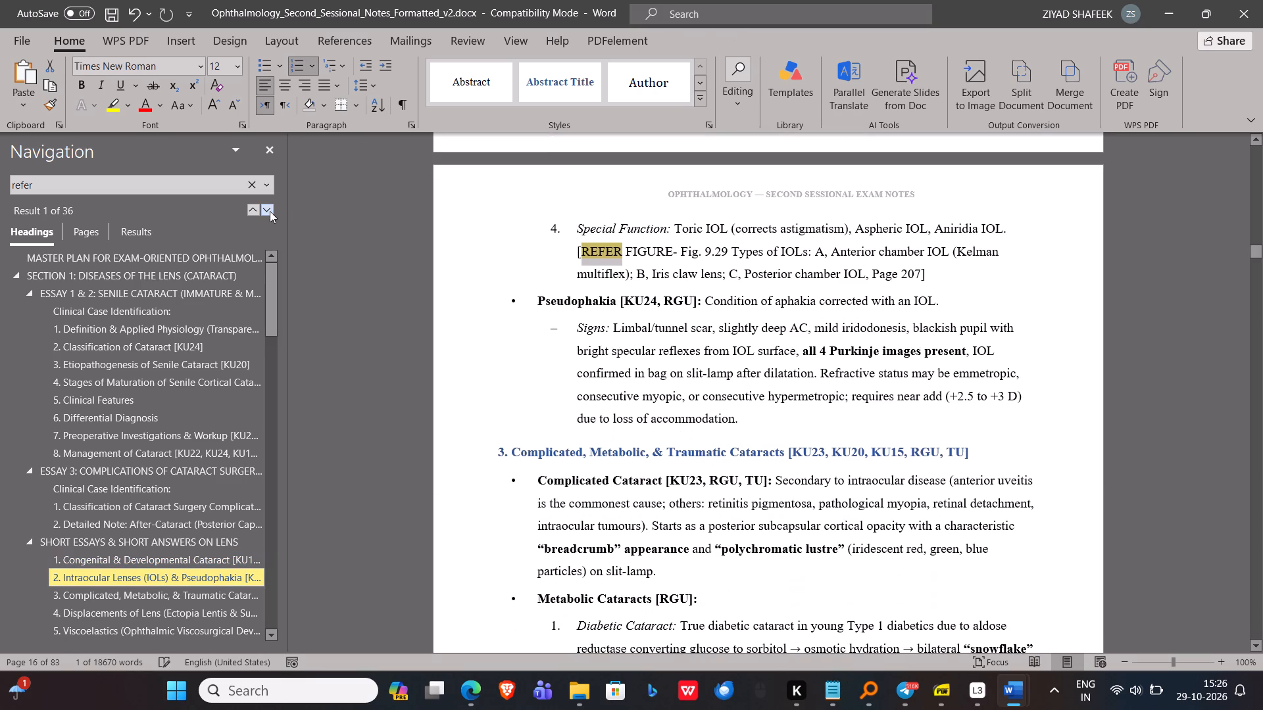
pyautogui.click(726, 275)
pyautogui.hotkey('alt', 'Tab')
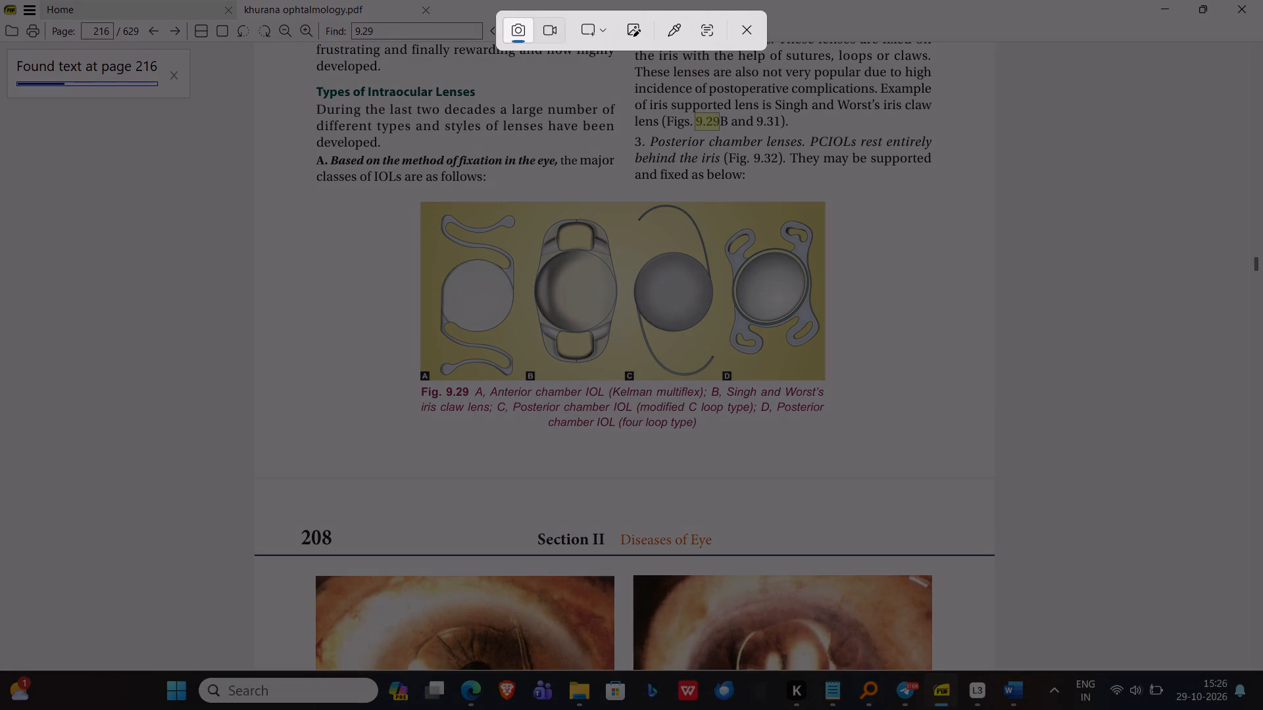
pyautogui.moveTo(839, 449); pyautogui.dragTo(414, 191)
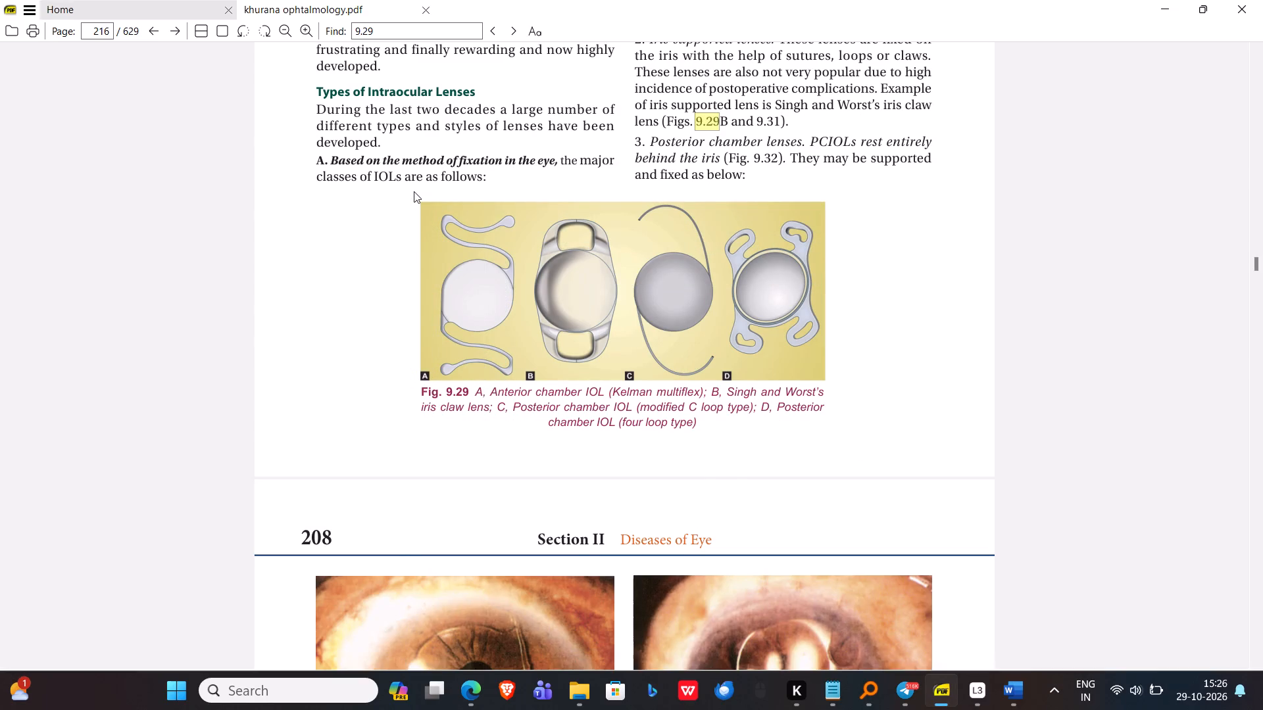
# Replace the Fig. 9.29 reference in the Word notes with the captured figure, on an unnumbered line below the Special Function item.
pyautogui.moveTo(935, 280); pyautogui.dragTo(558, 251)
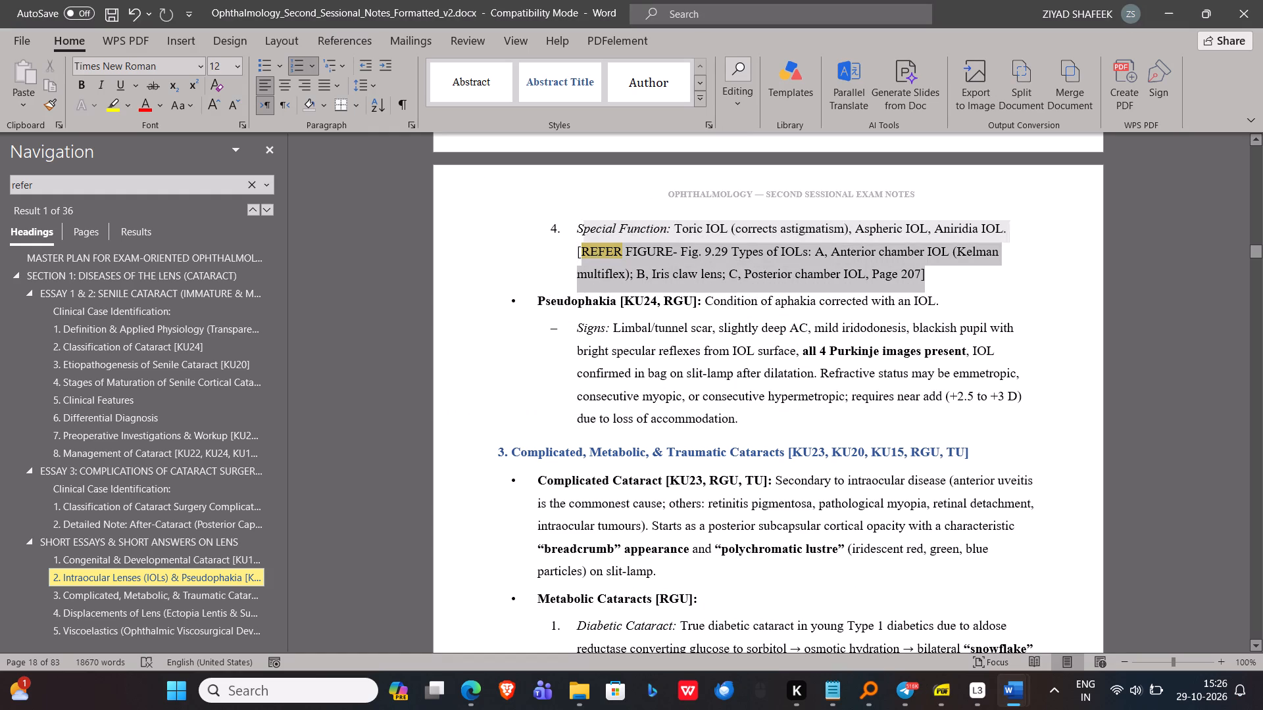
pyautogui.moveTo(558, 251); pyautogui.dragTo(552, 252)
pyautogui.press('BackSpace')
pyautogui.press('Return')
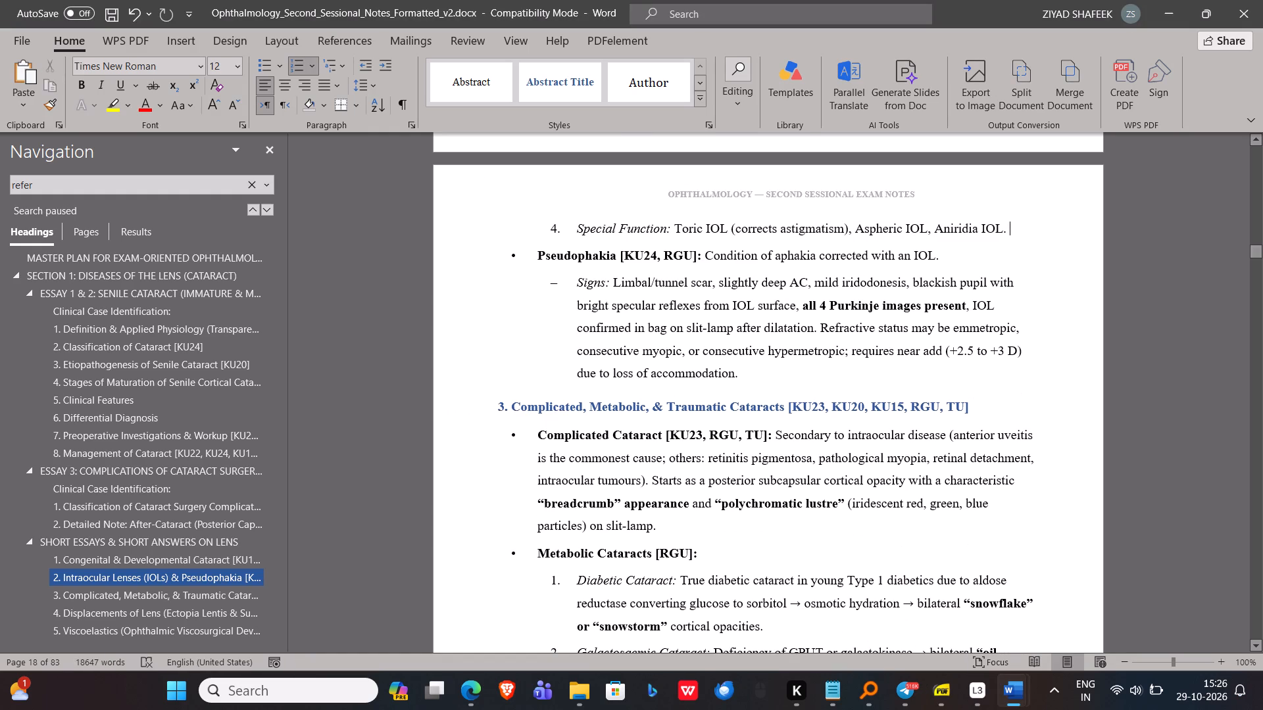
pyautogui.press('BackSpace')
pyautogui.press('BackSpace')
pyautogui.press('BackSpace')
pyautogui.press('BackSpace')
pyautogui.hotkey('ctrl', 'v')
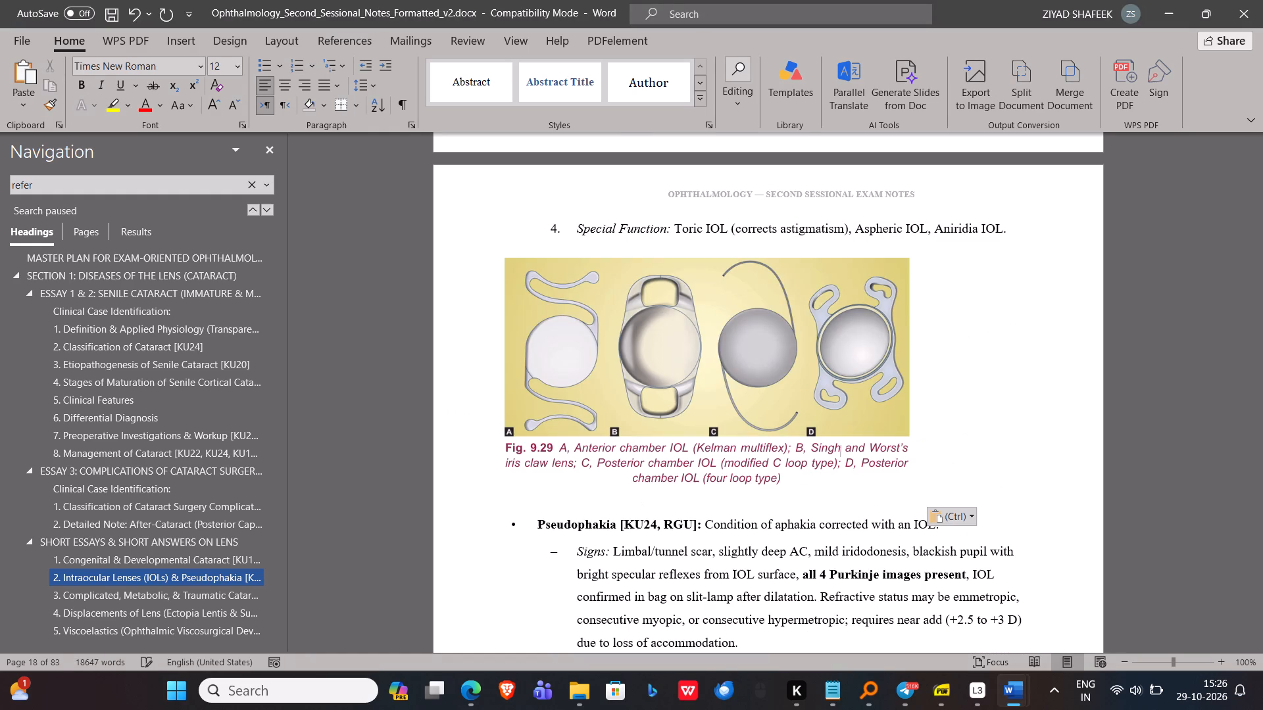
pyautogui.click(794, 414)
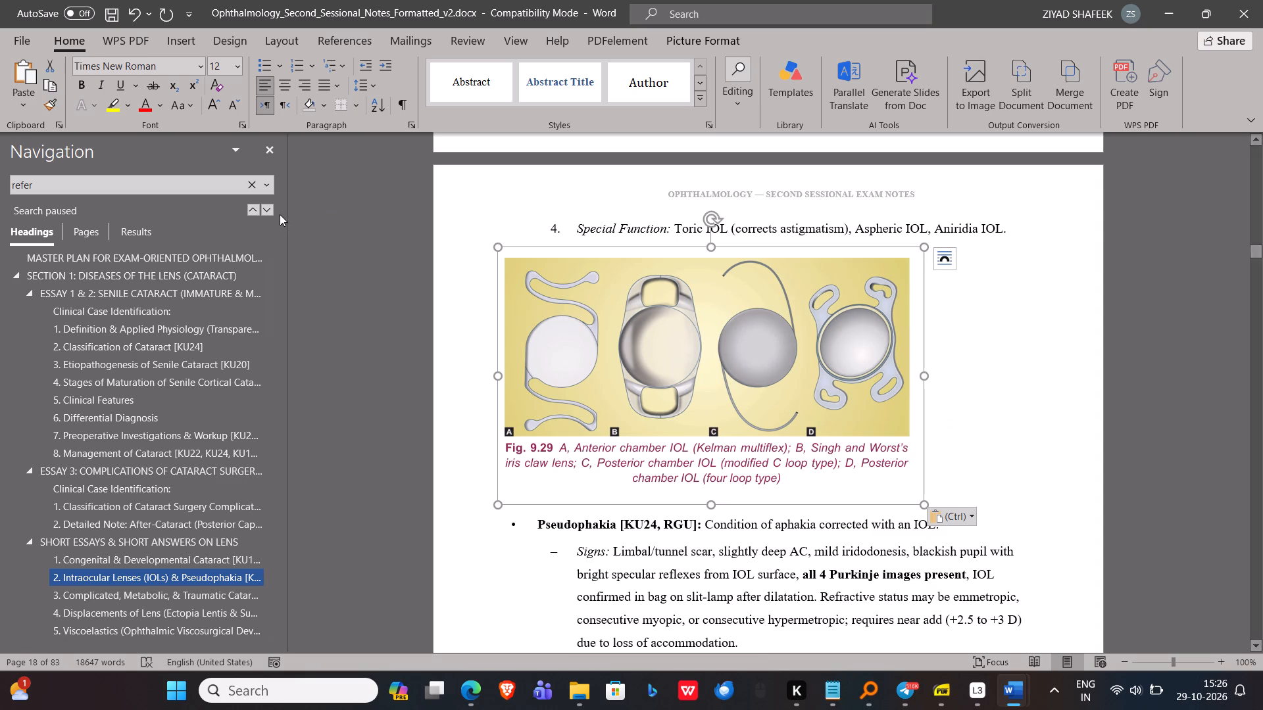
# Go to the next "refer" match, find 10.5 in the Khurana PDF, and capture the Fig. 10.5 aqueous drainage flow chart with its caption.
pyautogui.click(272, 209)
pyautogui.hotkey('alt', 'Tab')
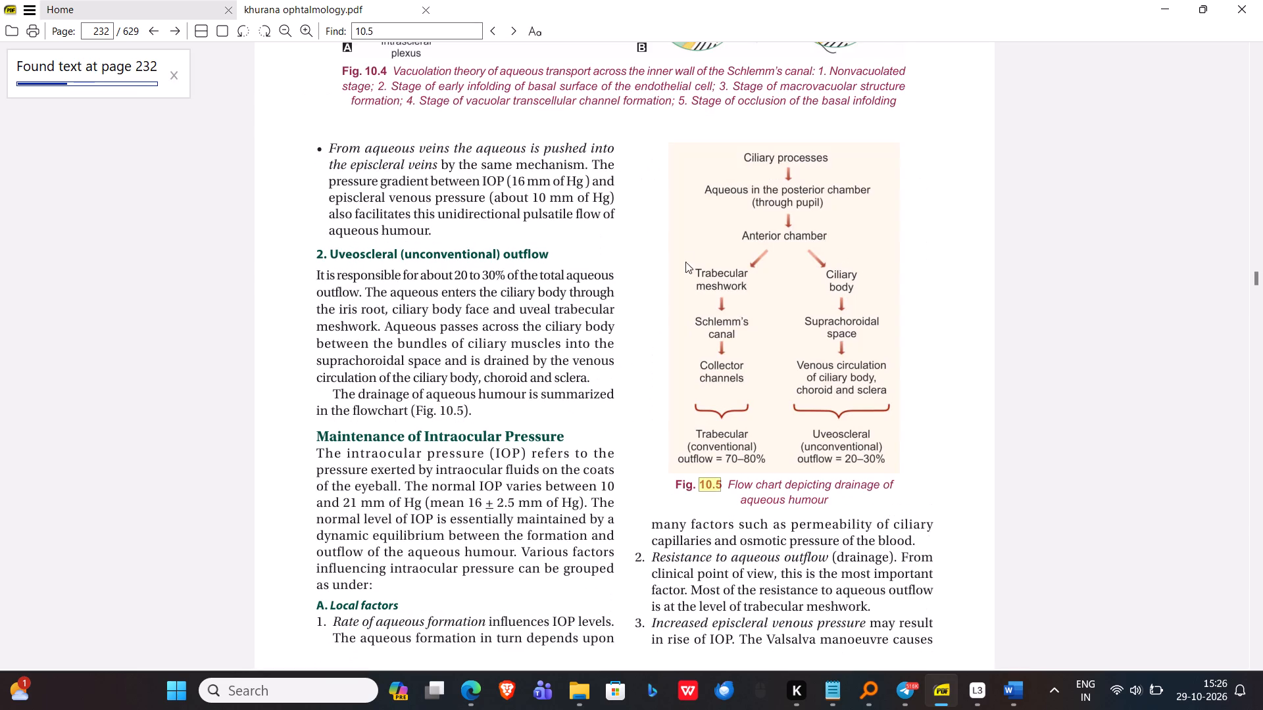
pyautogui.moveTo(647, 130); pyautogui.dragTo(908, 512)
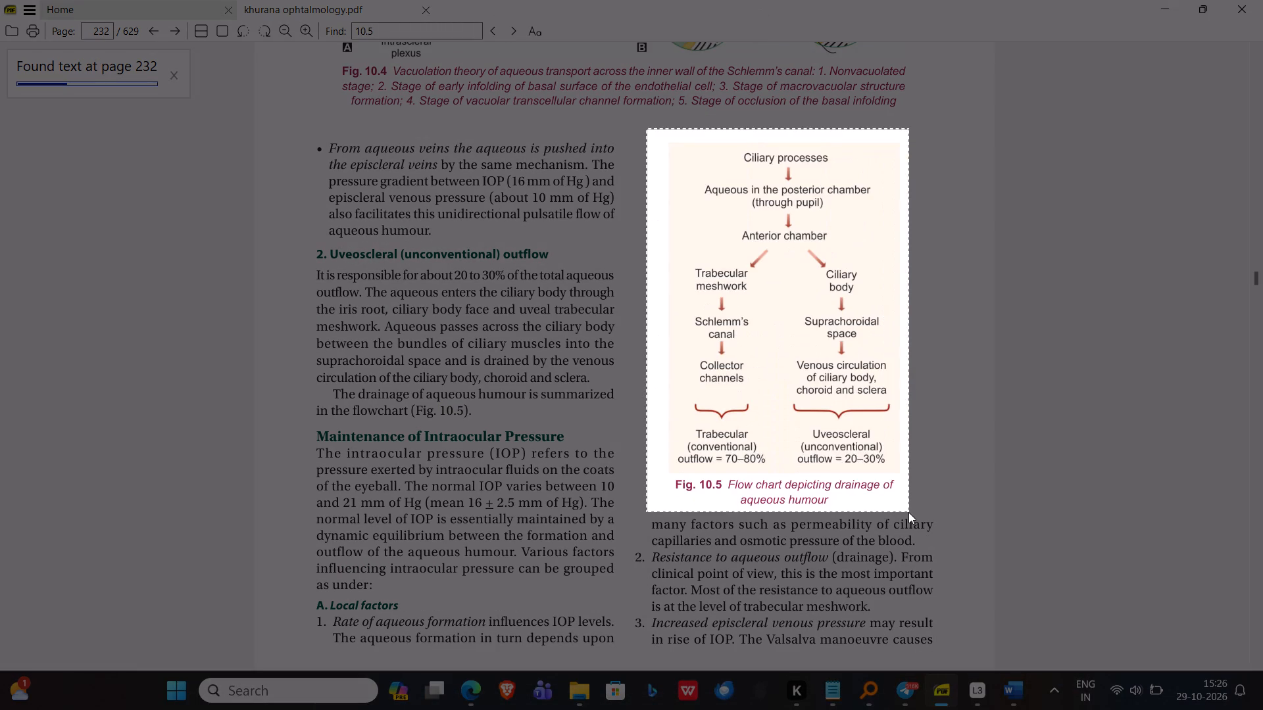
pyautogui.moveTo(908, 512); pyautogui.dragTo(909, 511)
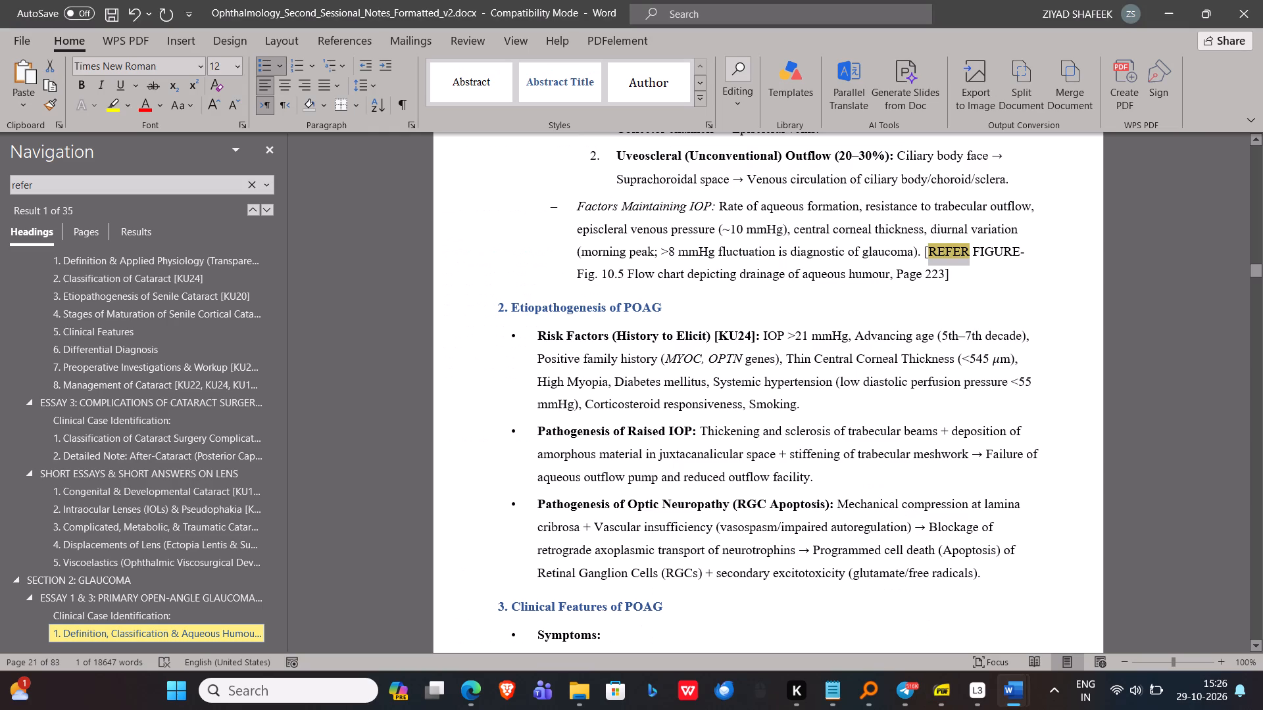
# Replace the Fig. 10.5 reference in the Word notes with the captured flow chart, on an unbulleted line below Factors Maintaining IOP.
pyautogui.moveTo(958, 277); pyautogui.dragTo(936, 253)
pyautogui.press('BackSpace')
pyautogui.press('BackSpace')
pyautogui.press('BackSpace')
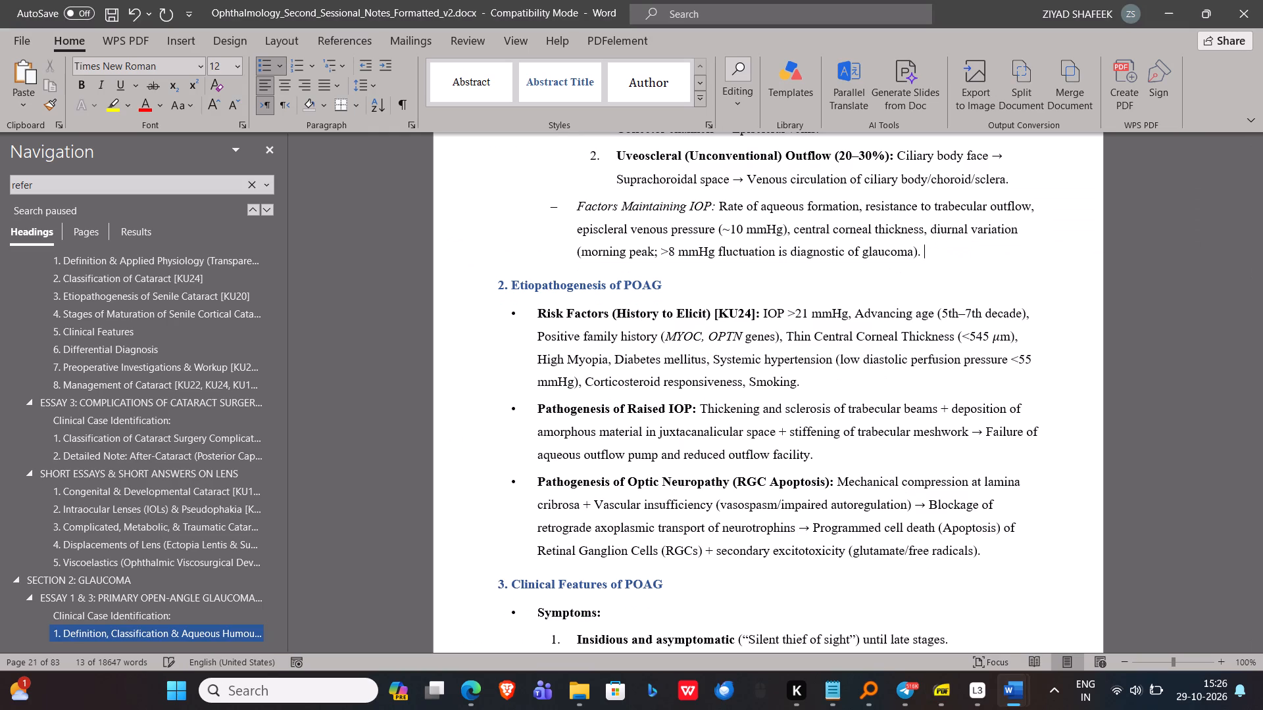
pyautogui.press('BackSpace')
pyautogui.press('Return')
pyautogui.press('BackSpace')
pyautogui.press('BackSpace')
pyautogui.press('BackSpace')
pyautogui.press('BackSpace')
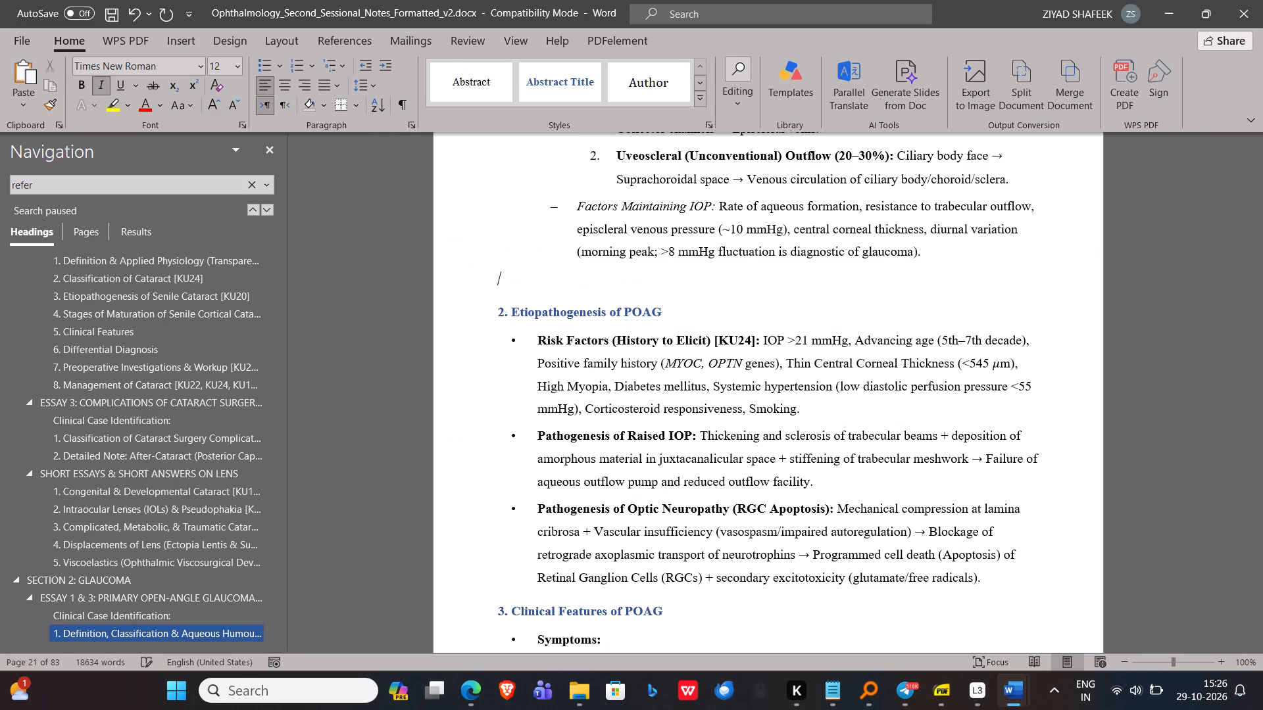
pyautogui.hotkey('ctrl', 'v')
# Shrink the pasted Fig. 10.5 flow chart slightly, keeping its proportions.
pyautogui.click(739, 417)
pyautogui.scroll(-1, 739, 417)
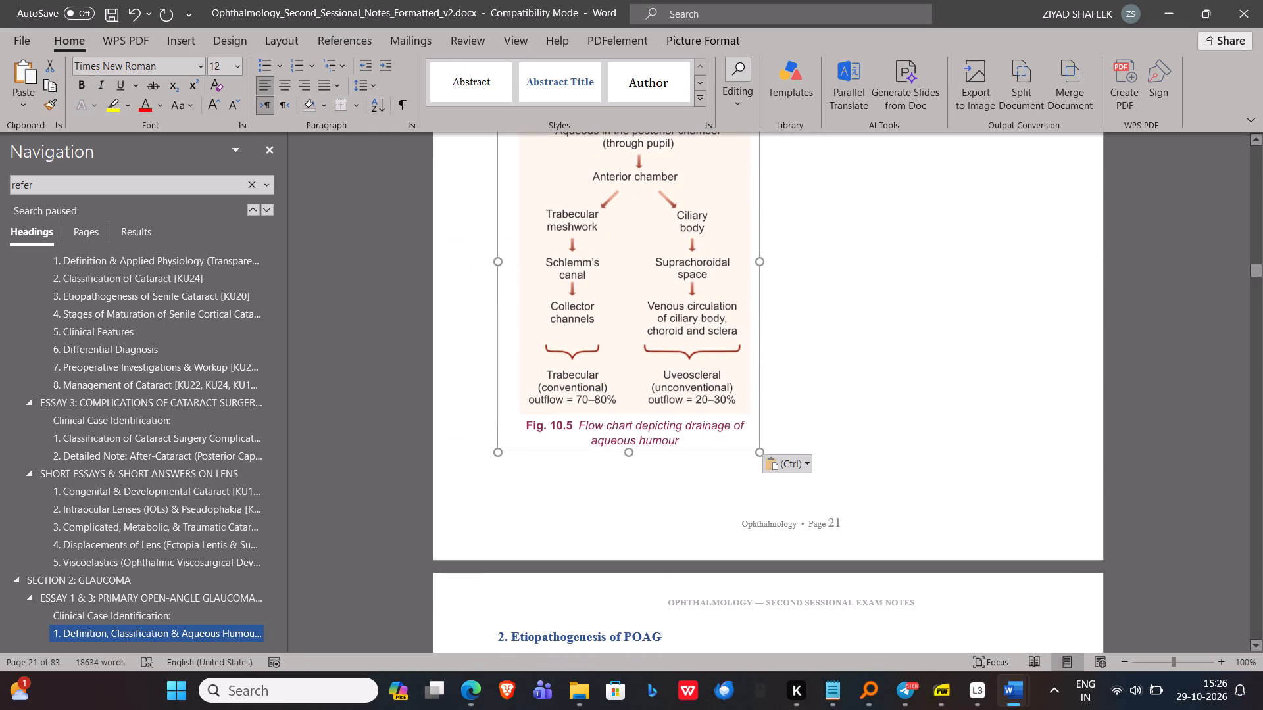
pyautogui.moveTo(756, 452); pyautogui.dragTo(734, 429)
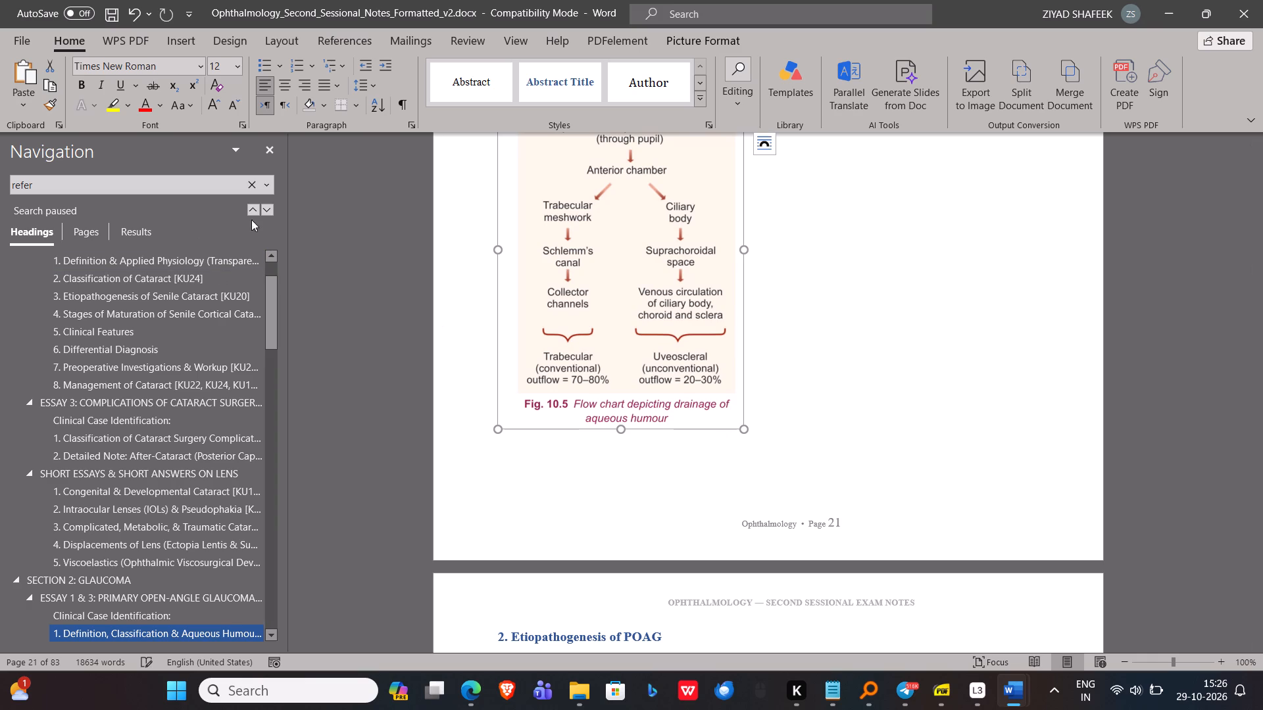
# Go to the next "refer" match in the Word notes.
pyautogui.click(267, 212)
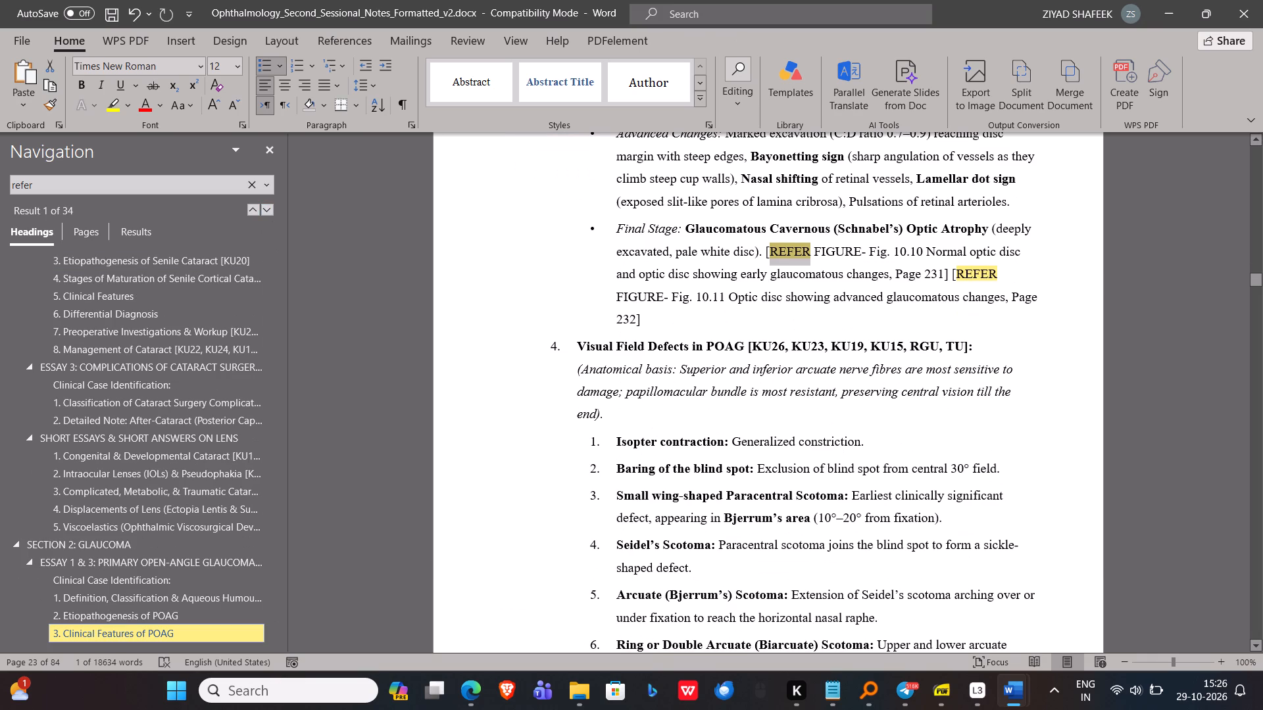
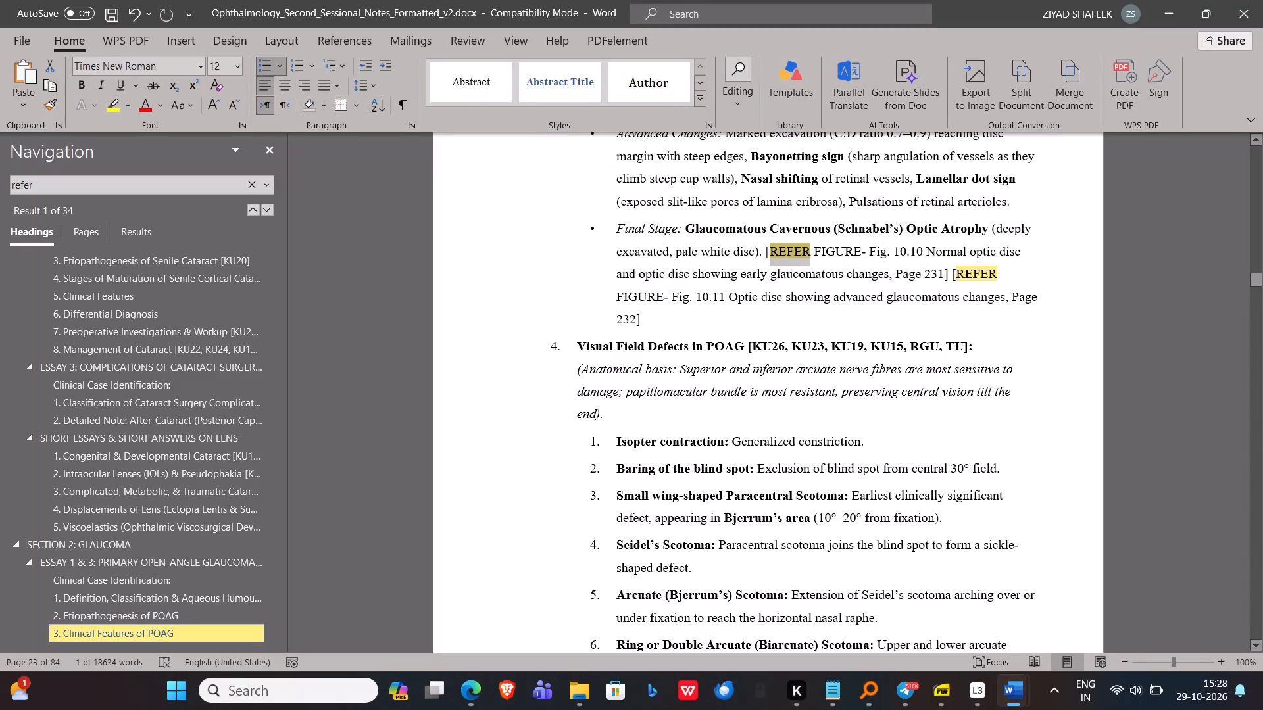
# Switch to the Khurana PDF and capture the complete Fig. 10.10 optic disc figure with its caption.
pyautogui.click(720, 301)
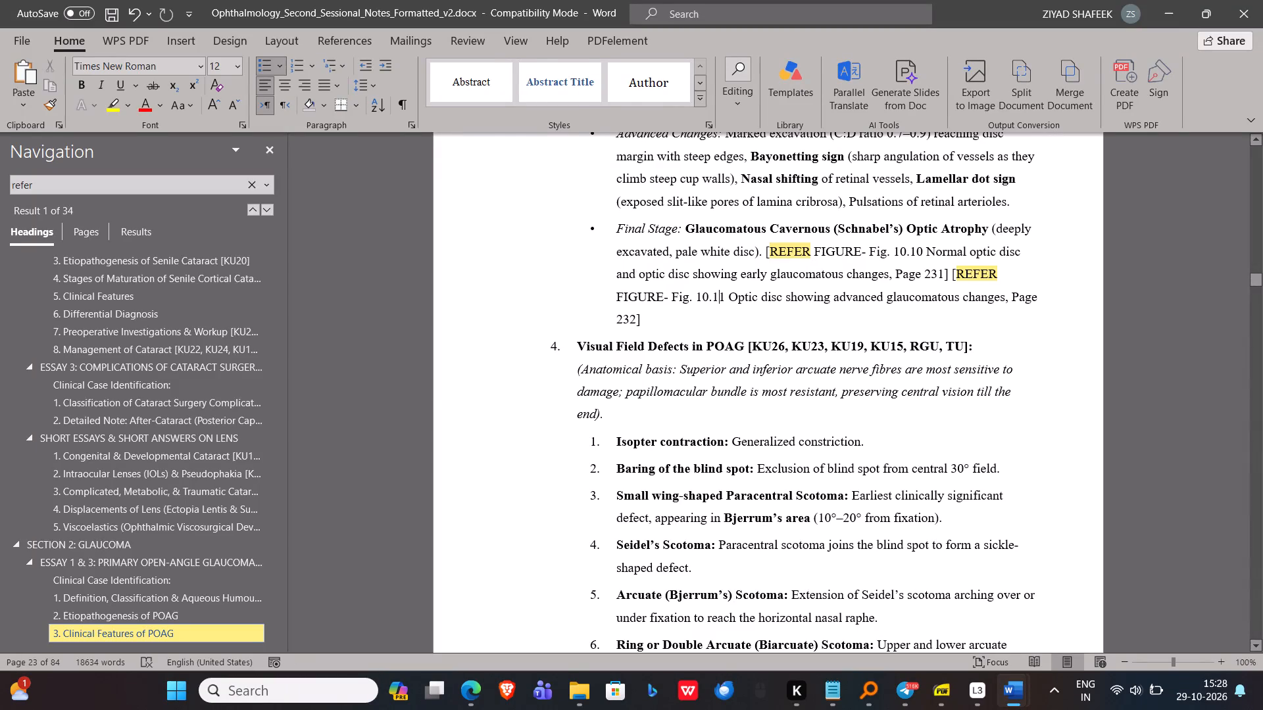
pyautogui.hotkey('alt', 'Tab')
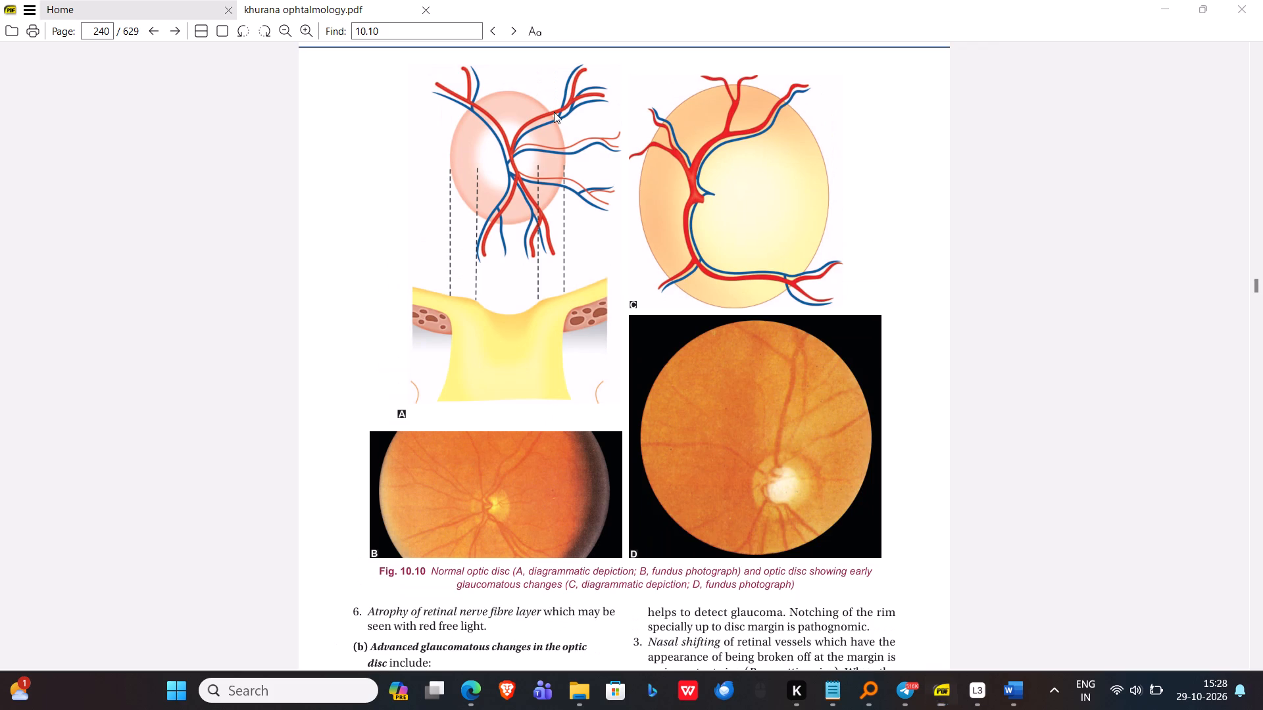
pyautogui.moveTo(366, 59); pyautogui.dragTo(880, 602)
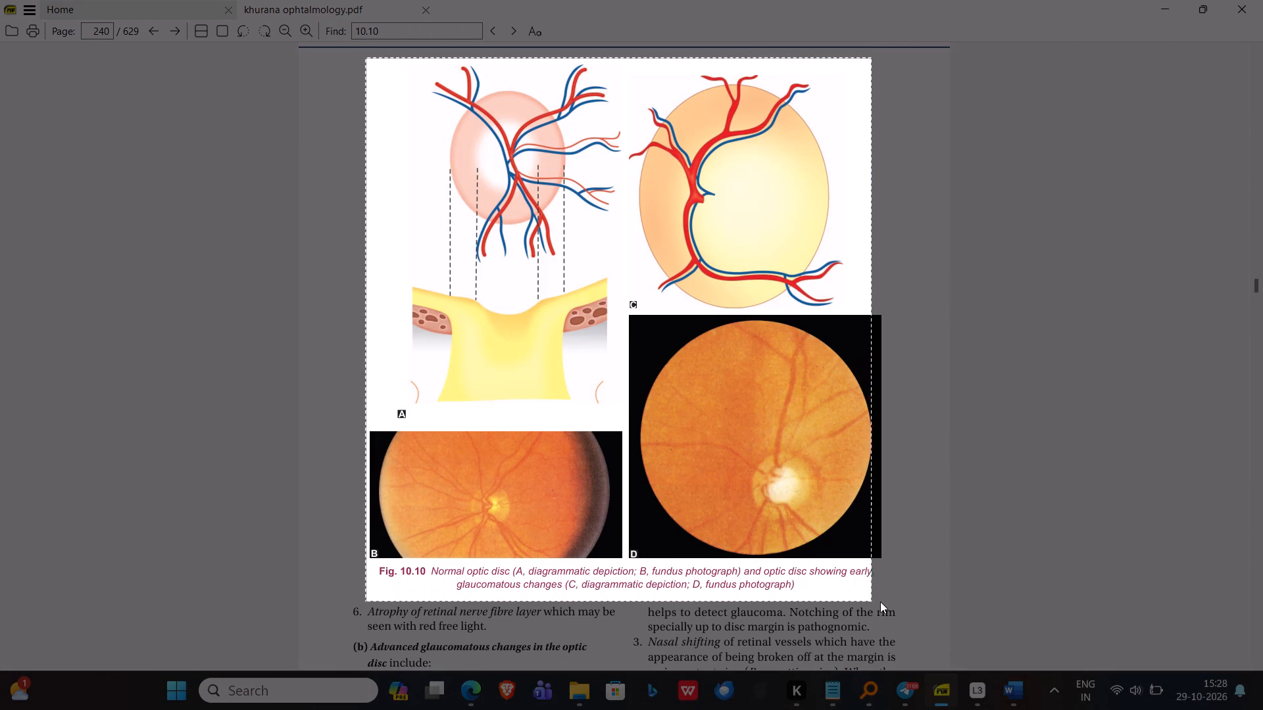
pyautogui.moveTo(880, 602); pyautogui.dragTo(893, 599)
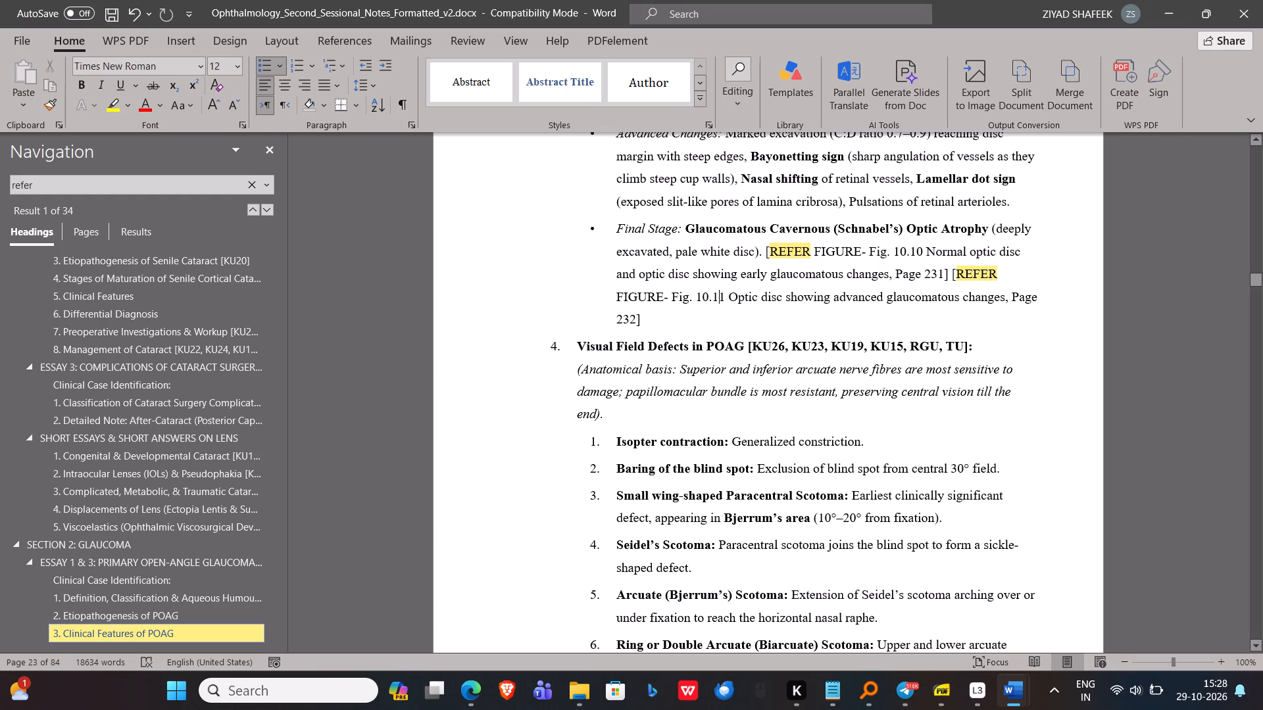
# Replace the Fig. 10.10 and Fig. 10.11 references under Final Stage with the captured Fig. 10.10 on an unbulleted line, adding a blank line below it.
pyautogui.click(775, 309)
pyautogui.moveTo(798, 309); pyautogui.dragTo(770, 248)
pyautogui.click(765, 321)
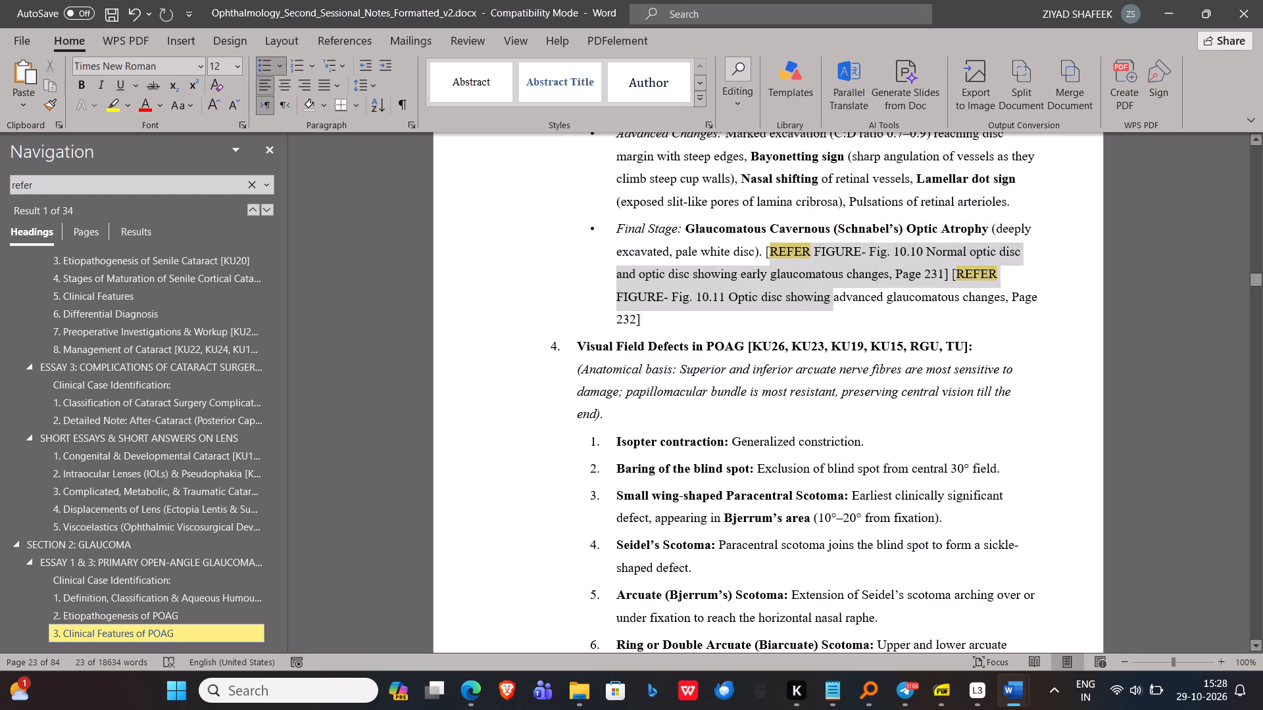
pyautogui.moveTo(765, 322); pyautogui.dragTo(765, 256)
pyautogui.press('BackSpace')
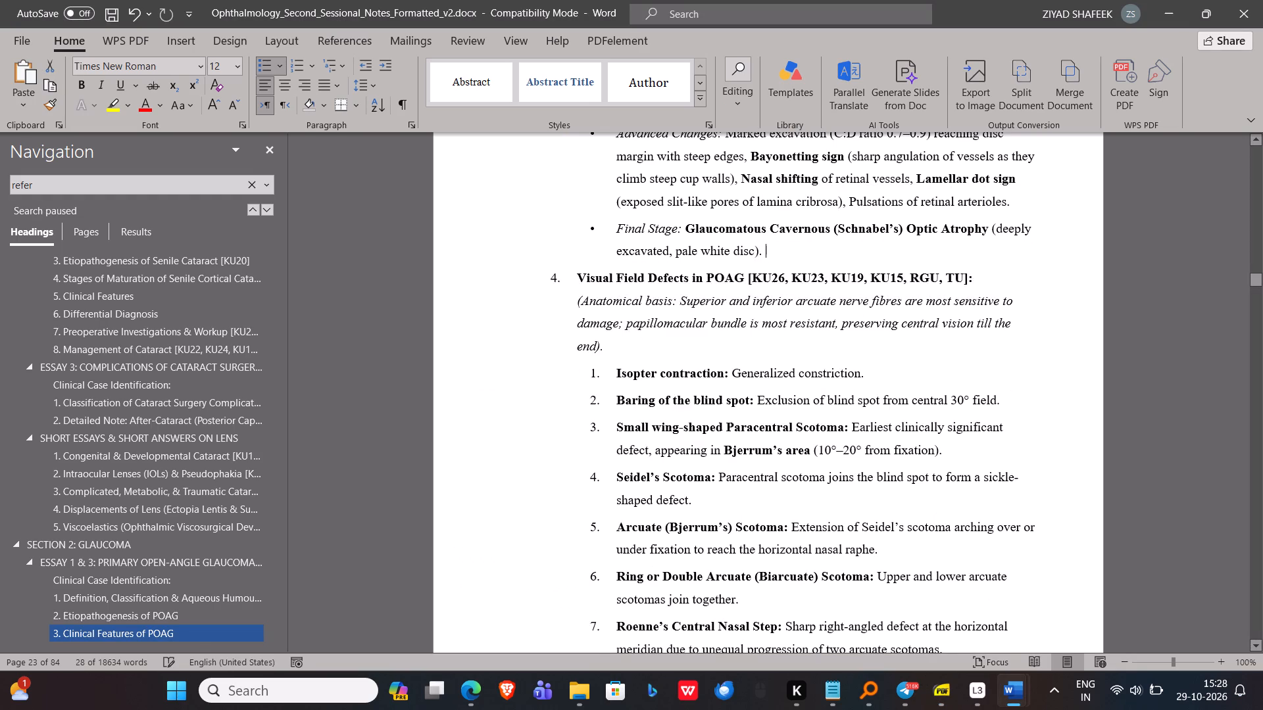
pyautogui.press('Return')
pyautogui.press('BackSpace')
pyautogui.press('BackSpace')
pyautogui.press('BackSpace')
pyautogui.hotkey('ctrl', 'v')
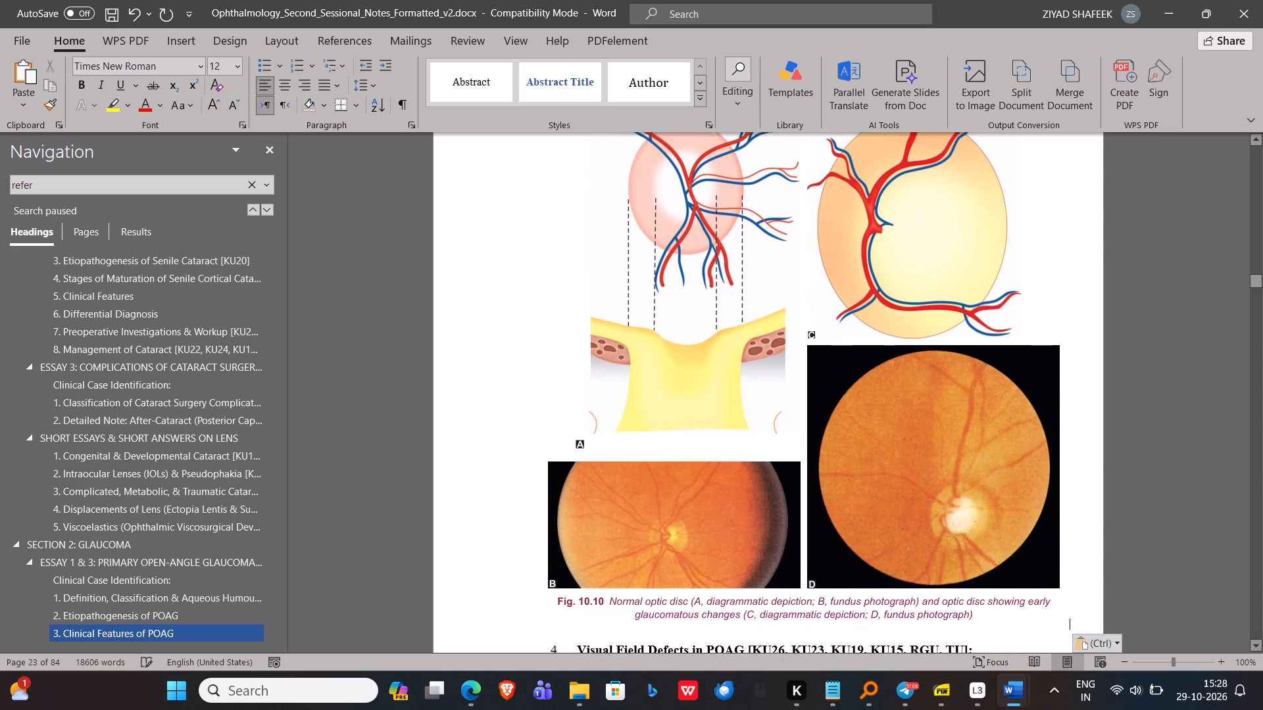
pyautogui.scroll(-1, 819, 412)
pyautogui.press('Return')
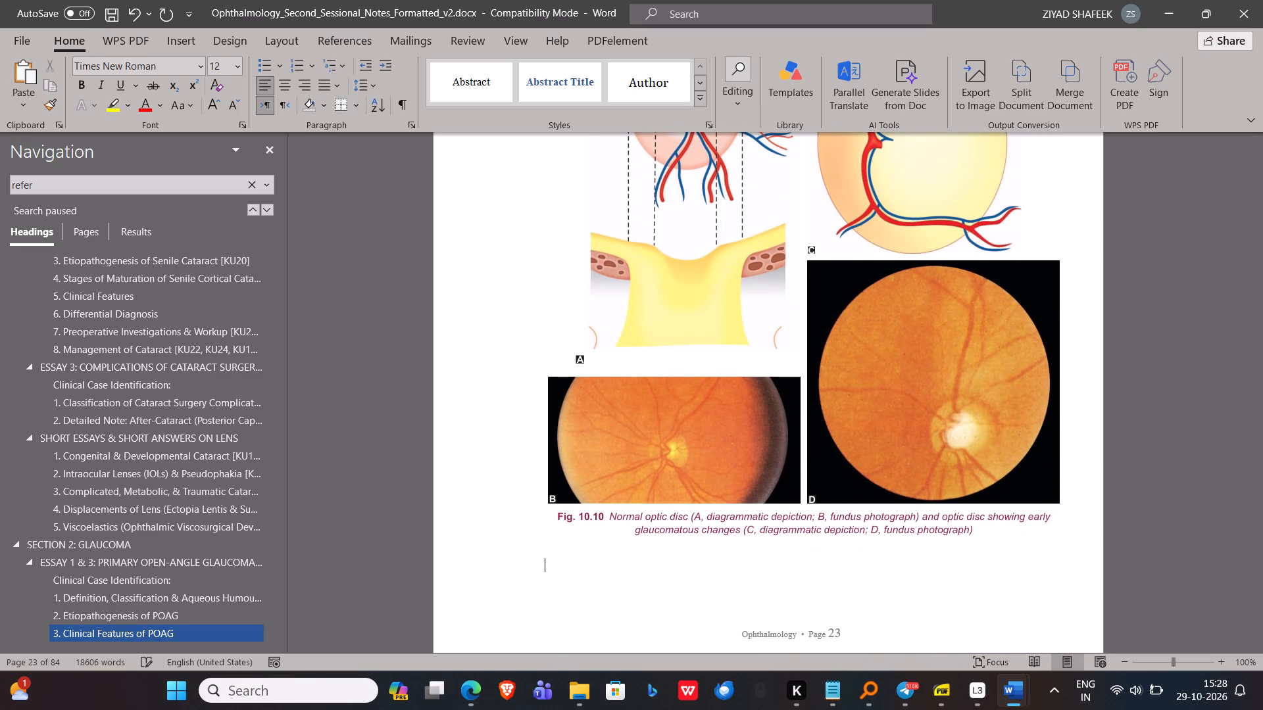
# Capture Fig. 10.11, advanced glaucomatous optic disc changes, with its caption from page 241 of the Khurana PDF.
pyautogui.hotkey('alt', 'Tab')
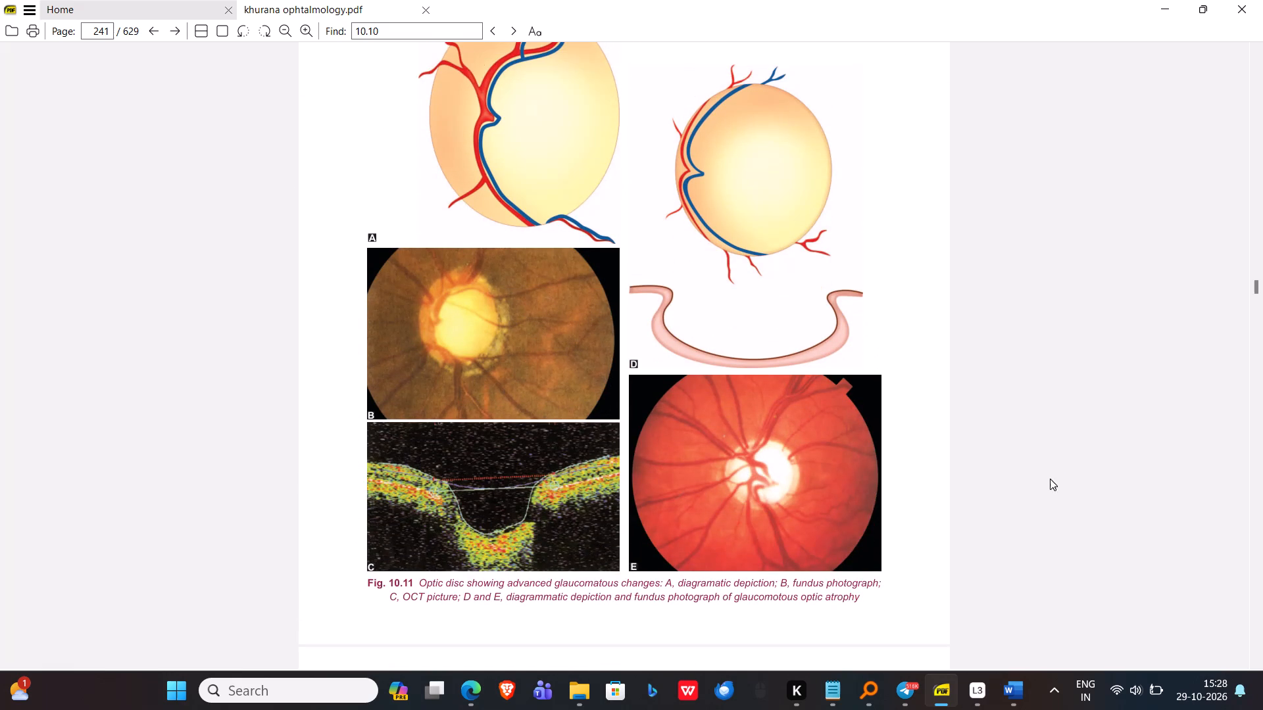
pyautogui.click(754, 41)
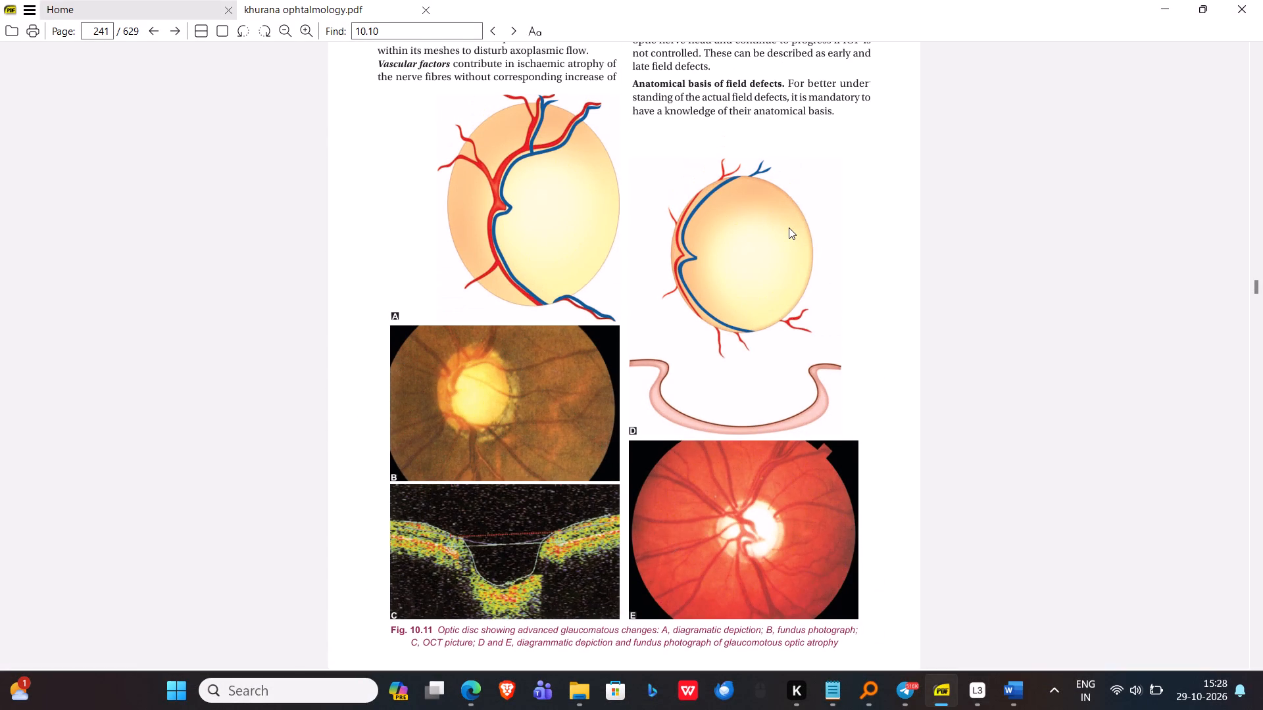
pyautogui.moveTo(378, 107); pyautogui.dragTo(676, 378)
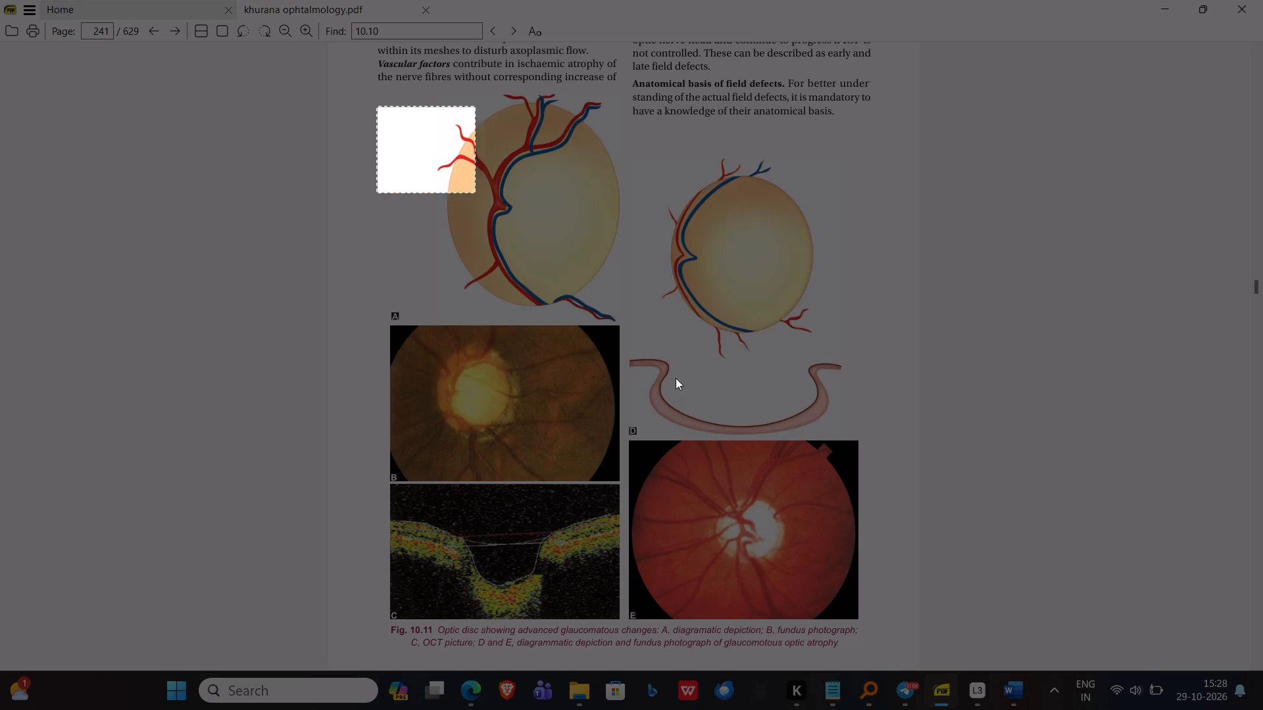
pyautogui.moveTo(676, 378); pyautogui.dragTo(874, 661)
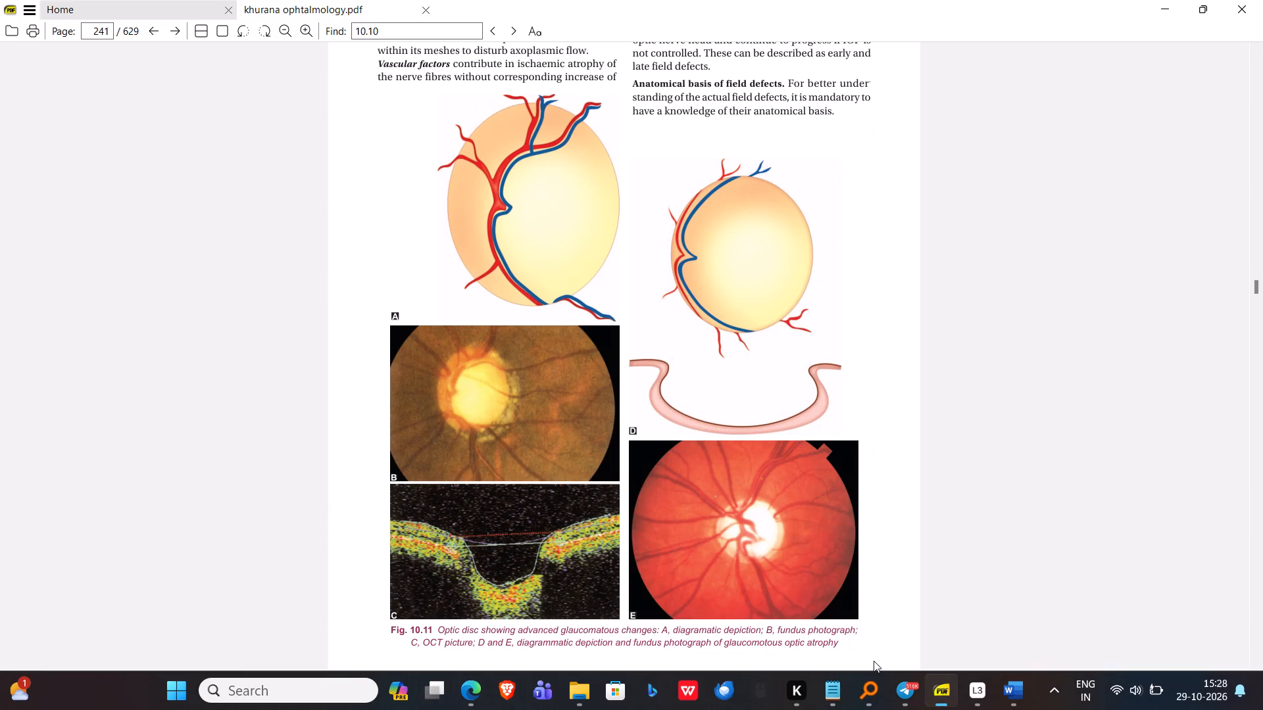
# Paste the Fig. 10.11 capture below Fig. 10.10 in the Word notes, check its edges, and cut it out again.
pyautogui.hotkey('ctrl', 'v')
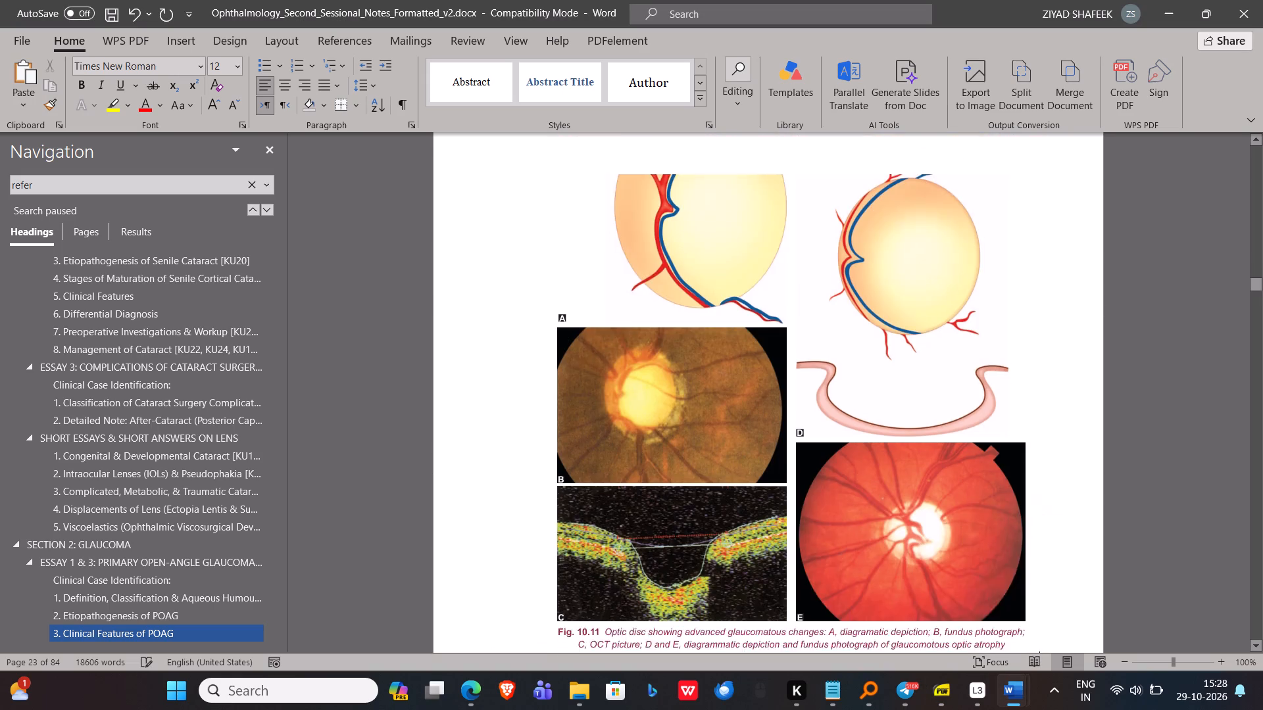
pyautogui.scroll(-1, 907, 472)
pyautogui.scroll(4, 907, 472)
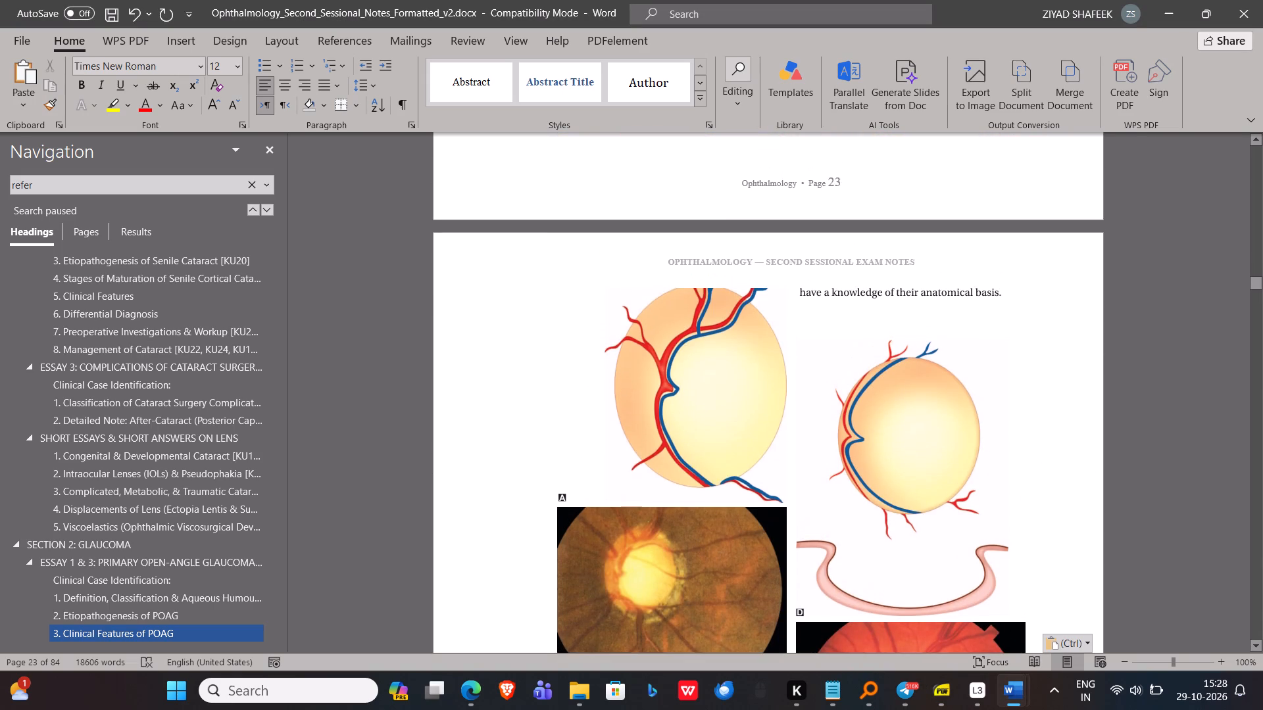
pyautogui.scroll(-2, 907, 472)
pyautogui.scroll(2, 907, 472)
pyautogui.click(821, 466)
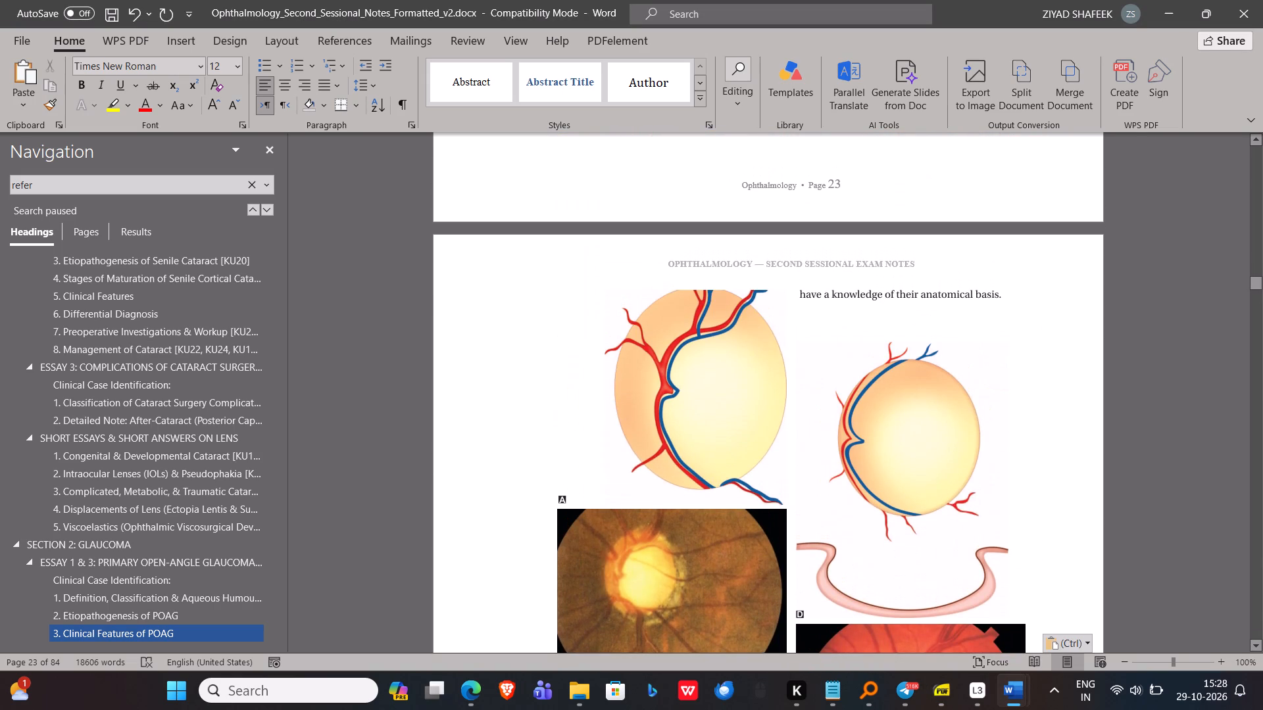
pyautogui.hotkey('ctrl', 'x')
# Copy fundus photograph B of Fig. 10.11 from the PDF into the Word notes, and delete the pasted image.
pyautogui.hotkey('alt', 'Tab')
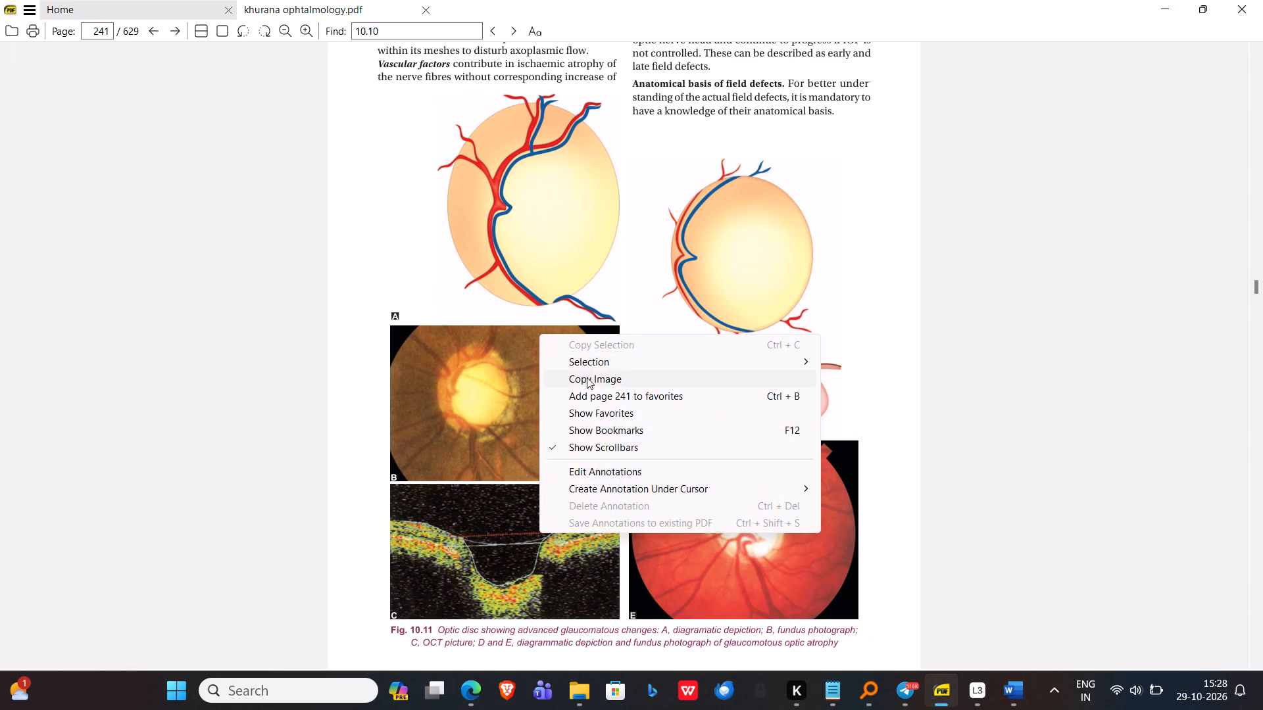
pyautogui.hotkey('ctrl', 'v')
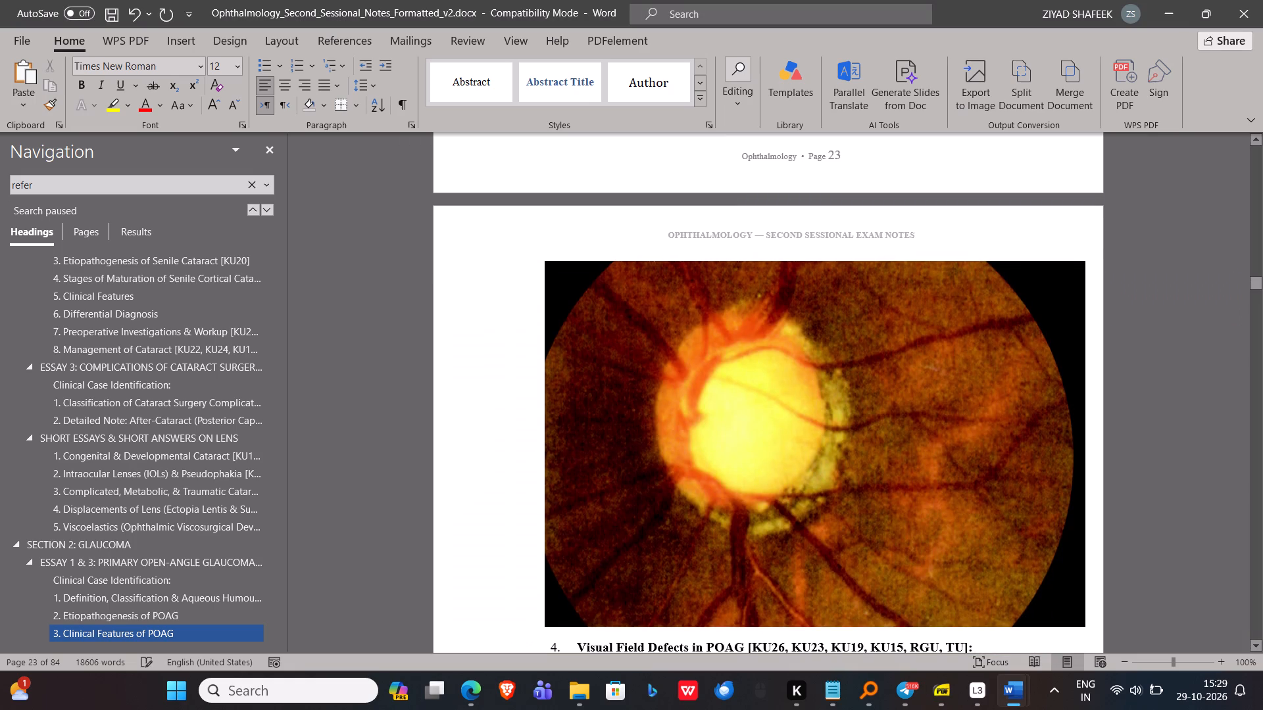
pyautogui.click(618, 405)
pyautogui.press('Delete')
# Copy the optic disc diagram A of Fig. 10.11 from the PDF and paste it below Fig. 10.10 in the Word notes.
pyautogui.hotkey('alt', 'Tab')
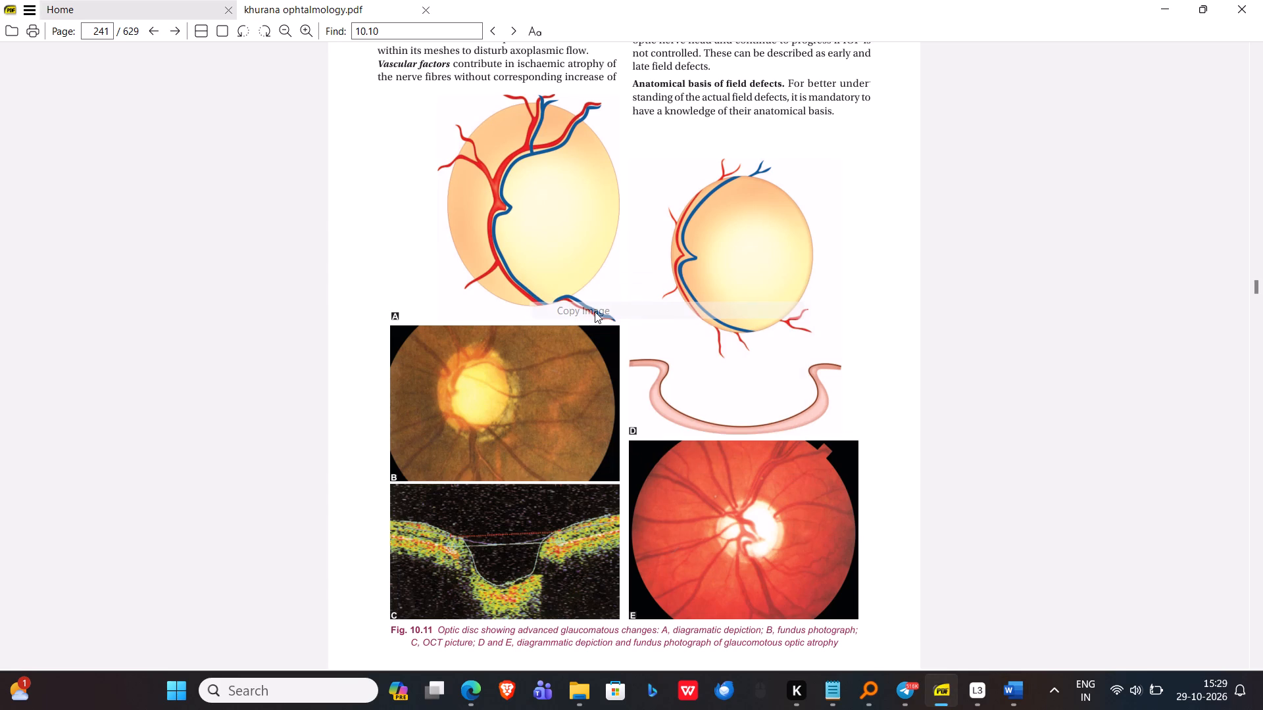
pyautogui.hotkey('ctrl', 'v')
pyautogui.keyDown('ctrl'); pyautogui.click(690, 378); pyautogui.keyUp('ctrl')
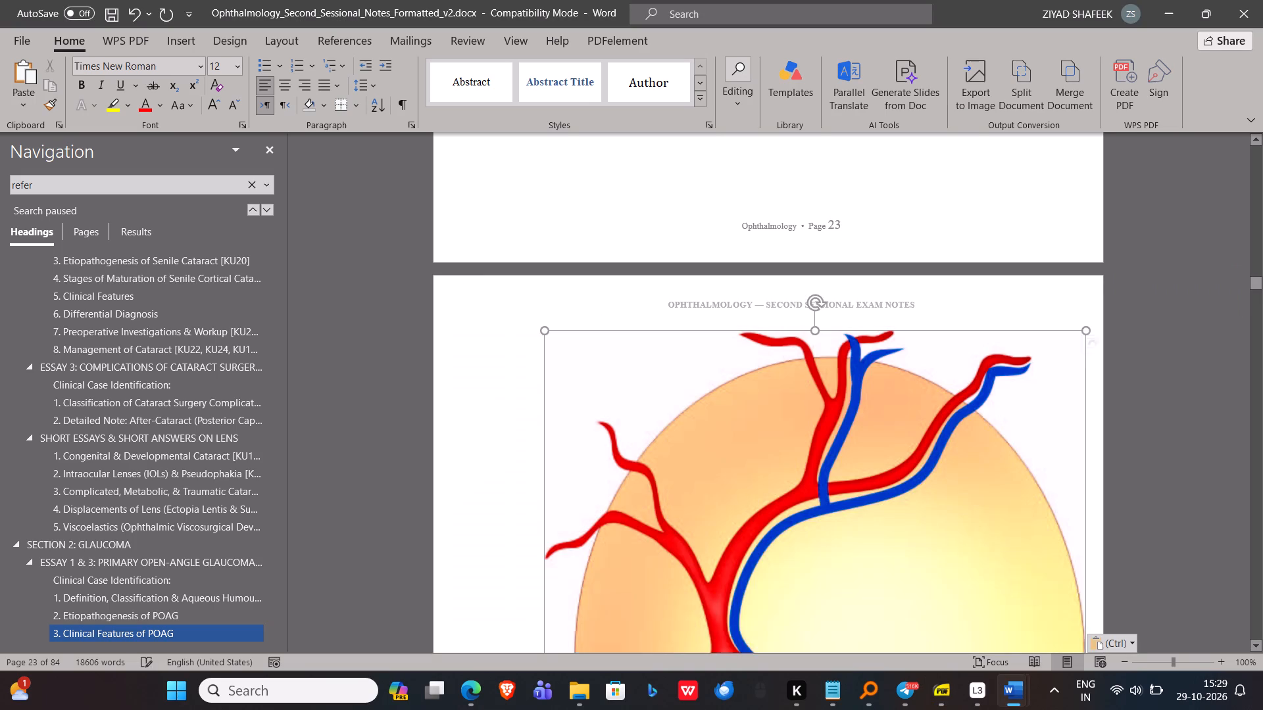
# Shrink the pasted optic disc diagram A proportionally to about a third of the text width.
pyautogui.click(766, 463)
pyautogui.scroll(-2, 766, 463)
pyautogui.scroll(-1, 1039, 548)
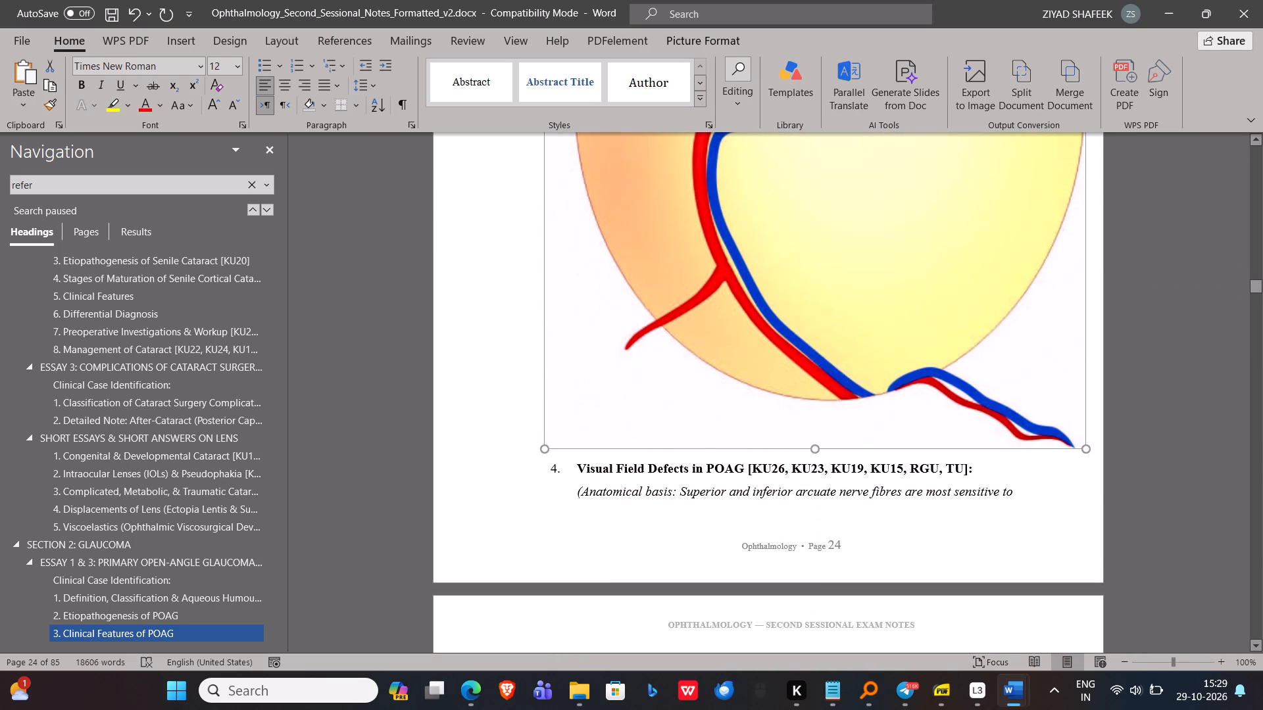
pyautogui.moveTo(1083, 446); pyautogui.dragTo(845, 260)
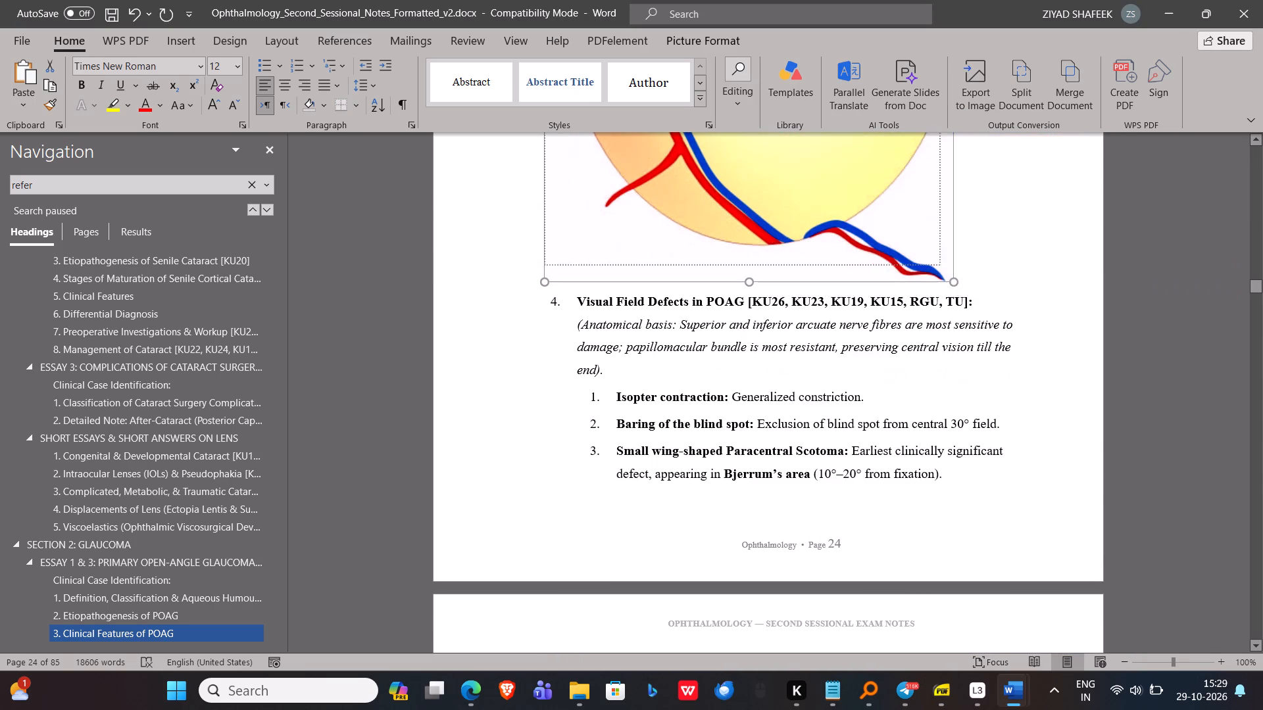
pyautogui.moveTo(845, 260); pyautogui.dragTo(791, 207)
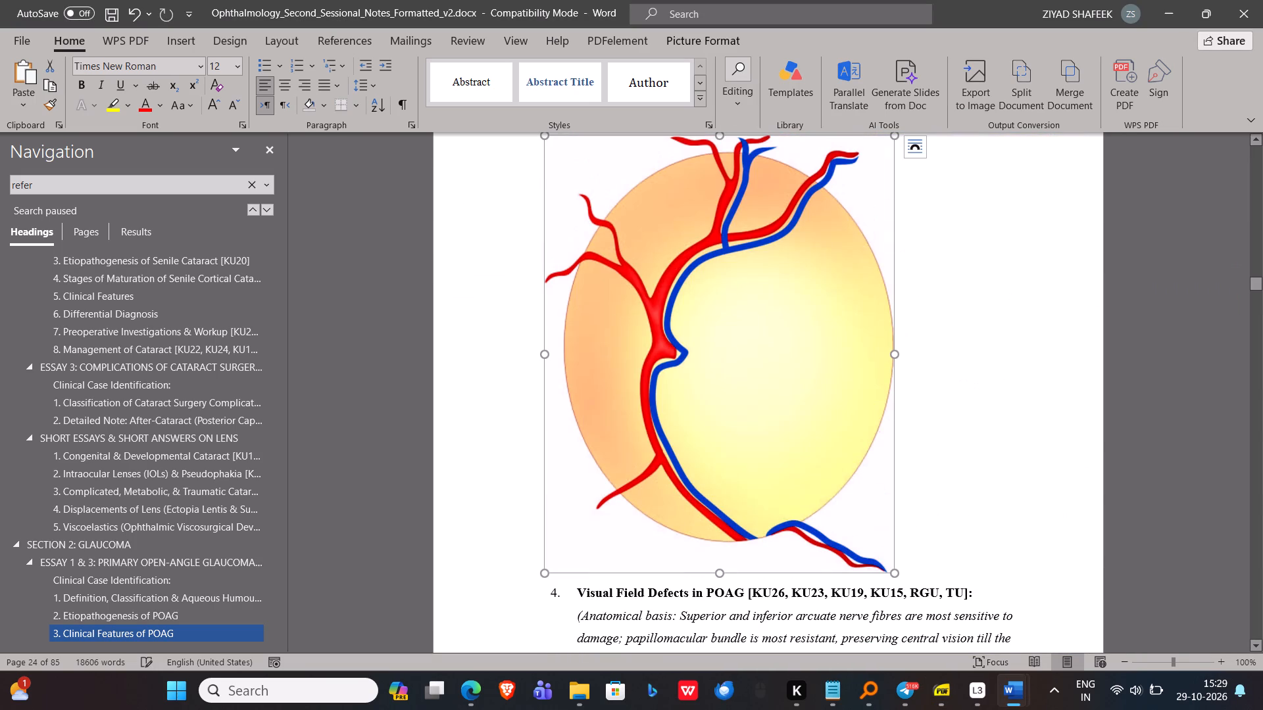
pyautogui.moveTo(896, 569); pyautogui.dragTo(772, 416)
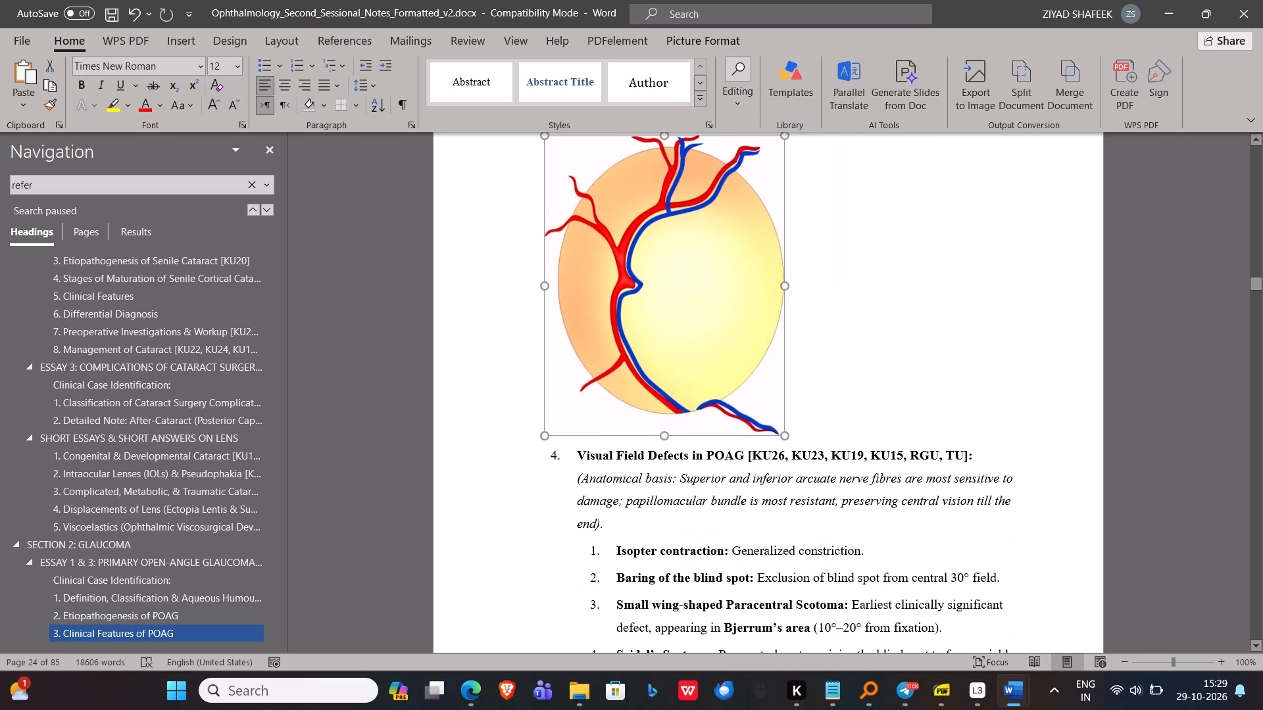
pyautogui.moveTo(772, 416); pyautogui.dragTo(720, 356)
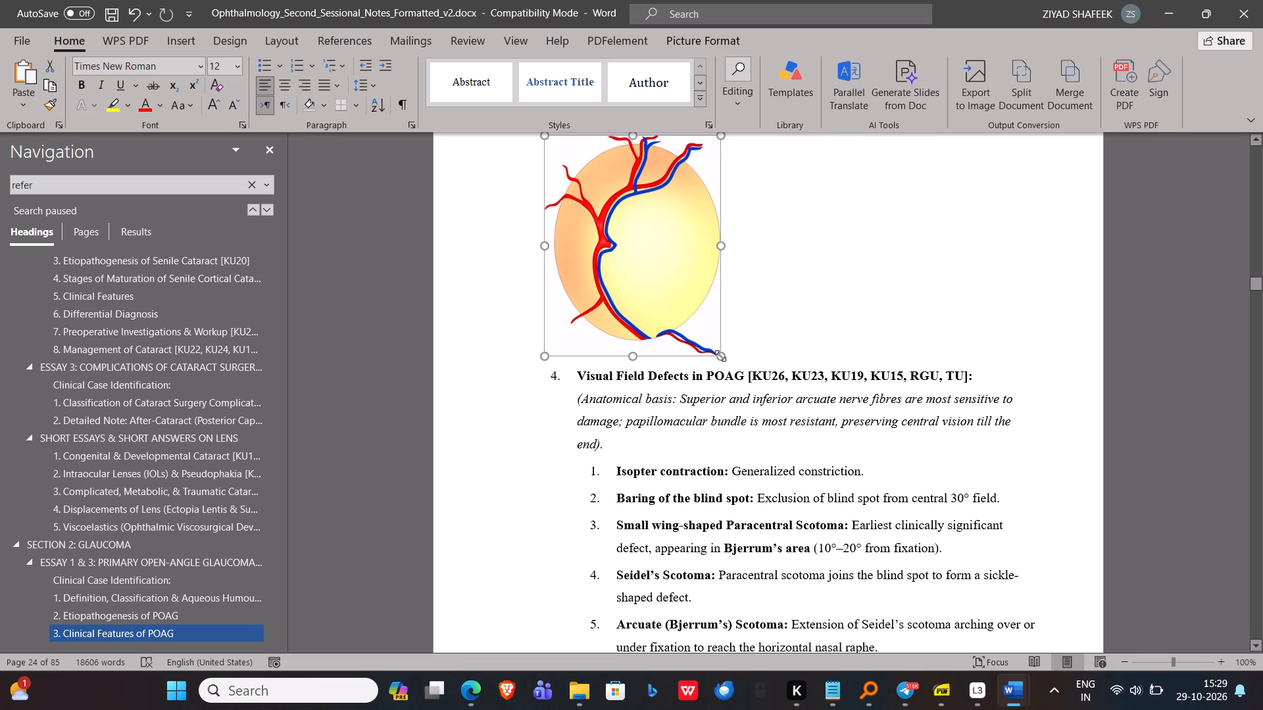
# Capture the whole Fig. 10.11, panels A to E with the caption, from the Khurana PDF.
pyautogui.hotkey('alt', 'Tab')
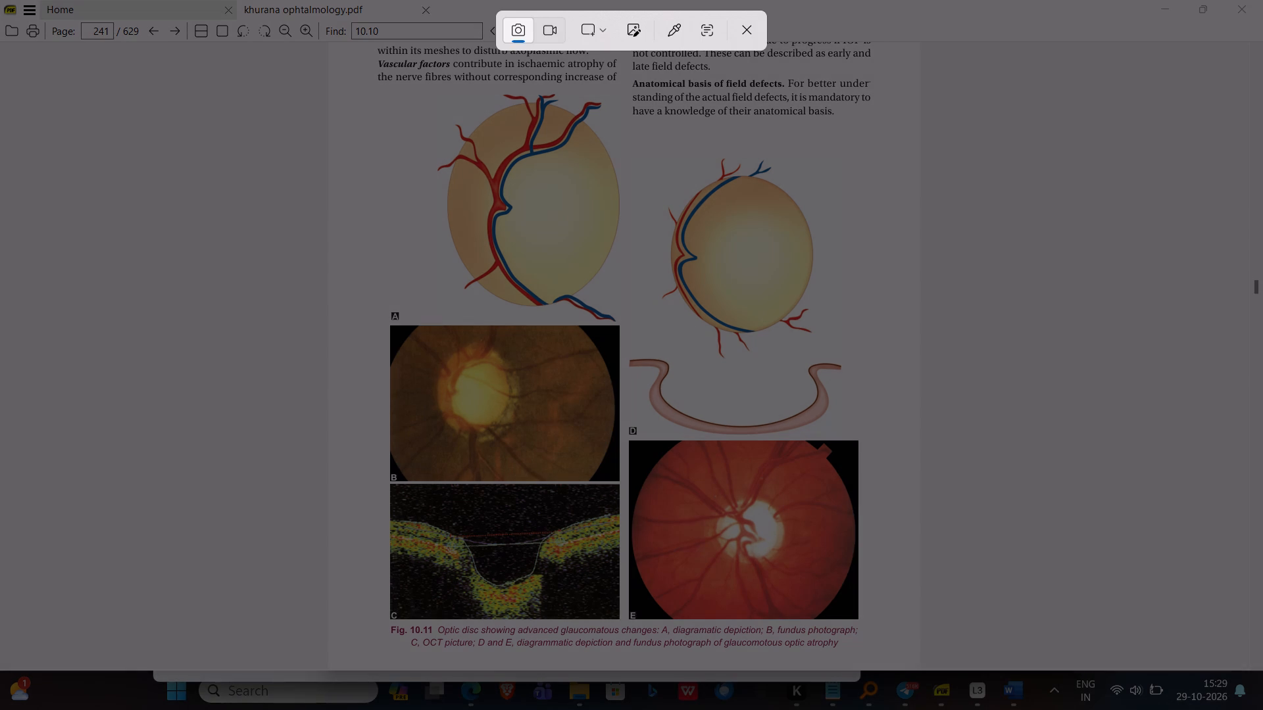
pyautogui.click(376, 289)
pyautogui.moveTo(374, 300); pyautogui.dragTo(880, 616)
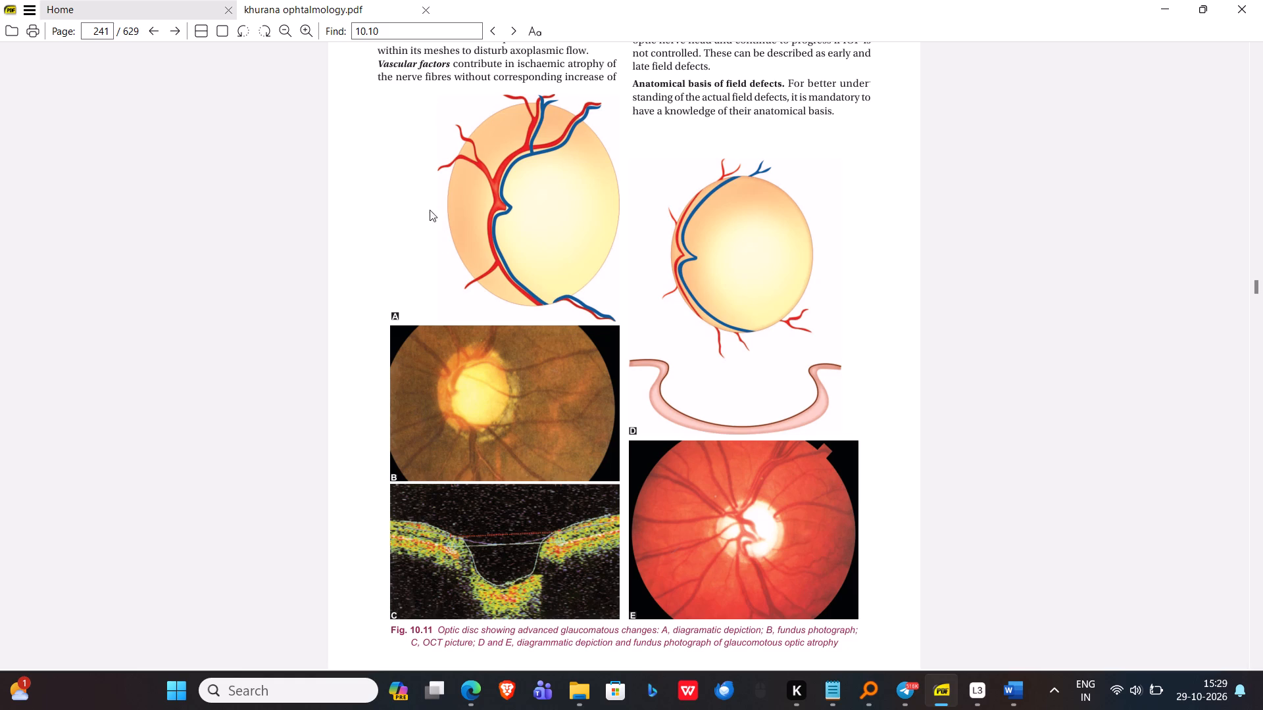
pyautogui.moveTo(357, 93); pyautogui.dragTo(789, 573)
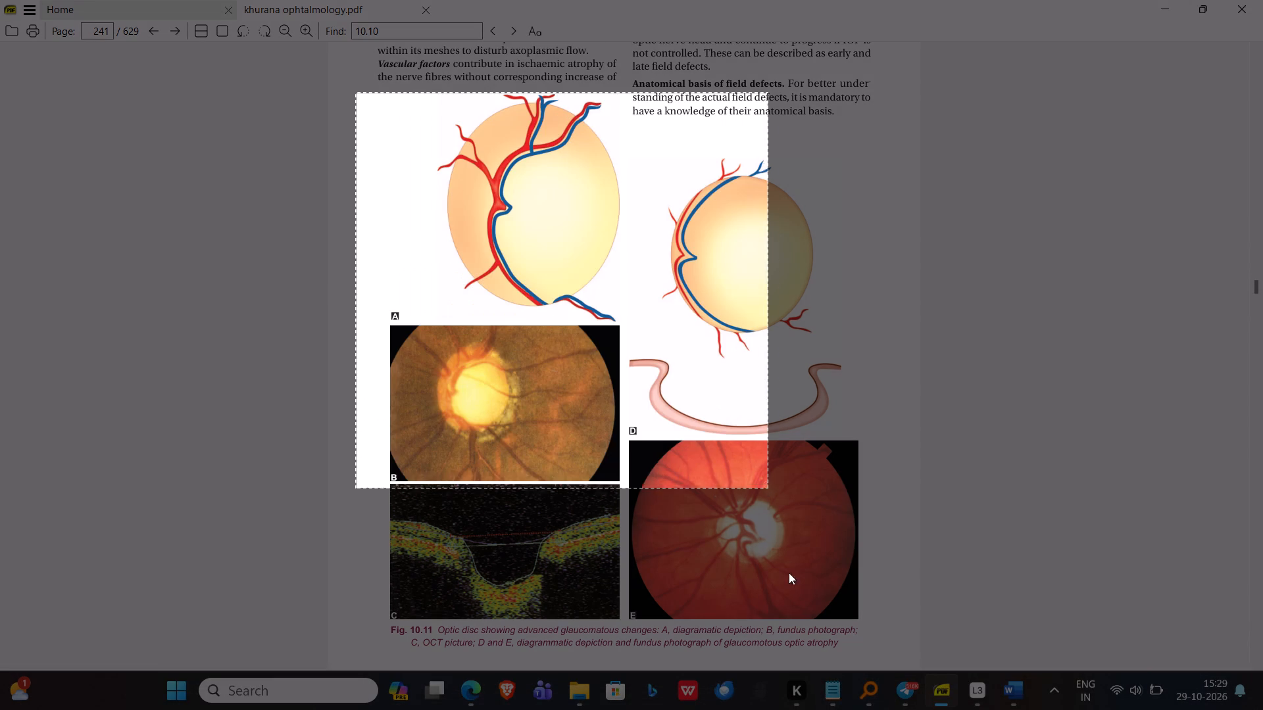
pyautogui.moveTo(789, 573); pyautogui.dragTo(870, 663)
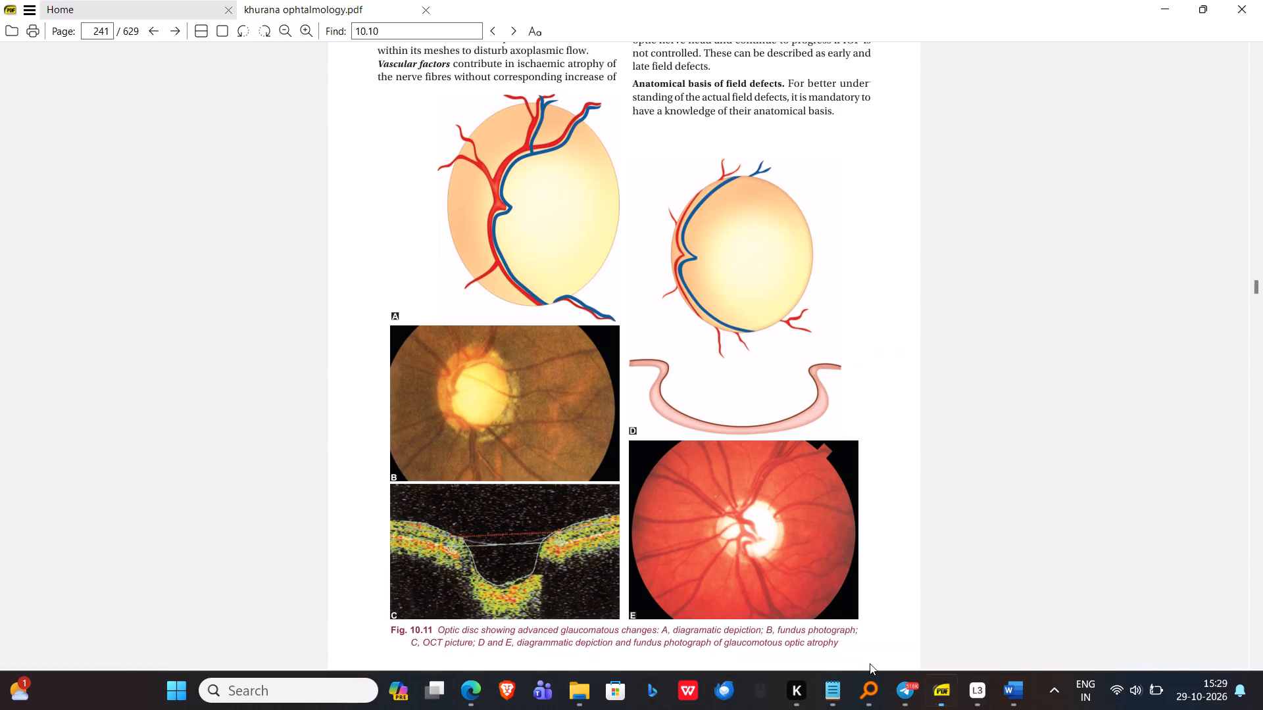
# Open Paint and paste the Fig. 10.11 capture onto the blank canvas.
pyautogui.press('m')
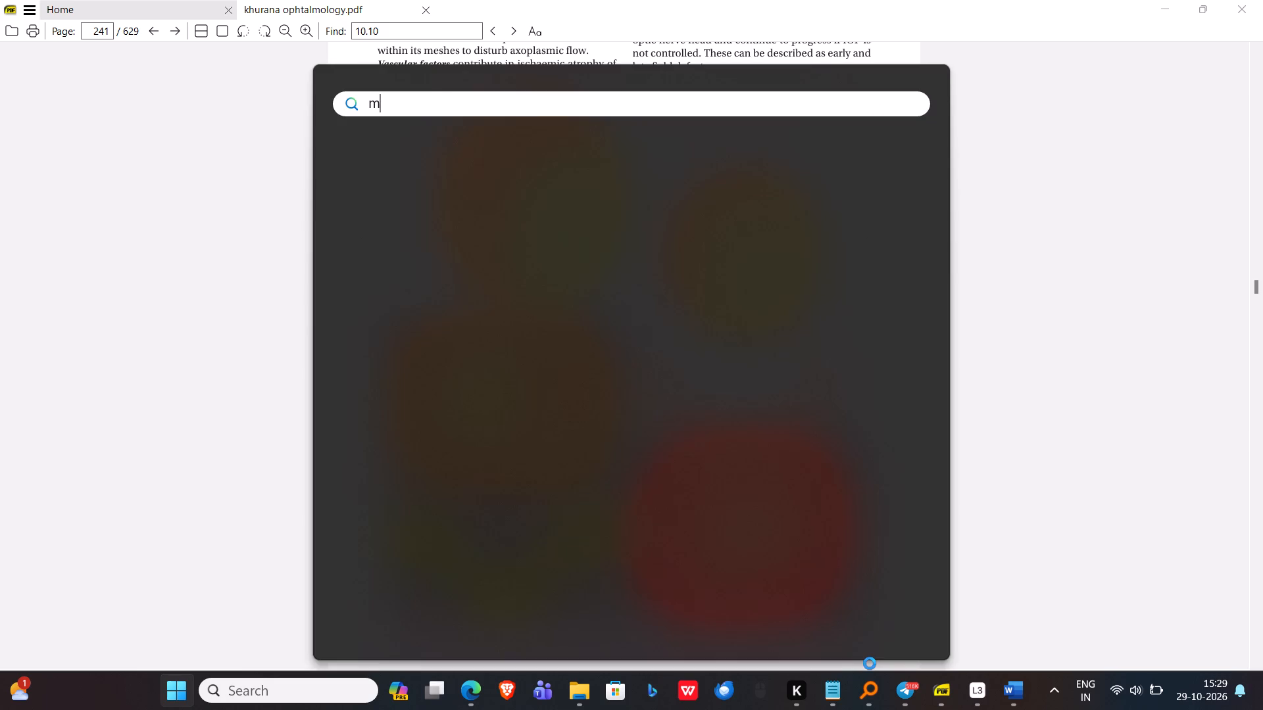
pyautogui.press('BackSpace')
pyautogui.press('BackSpace')
pyautogui.write('paint')
pyautogui.press('Return')
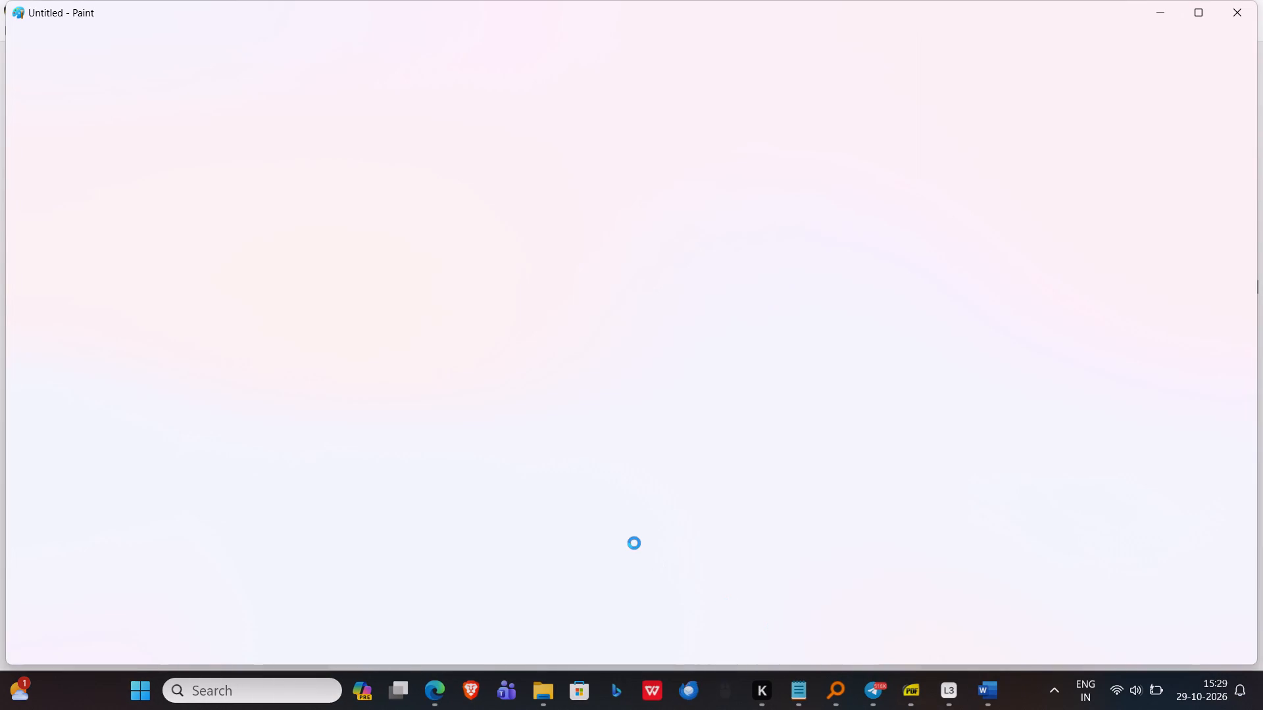
pyautogui.hotkey('ctrl', 'v')
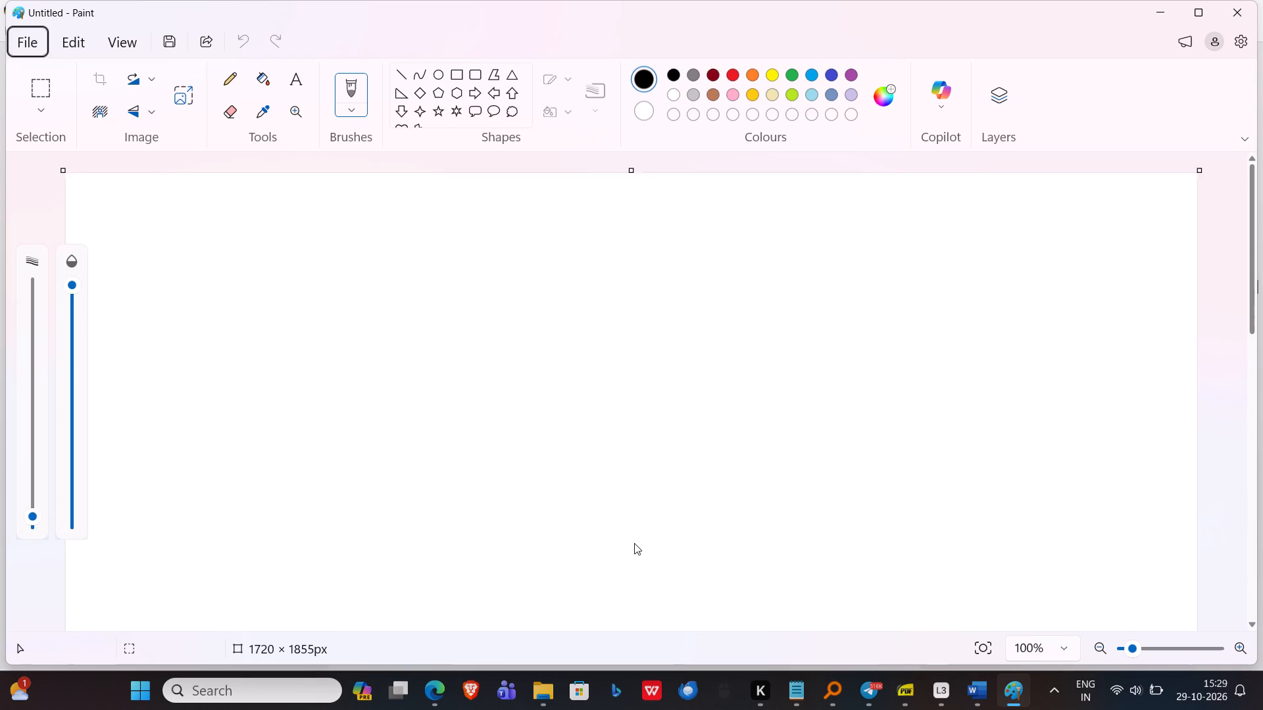
pyautogui.click(712, 477)
# Erase the stray body text lines above optic disc diagram D in the pasted Fig. 10.11 capture.
pyautogui.scroll(-1, 712, 477)
pyautogui.scroll(1, 712, 477)
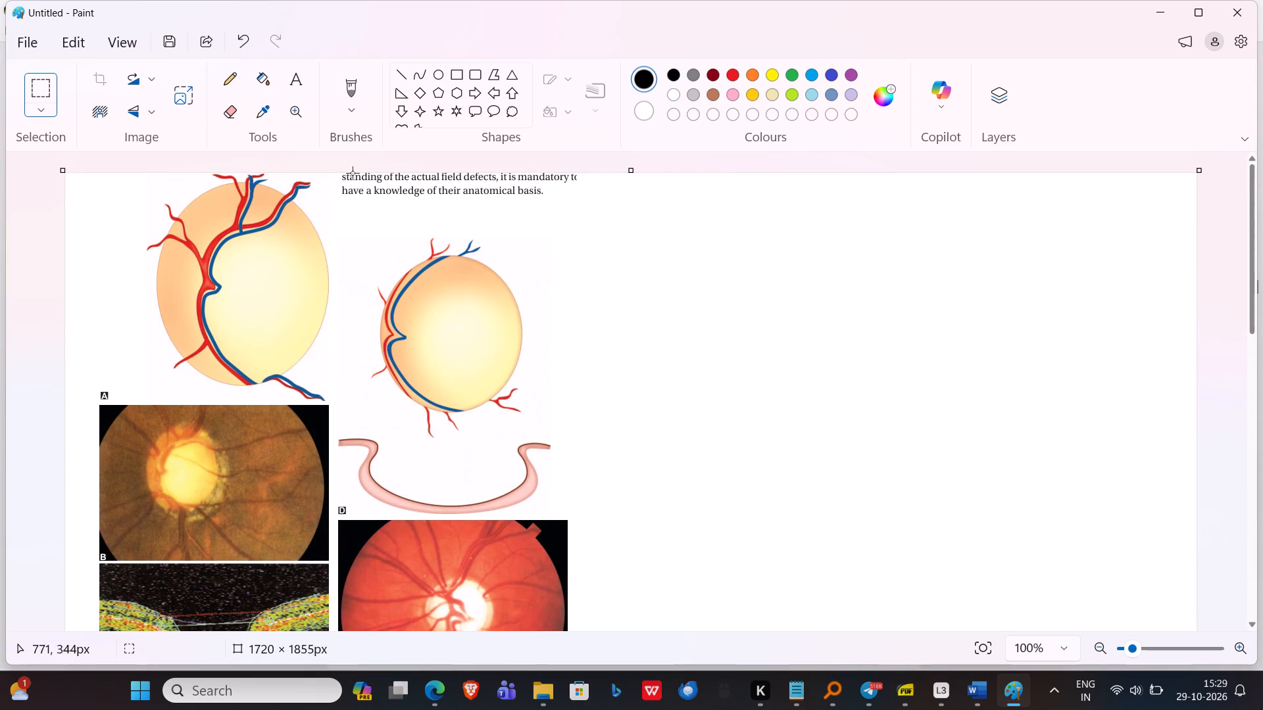
pyautogui.moveTo(610, 260); pyautogui.dragTo(332, 68)
pyautogui.click(779, 293)
pyautogui.moveTo(666, 210); pyautogui.dragTo(337, 94)
pyautogui.press('Delete')
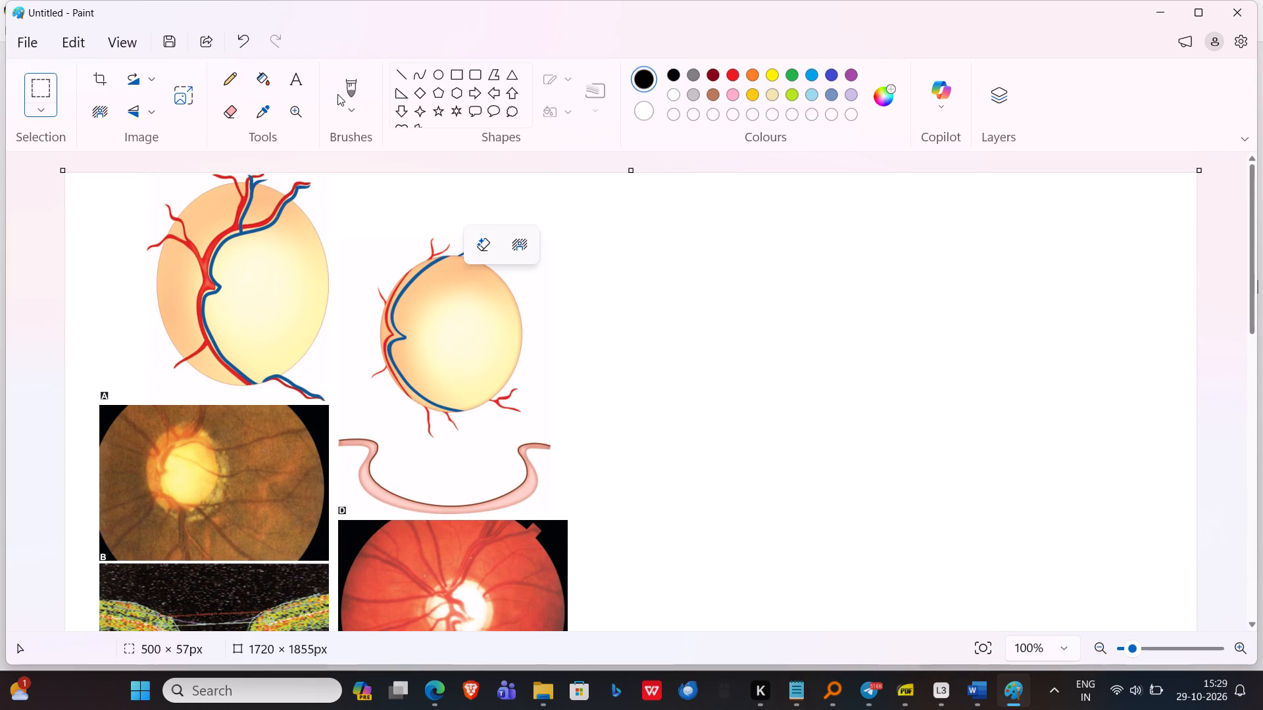
# Cut the cleaned Fig. 10.11, with all panels and its caption, from the Paint canvas and close Paint without saving.
pyautogui.keyDown('ctrl'); pyautogui.scroll(-2, 376, 337); pyautogui.keyUp('ctrl')
pyautogui.scroll(-1, 376, 337)
pyautogui.scroll(1, 376, 337)
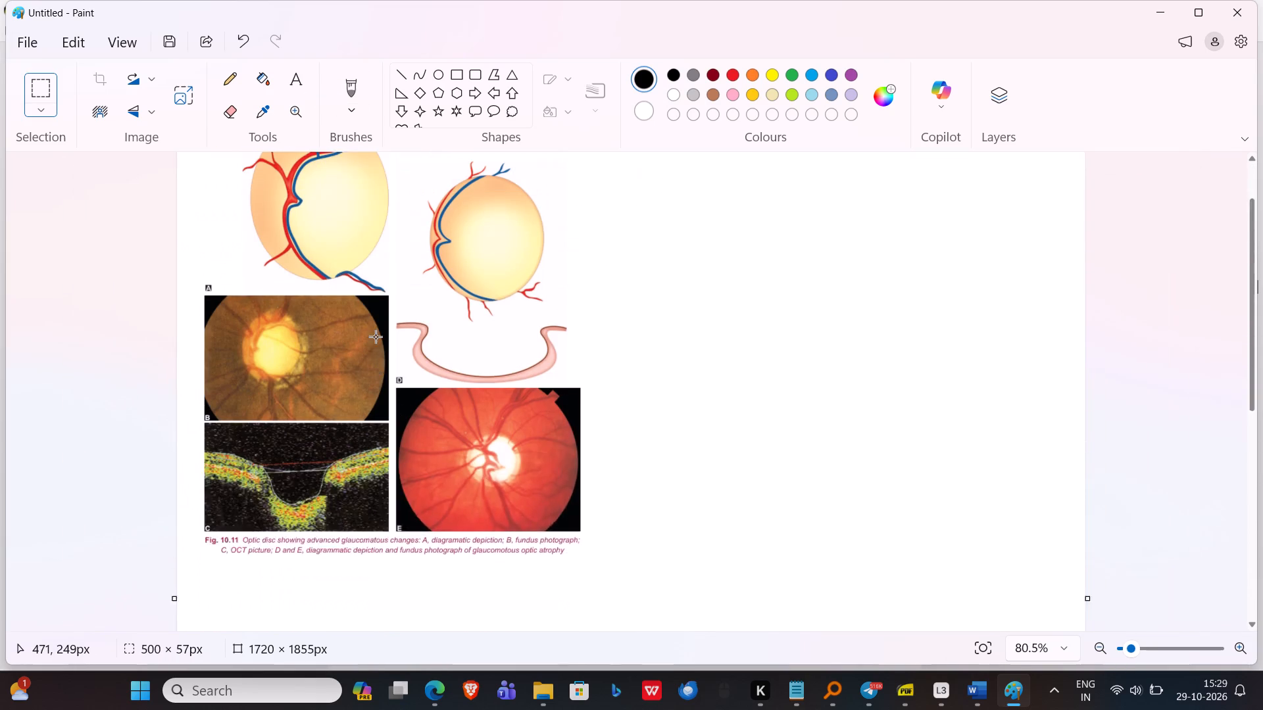
pyautogui.scroll(2, 376, 337)
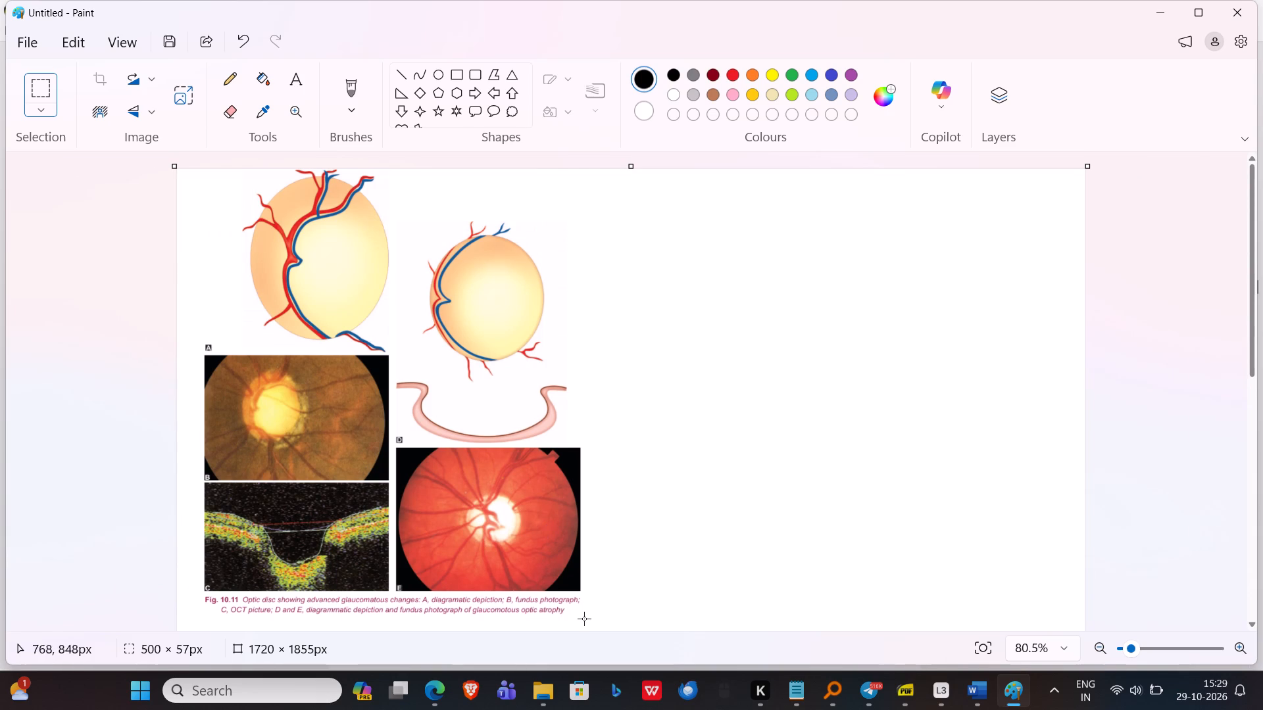
pyautogui.moveTo(588, 621); pyautogui.dragTo(195, 128)
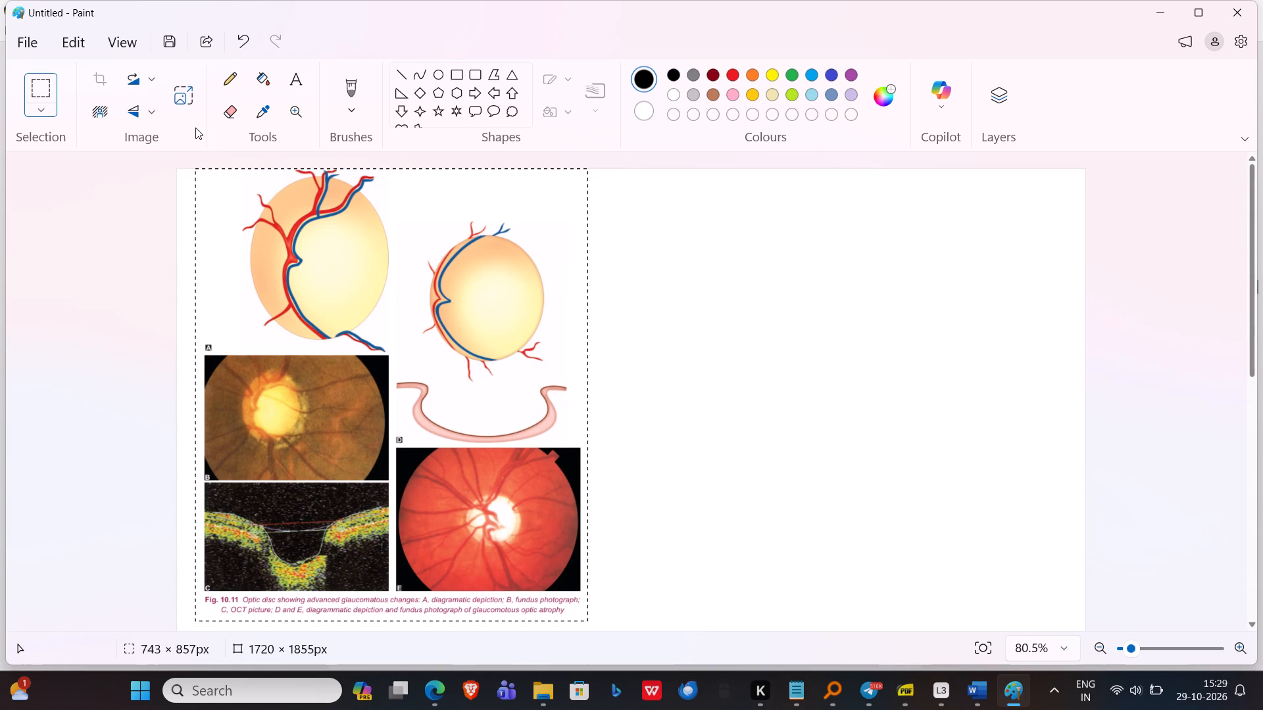
pyautogui.hotkey('ctrl', 'x')
pyautogui.click(1236, 11)
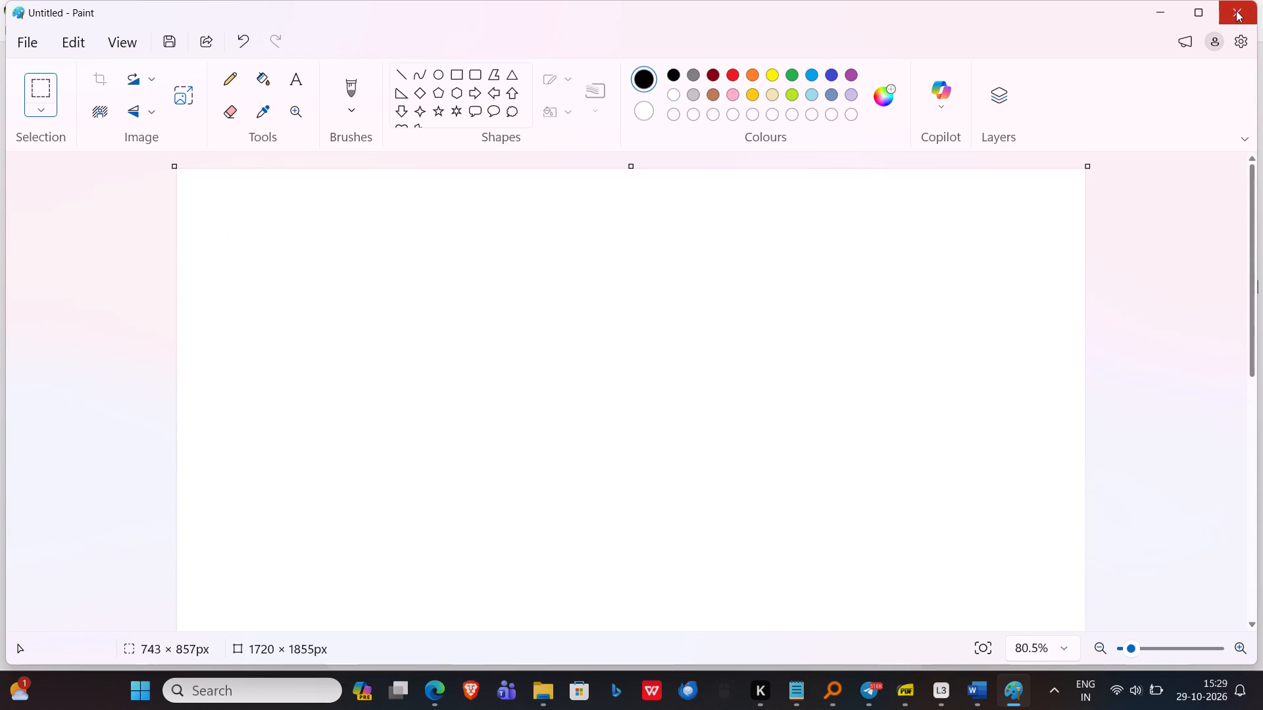
pyautogui.click(650, 396)
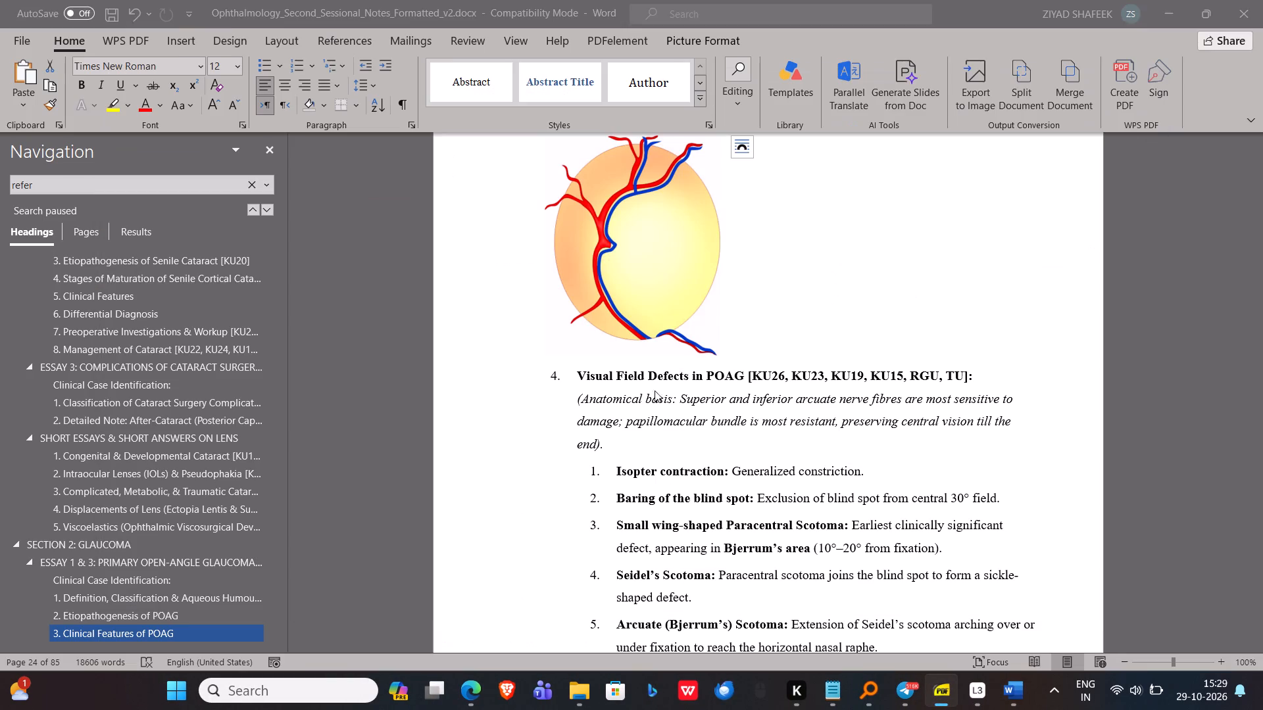
# In the Word notes, replace the lone optic disc diagram A picture with the full Fig. 10.11 cut from Paint.
pyautogui.click(679, 276)
pyautogui.press('Delete')
pyautogui.scroll(1, 679, 276)
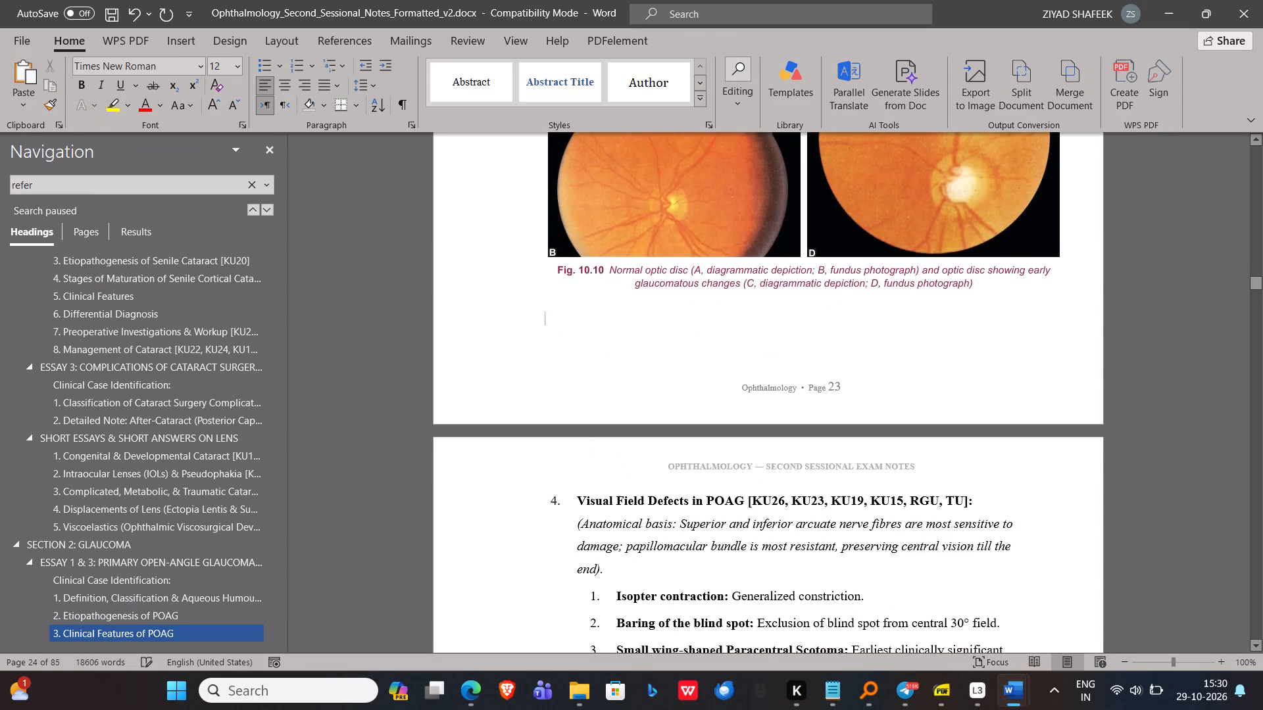
pyautogui.hotkey('ctrl', 'v')
pyautogui.scroll(-1, 679, 276)
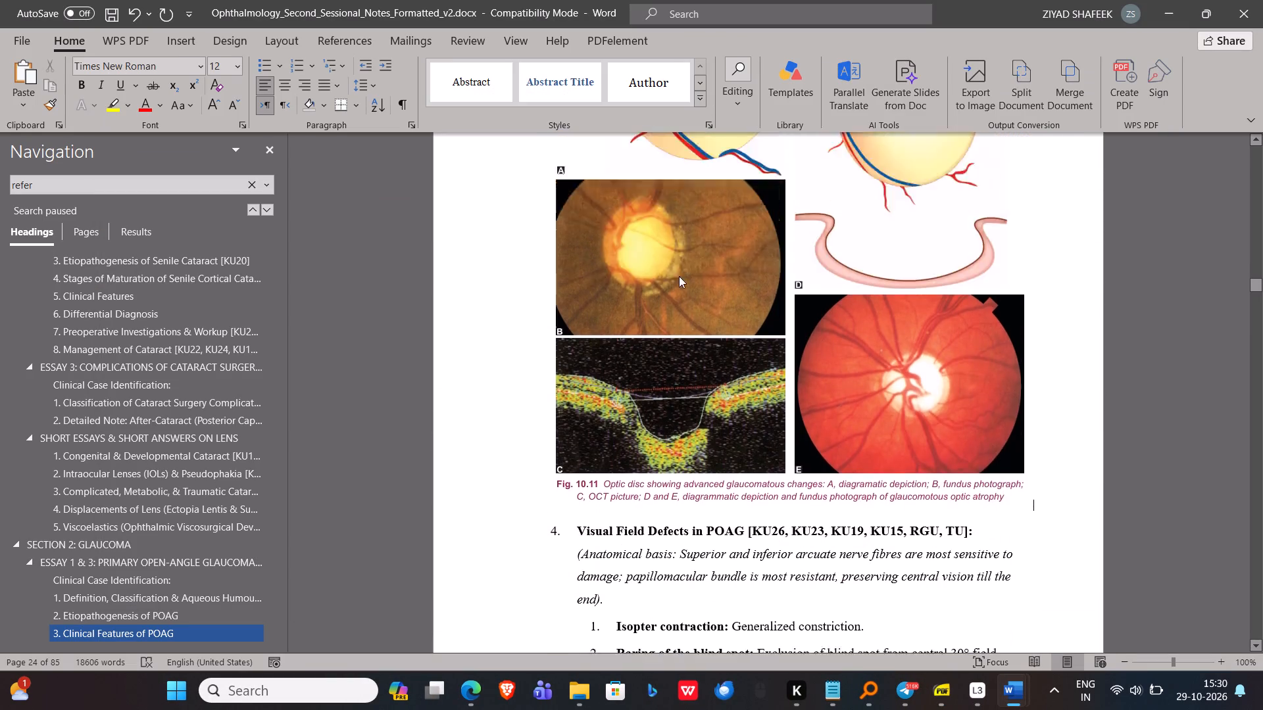
# Delete the Fig. 10.10 picture that sits above Fig. 10.11, below the Final Stage bullet.
pyautogui.scroll(3, 679, 276)
pyautogui.click(801, 442)
pyautogui.press('Delete')
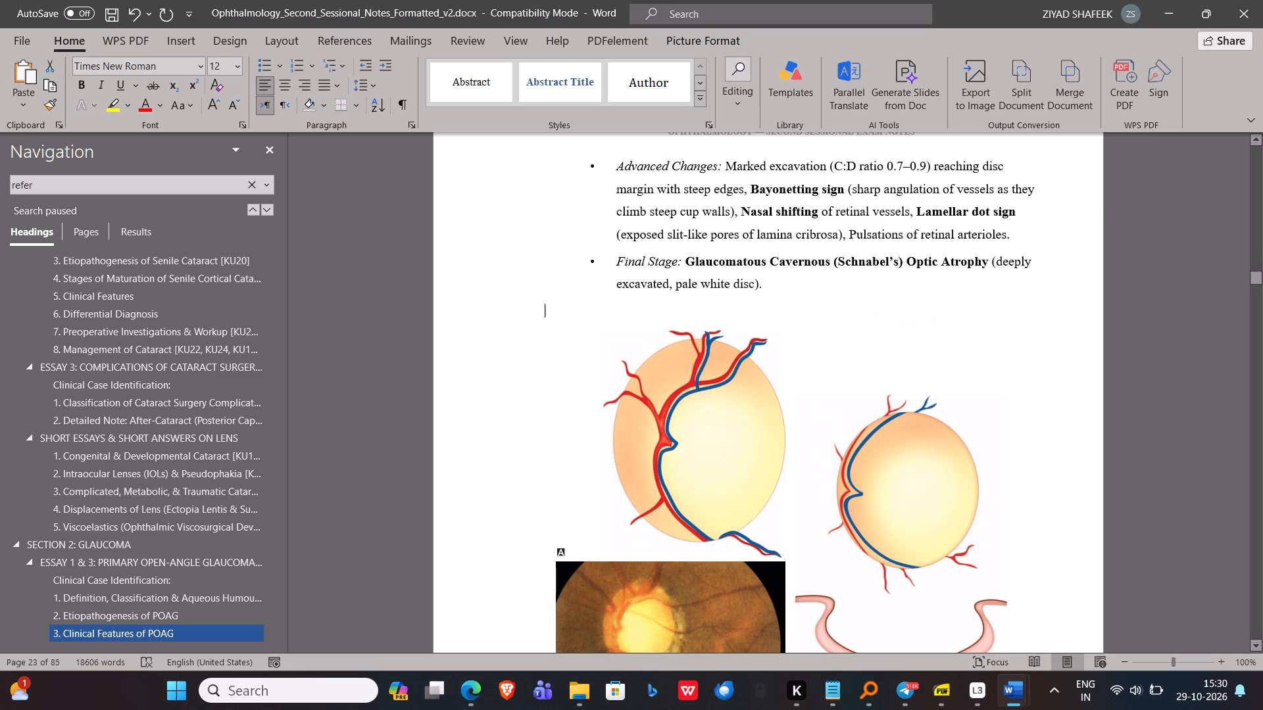
# Shrink the Fig. 10.11 picture slightly, keeping its proportions.
pyautogui.scroll(-4, 801, 442)
pyautogui.click(916, 264)
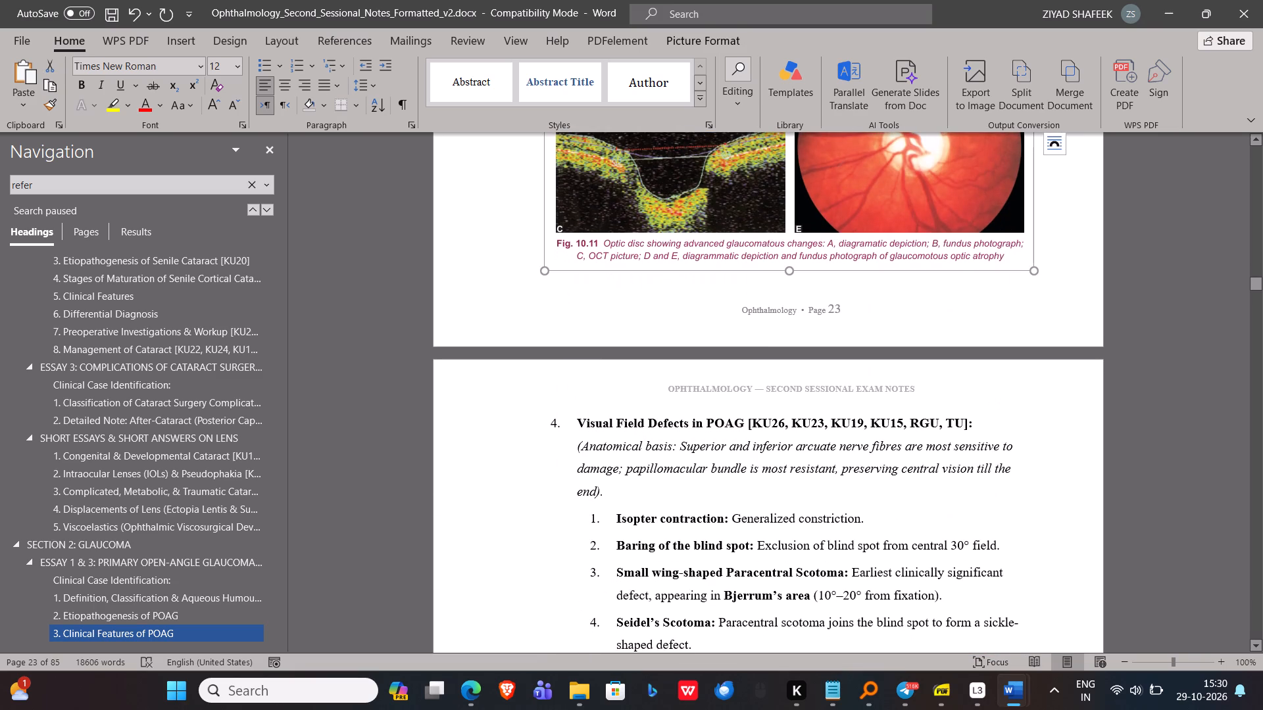
pyautogui.moveTo(1031, 268); pyautogui.dragTo(998, 243)
# Move on to the Fig. 10.2 reference, skipping Fig. 10.14, and capture Fig. 10.2 with its caption from the Khurana PDF.
pyautogui.click(270, 213)
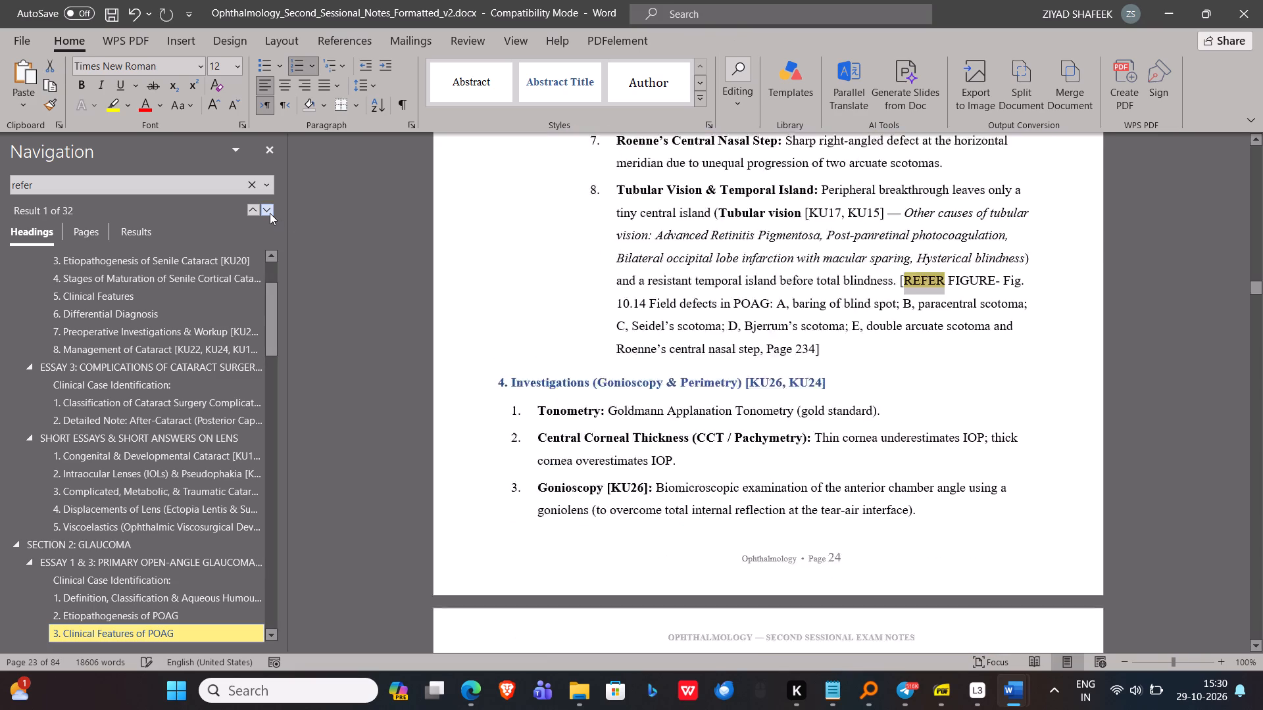
pyautogui.hotkey('alt', 'Tab')
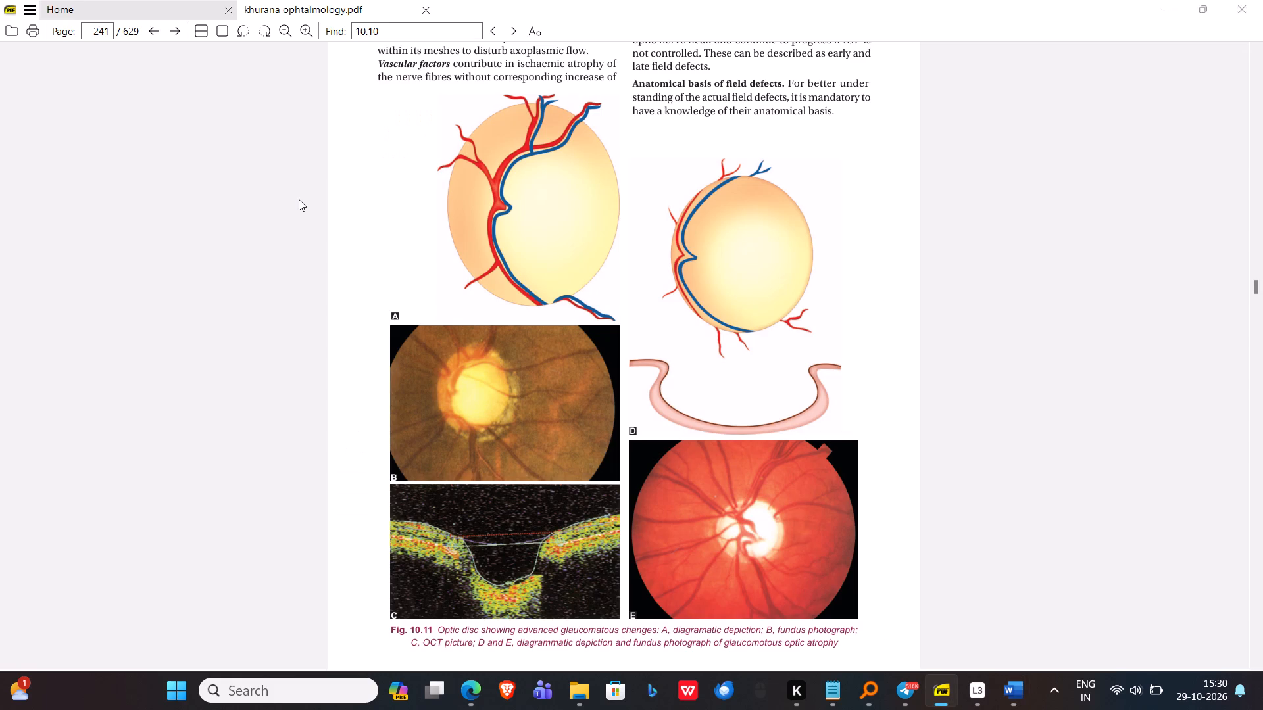
pyautogui.click(264, 207)
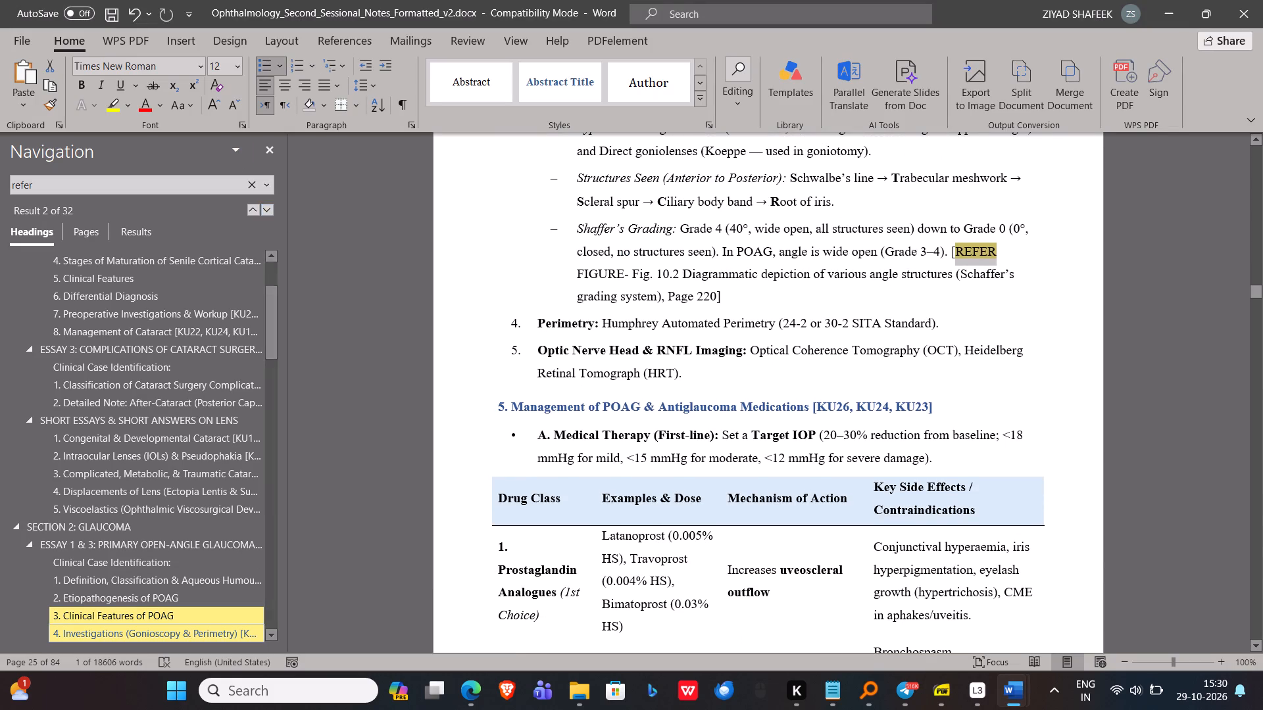
pyautogui.hotkey('alt', 'Tab')
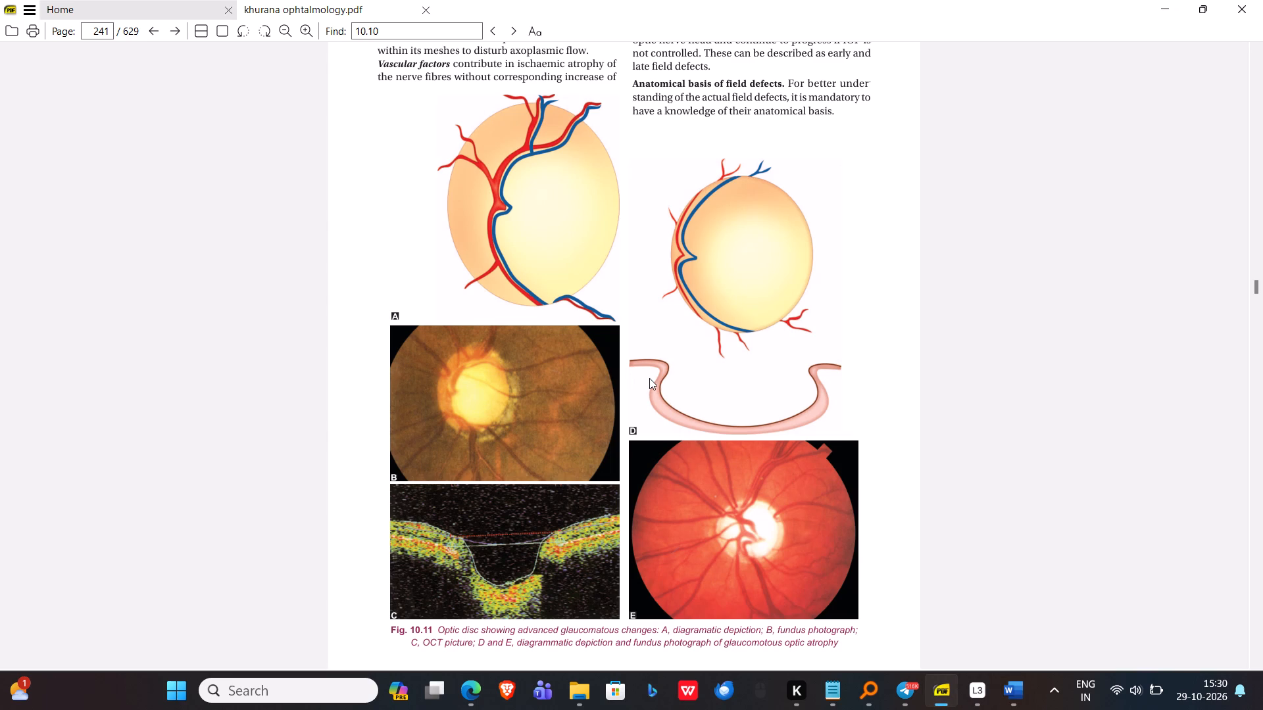
pyautogui.hotkey('alt', 'Tab')
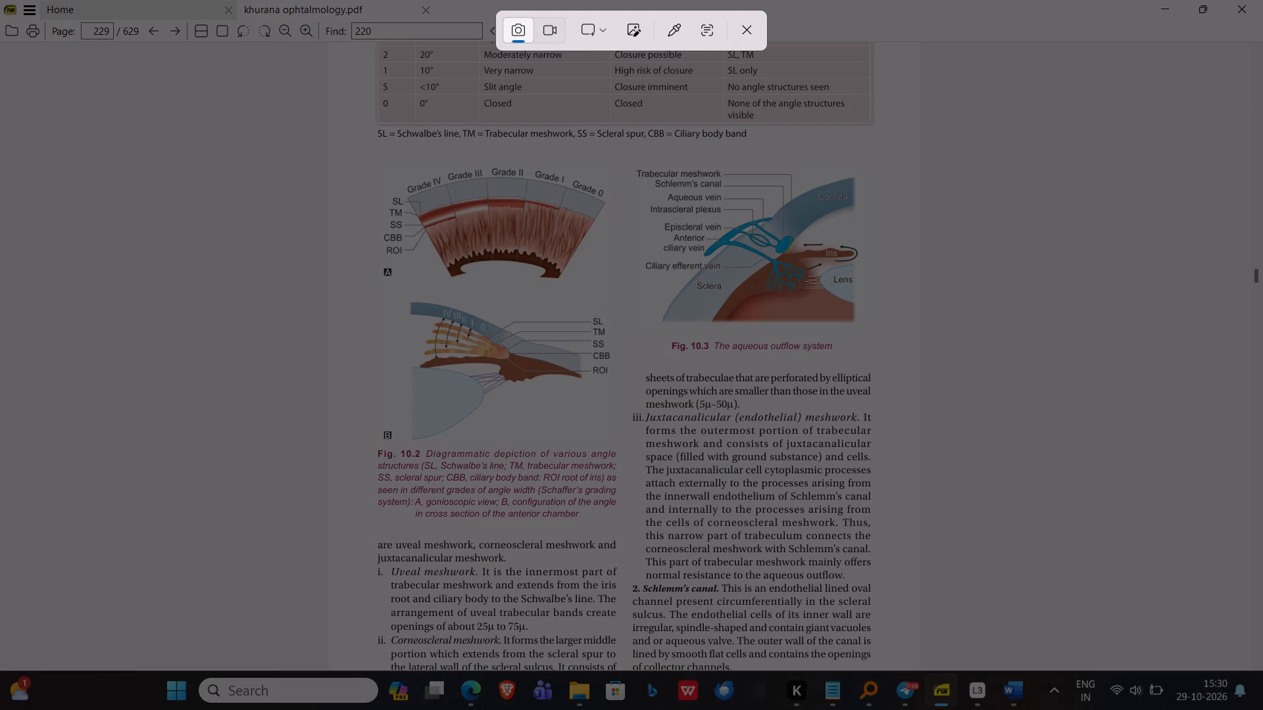
pyautogui.moveTo(362, 166); pyautogui.dragTo(632, 514)
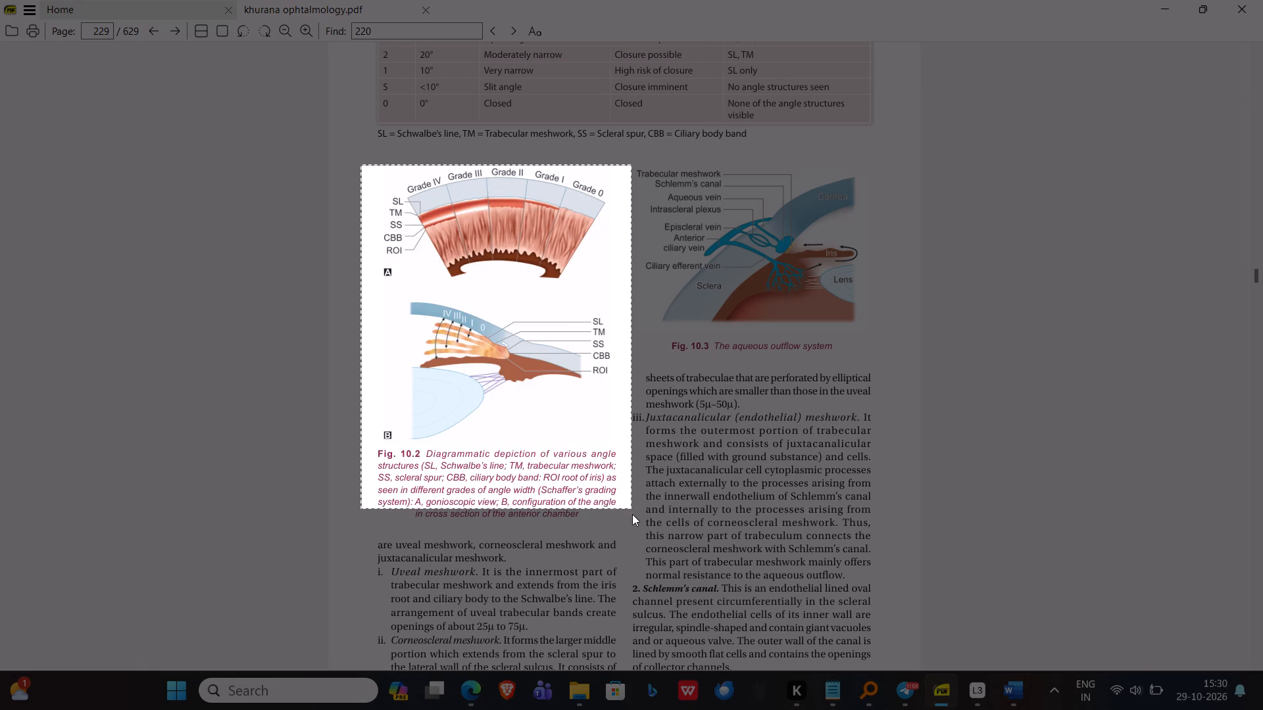
pyautogui.moveTo(632, 514); pyautogui.dragTo(627, 522)
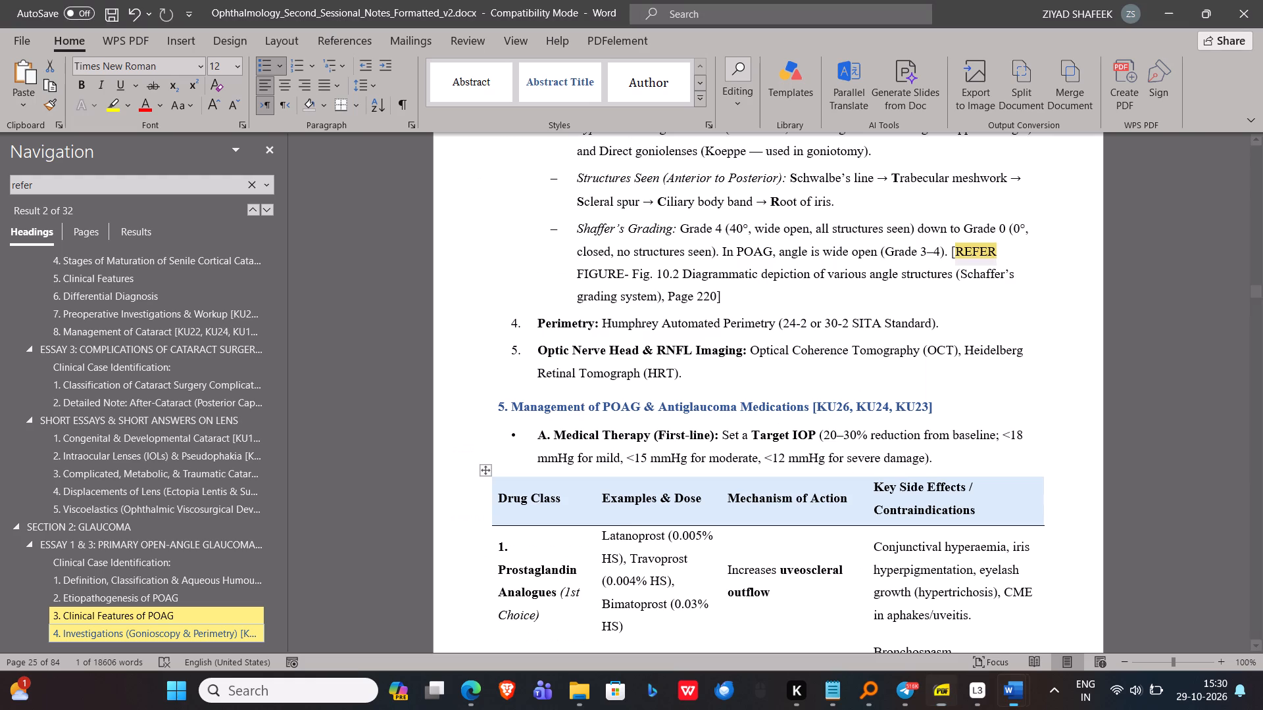
# Replace the bracketed Fig. 10.2 reference after Shaffer's Grading with the captured figure on its own unbulleted line.
pyautogui.moveTo(964, 286); pyautogui.dragTo(953, 250)
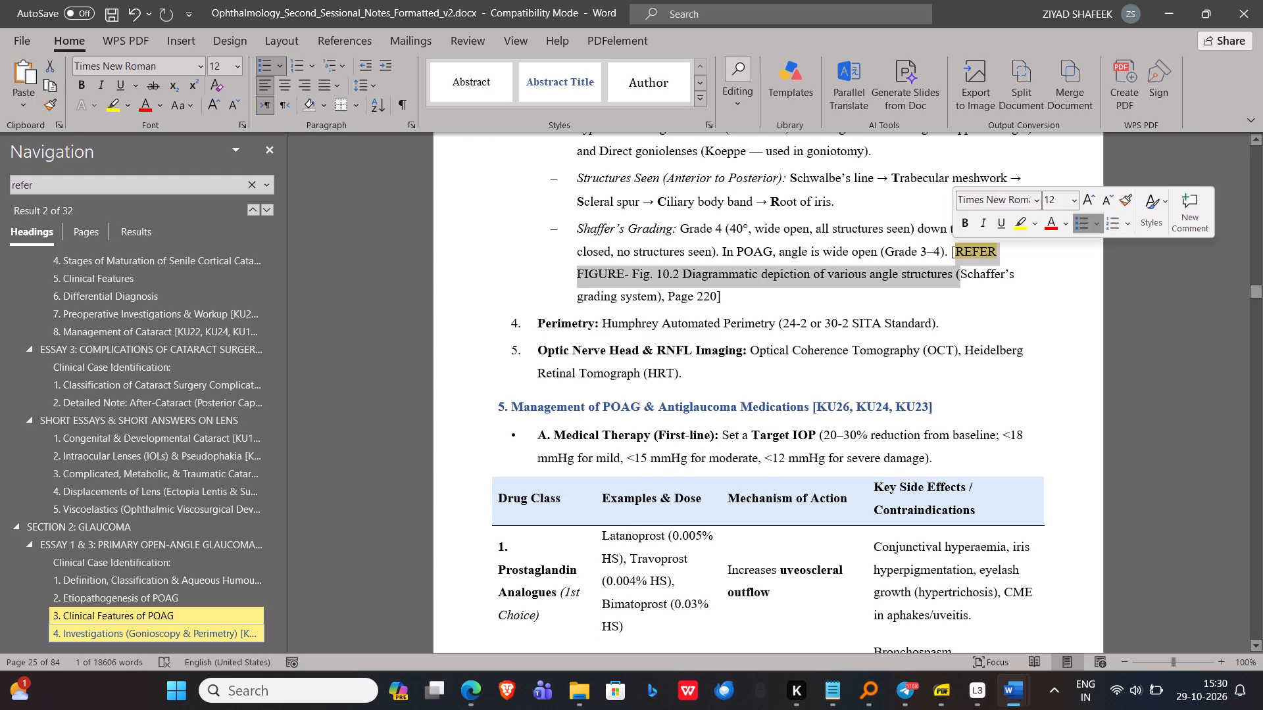
pyautogui.moveTo(976, 302); pyautogui.dragTo(953, 250)
pyautogui.press('BackSpace')
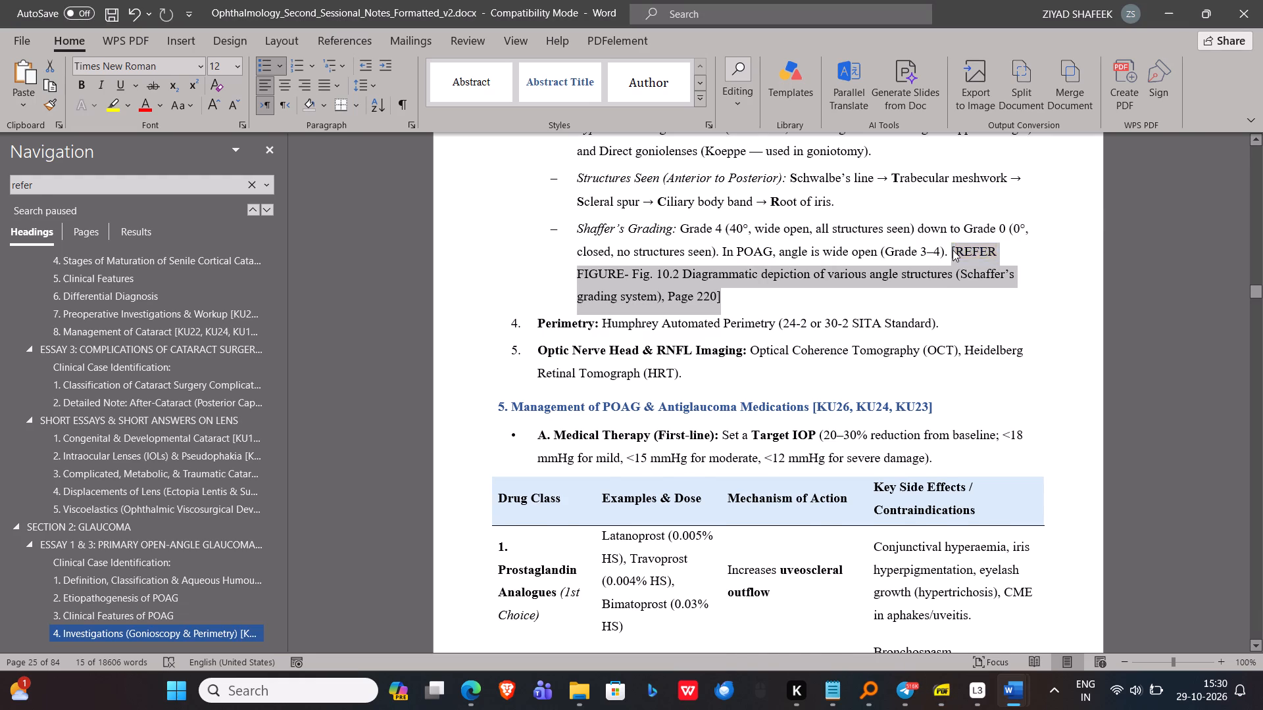
pyautogui.press('Return')
pyautogui.press('BackSpace')
pyautogui.press('BackSpace')
pyautogui.press('BackSpace')
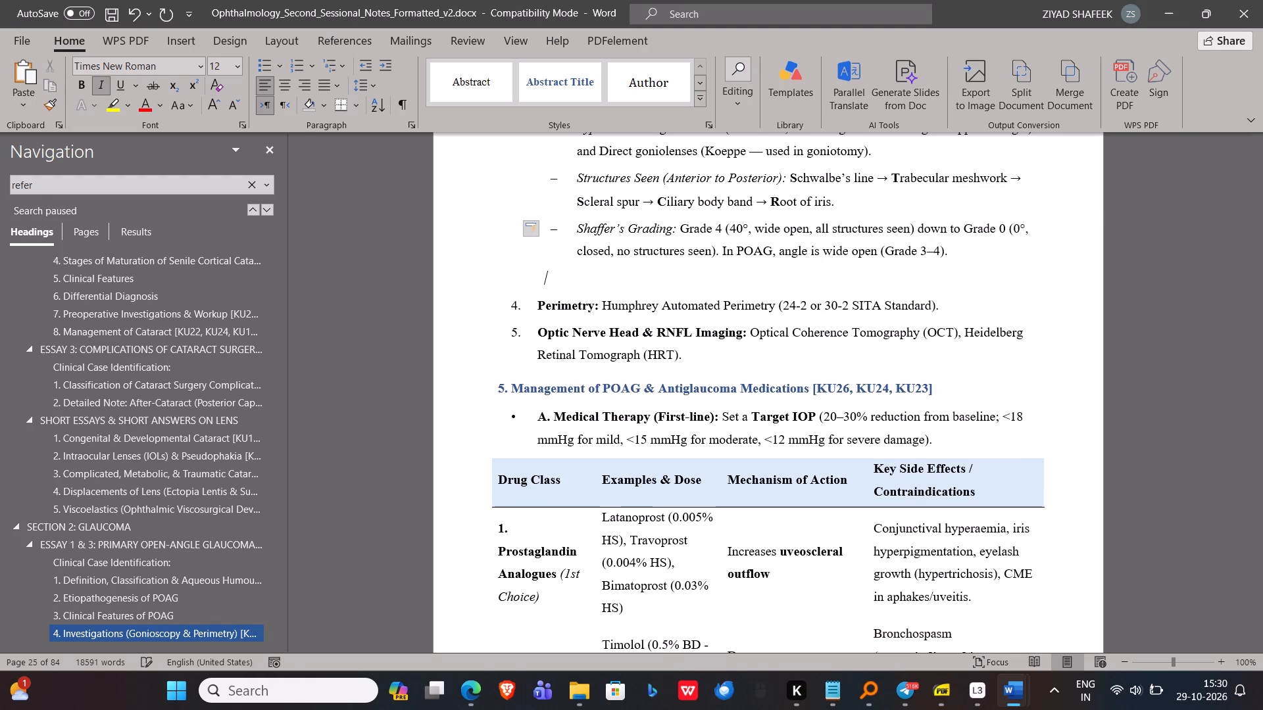
pyautogui.press('BackSpace')
pyautogui.hotkey('ctrl', 'v')
pyautogui.click(728, 466)
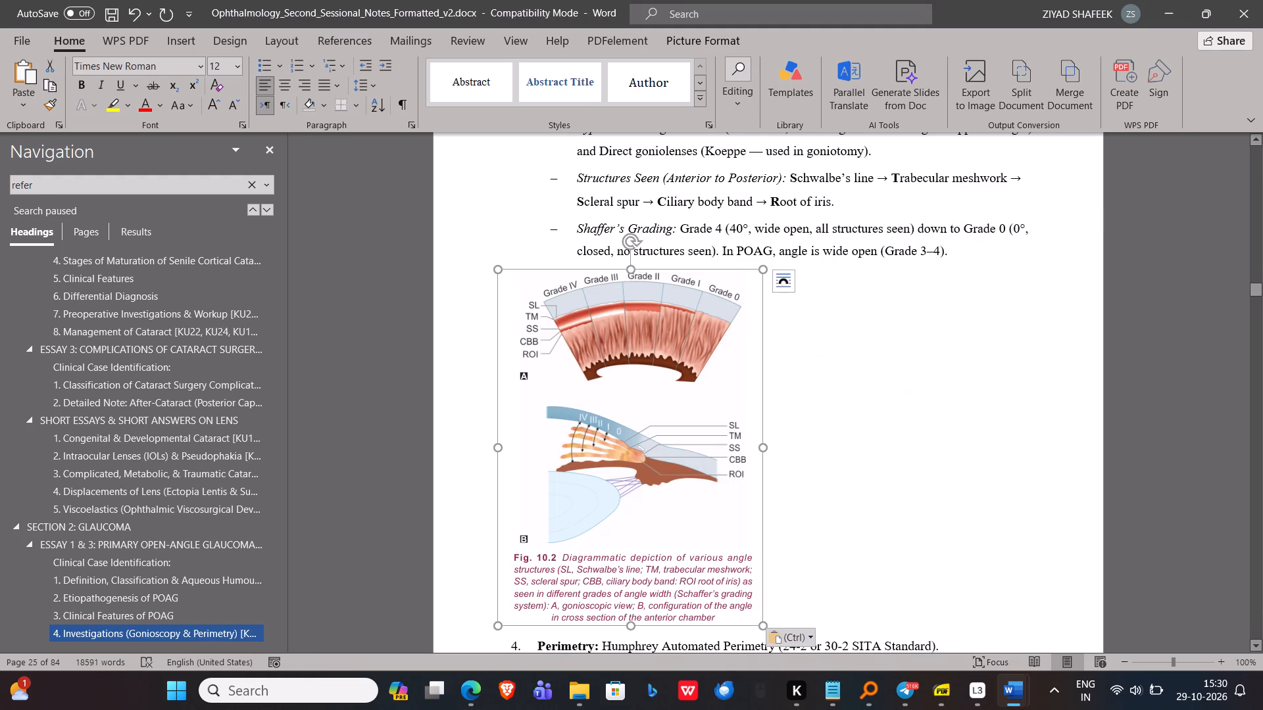
# Add blank lines after the Medical Therapy (First-line) bullet to push the drug class table onto the next page.
pyautogui.scroll(-5, 851, 465)
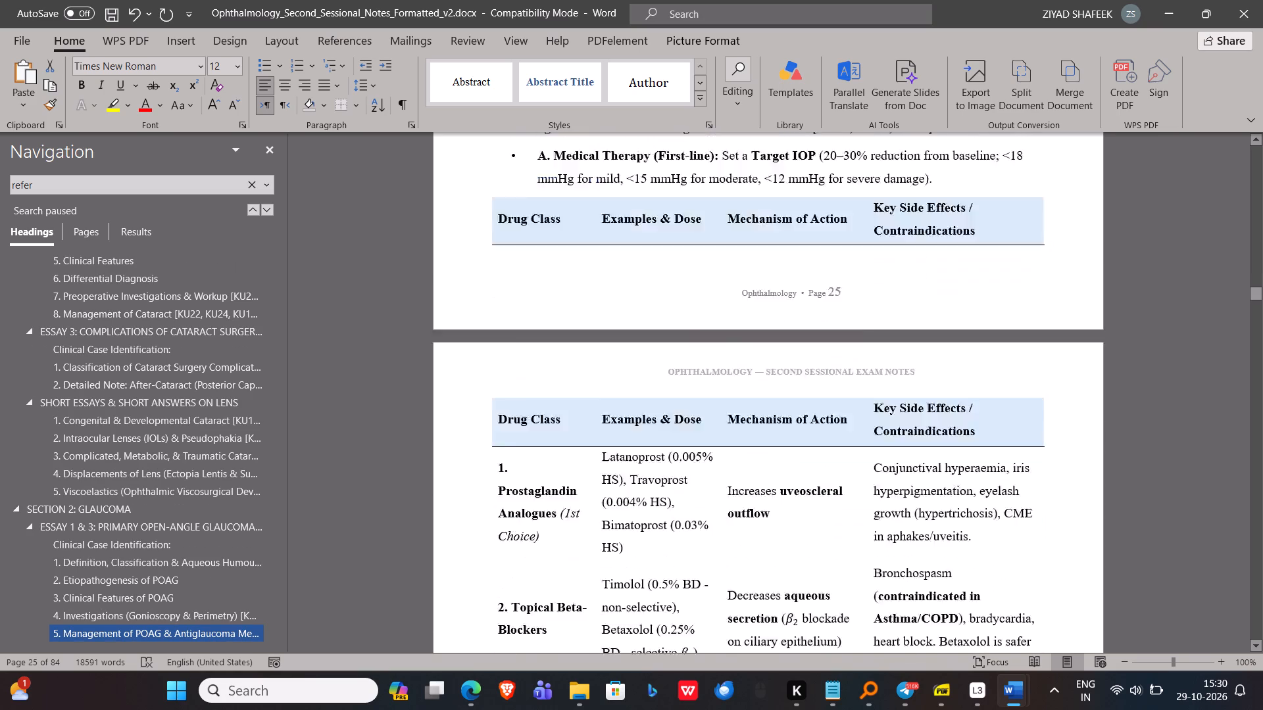
pyautogui.scroll(-1, 851, 465)
pyautogui.scroll(2, 851, 465)
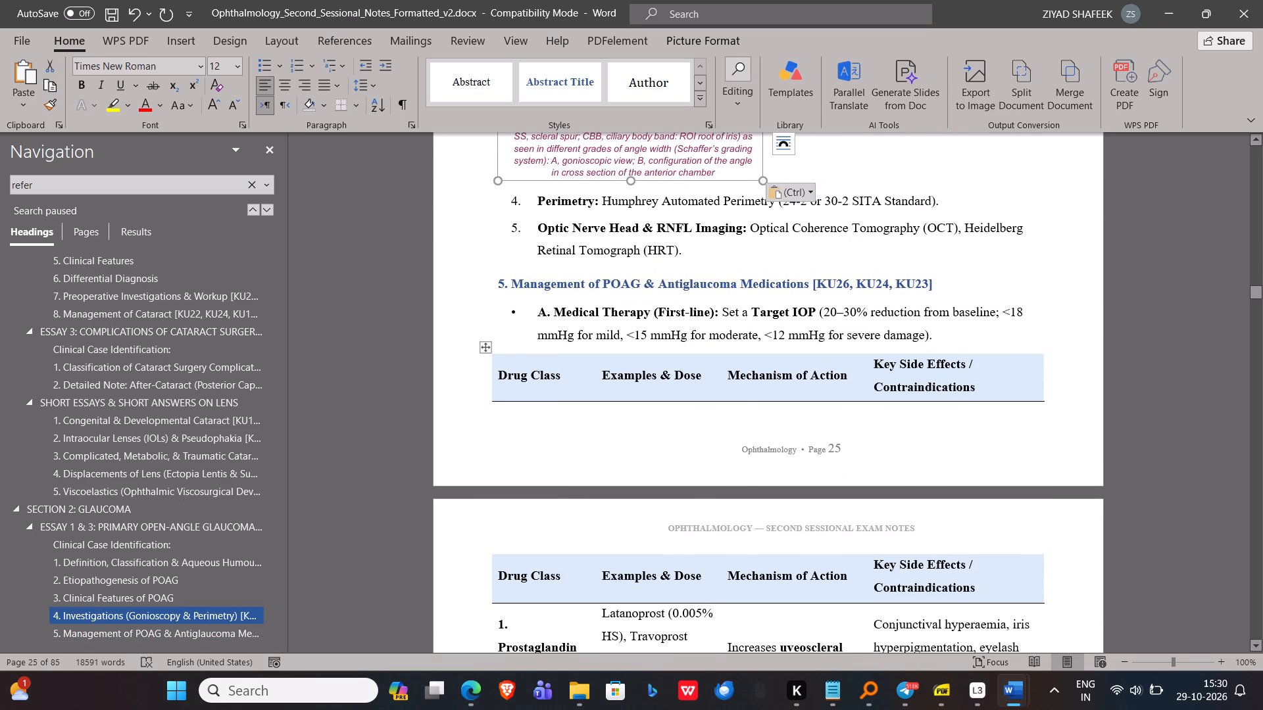
pyautogui.click(985, 337)
pyautogui.press('Return')
pyautogui.press('Return')
pyautogui.press('Return')
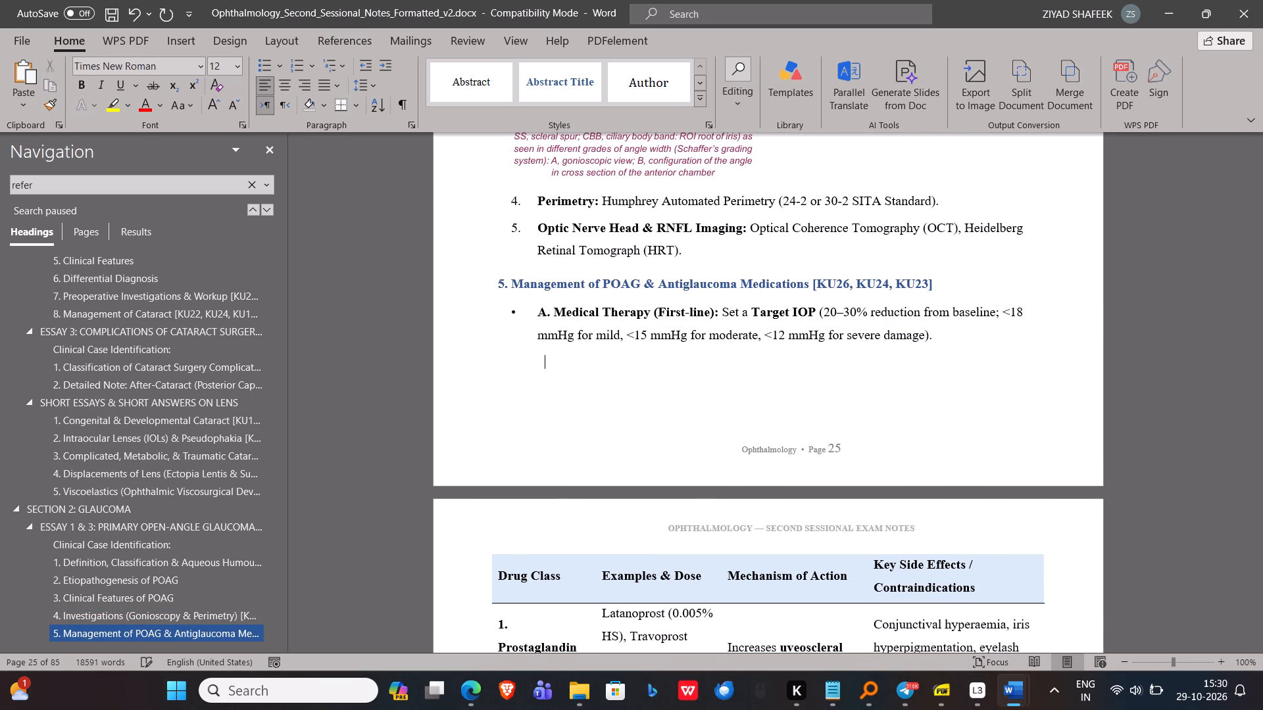
pyautogui.scroll(1, 879, 259)
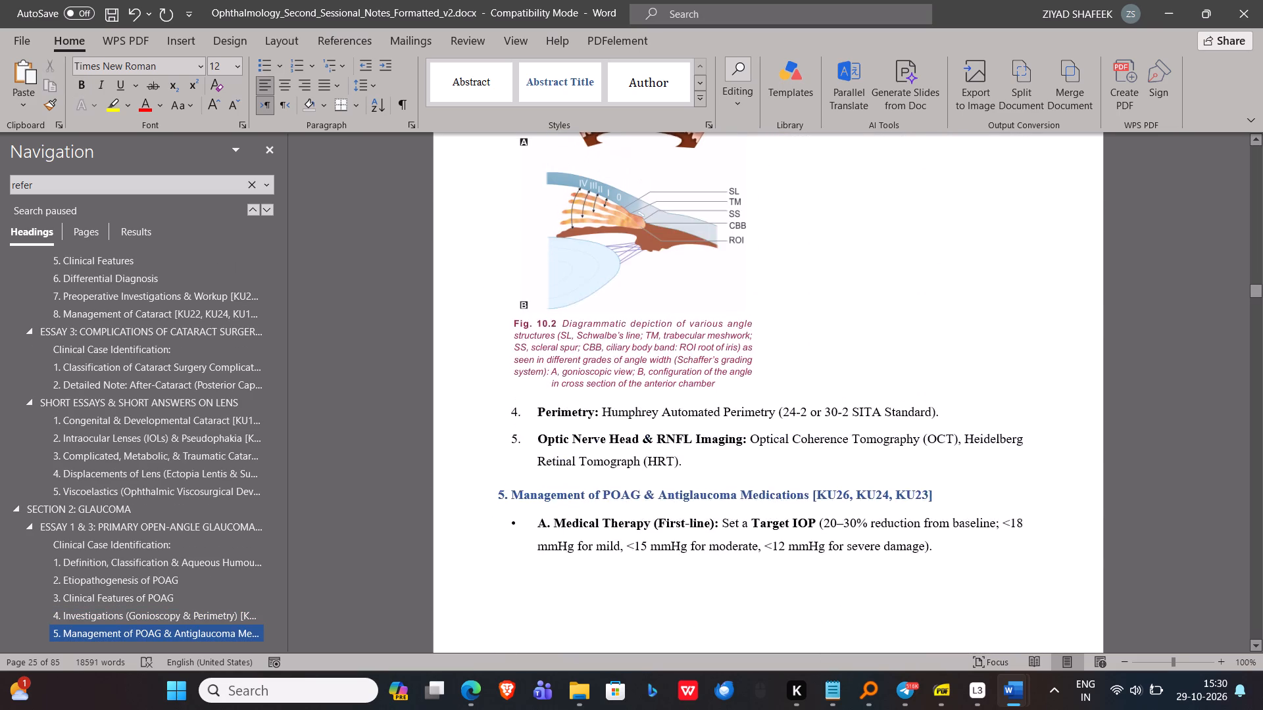
pyautogui.scroll(1, 879, 259)
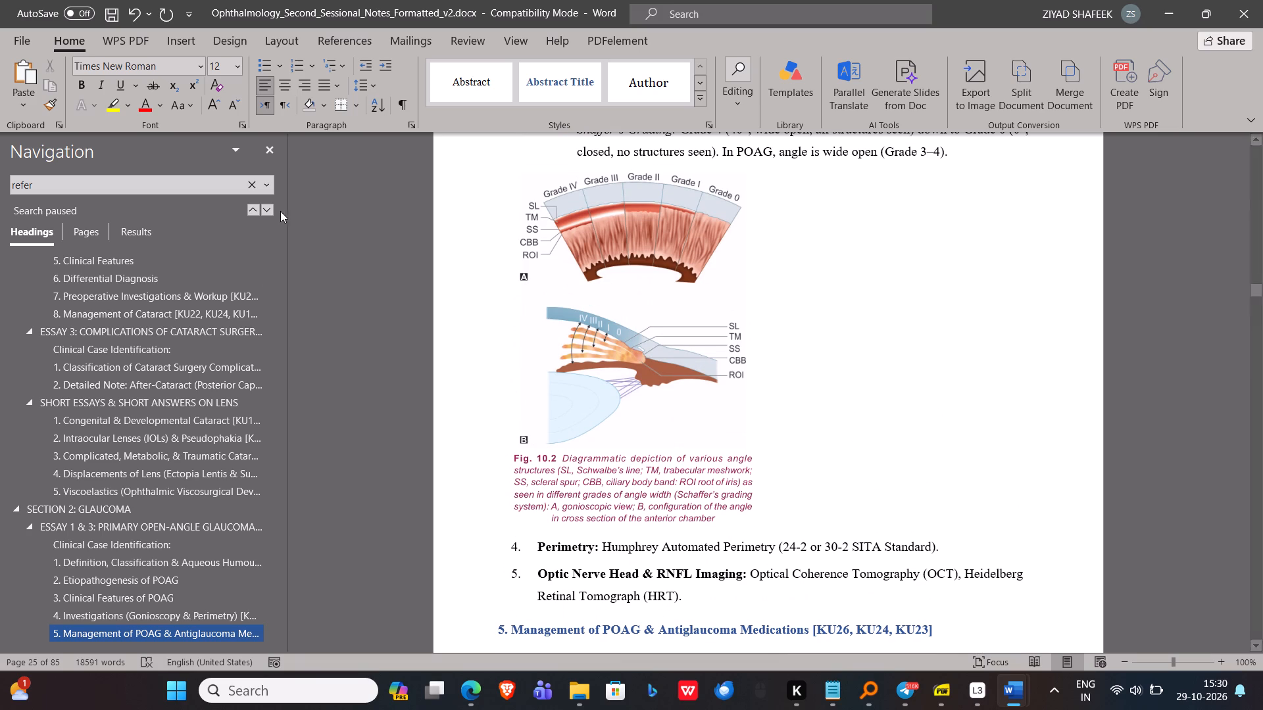
# Find the next figure reference in the notes, Fig. 10.24, and capture that trabeculectomy figure with its caption from the Khurana PDF.
pyautogui.click(268, 210)
pyautogui.hotkey('alt', 'Tab')
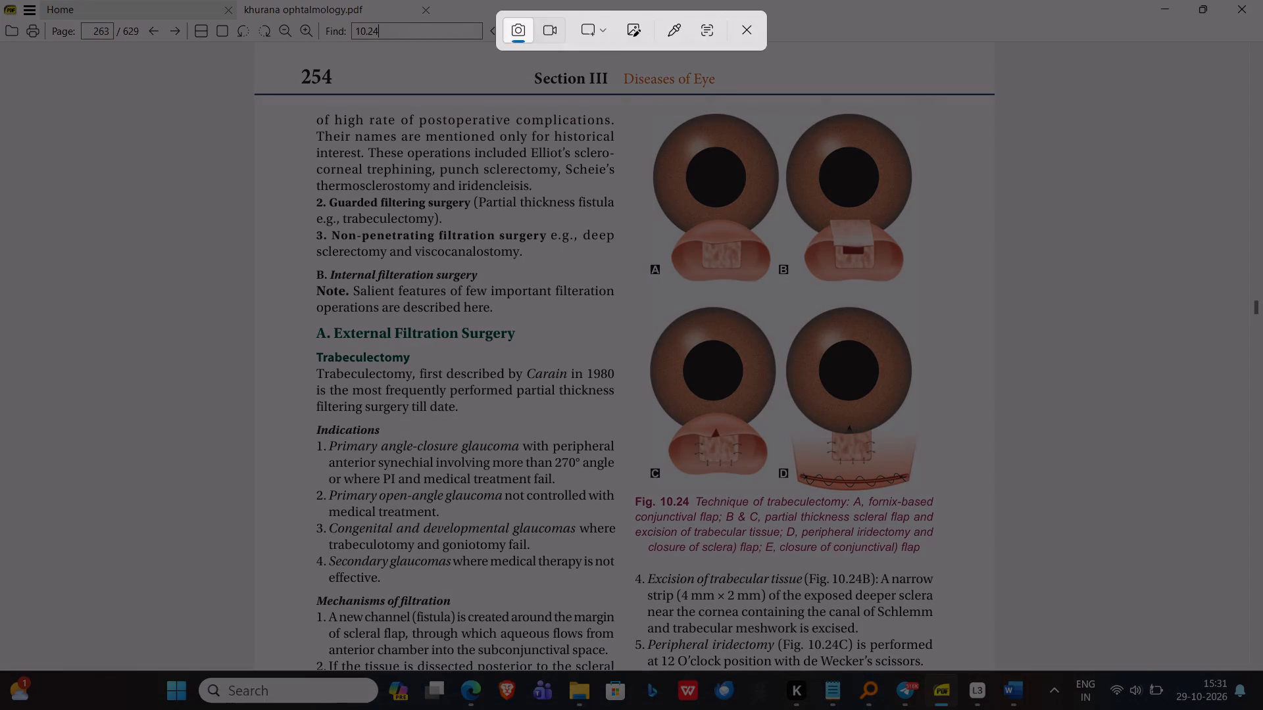
pyautogui.moveTo(626, 104); pyautogui.dragTo(956, 563)
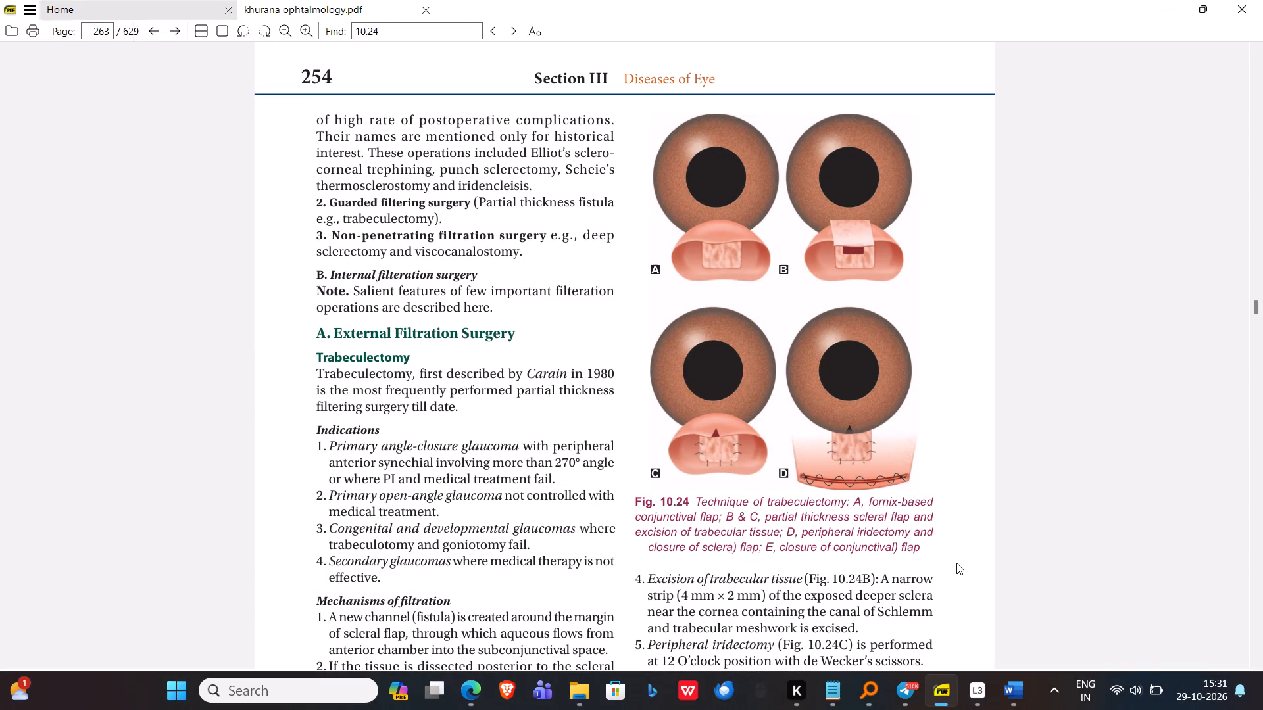
# Back in Word, replace the bracketed Fig. 10.24 reference under Trabeculectomy with the captured figure on its own unbulleted line.
pyautogui.hotkey('alt', 'Tab')
pyautogui.hotkey('alt', 'Tab')
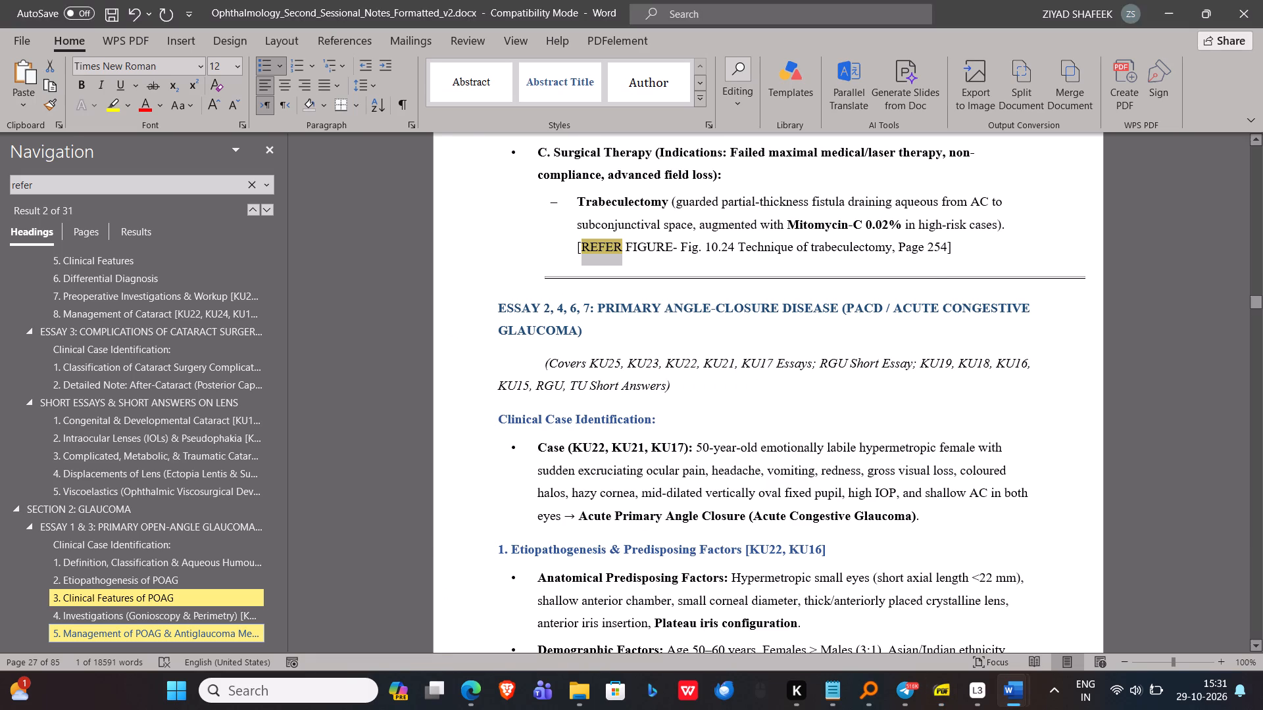
pyautogui.moveTo(974, 262); pyautogui.dragTo(524, 250)
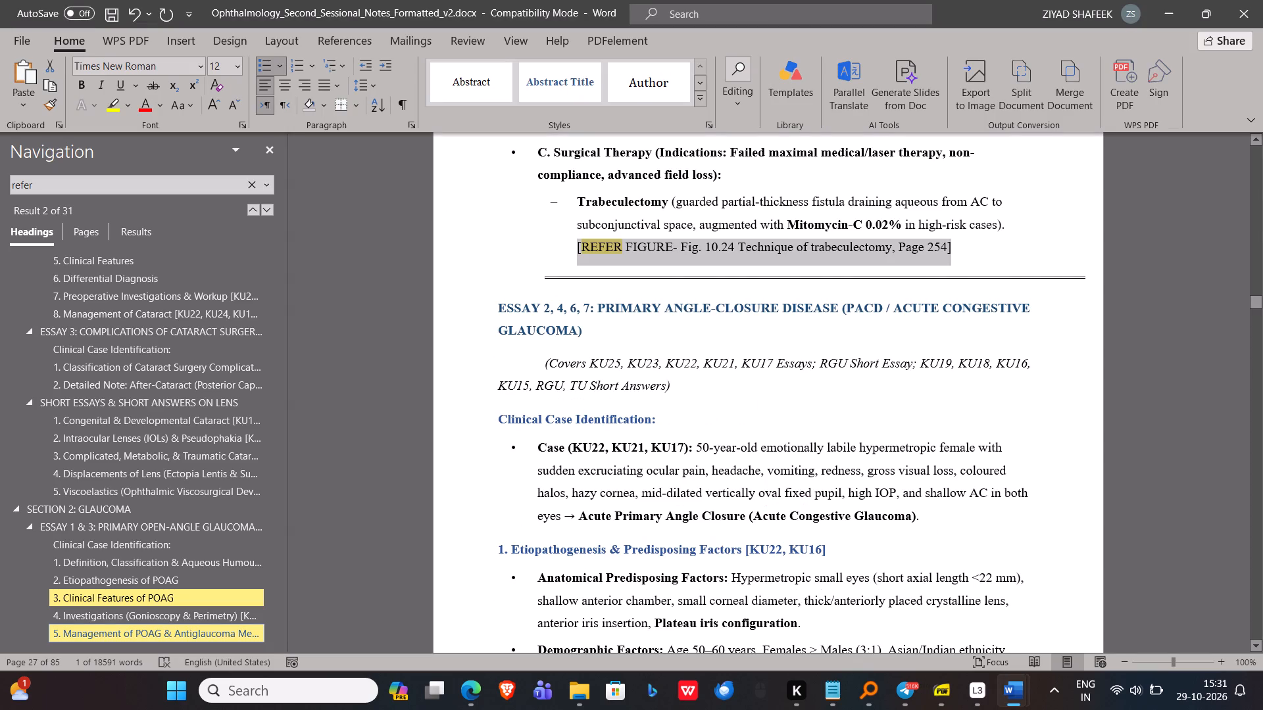
pyautogui.moveTo(524, 250); pyautogui.dragTo(524, 250)
pyautogui.press('BackSpace')
pyautogui.press('Return')
pyautogui.press('BackSpace')
pyautogui.press('BackSpace')
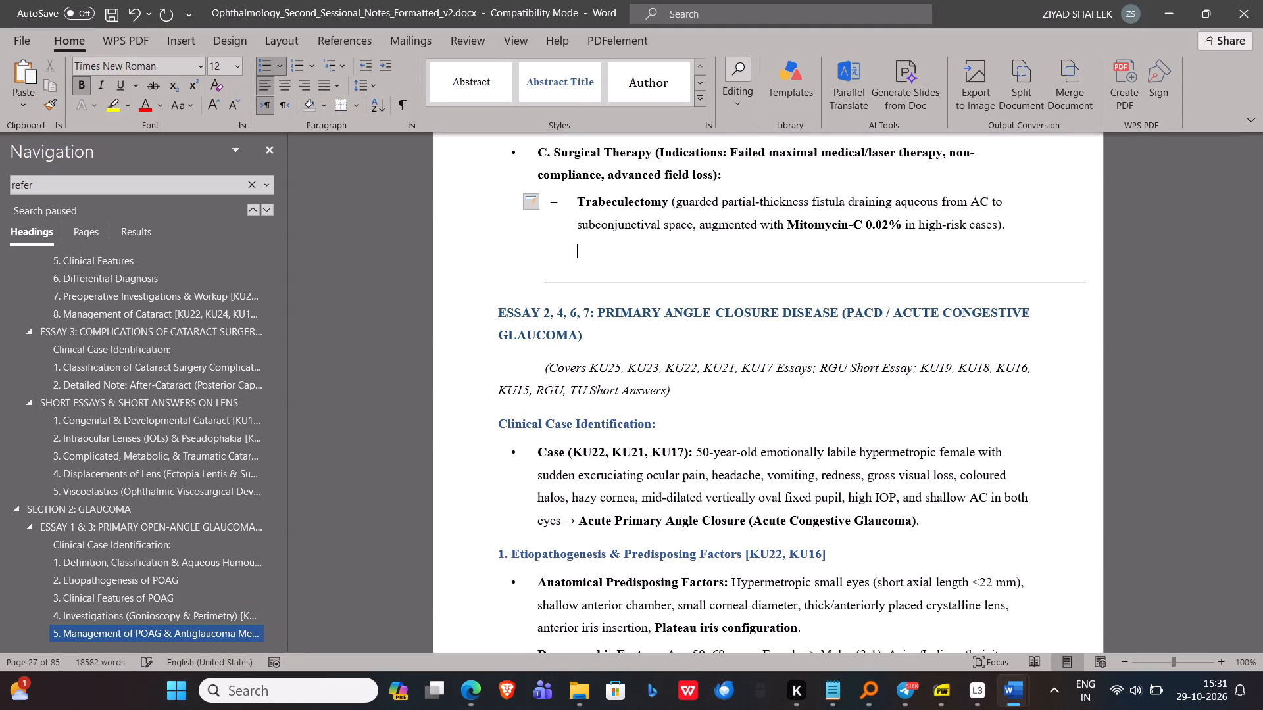
pyautogui.press('BackSpace')
pyautogui.press('BackSpace')
pyautogui.hotkey('ctrl', 'v')
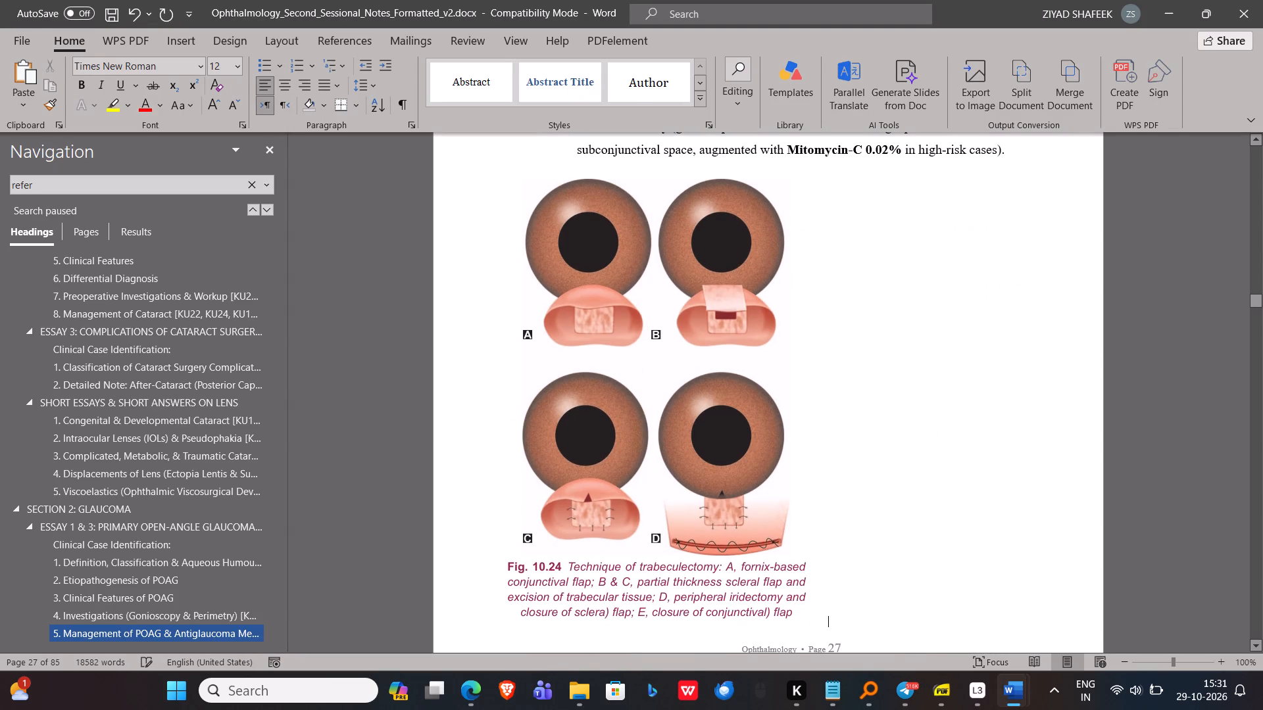
# Shrink the pasted Fig. 10.24 picture slightly, keeping its proportions.
pyautogui.click(793, 414)
pyautogui.moveTo(828, 627); pyautogui.dragTo(808, 596)
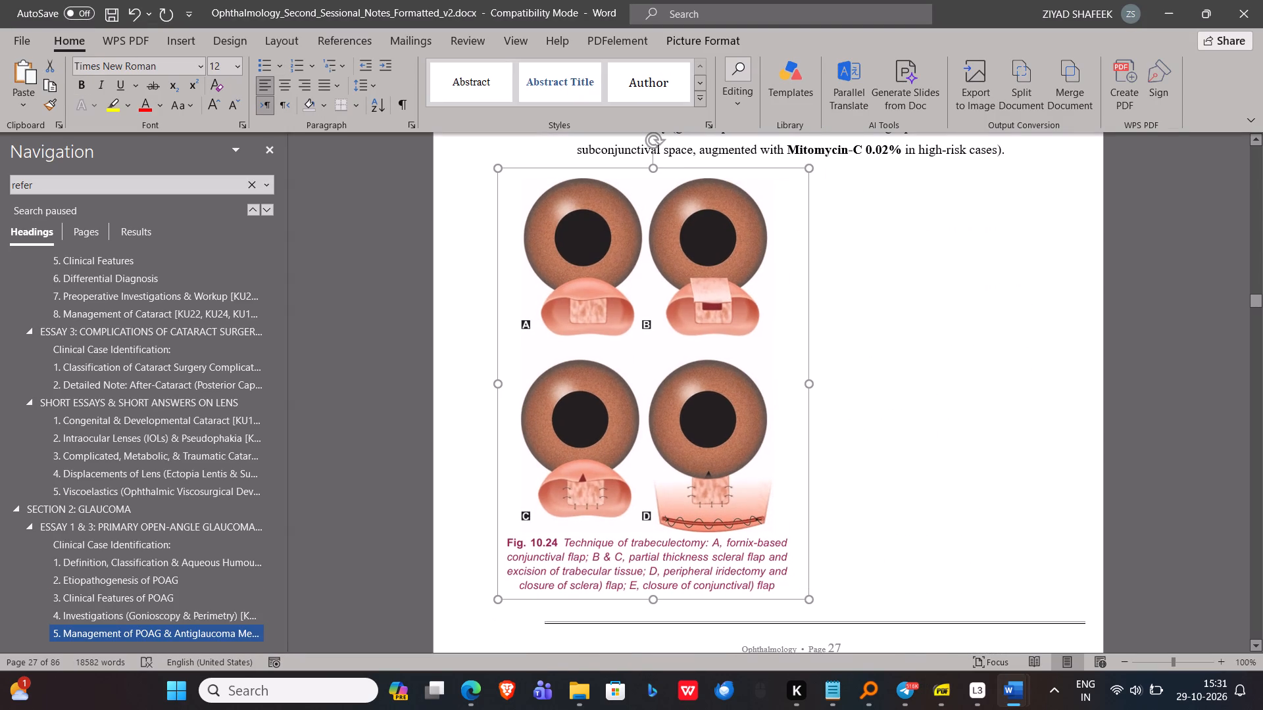
# Find the next figure reference in the notes, Fig. 10.16, and capture that angle closure figure with its caption from the Khurana PDF.
pyautogui.click(268, 208)
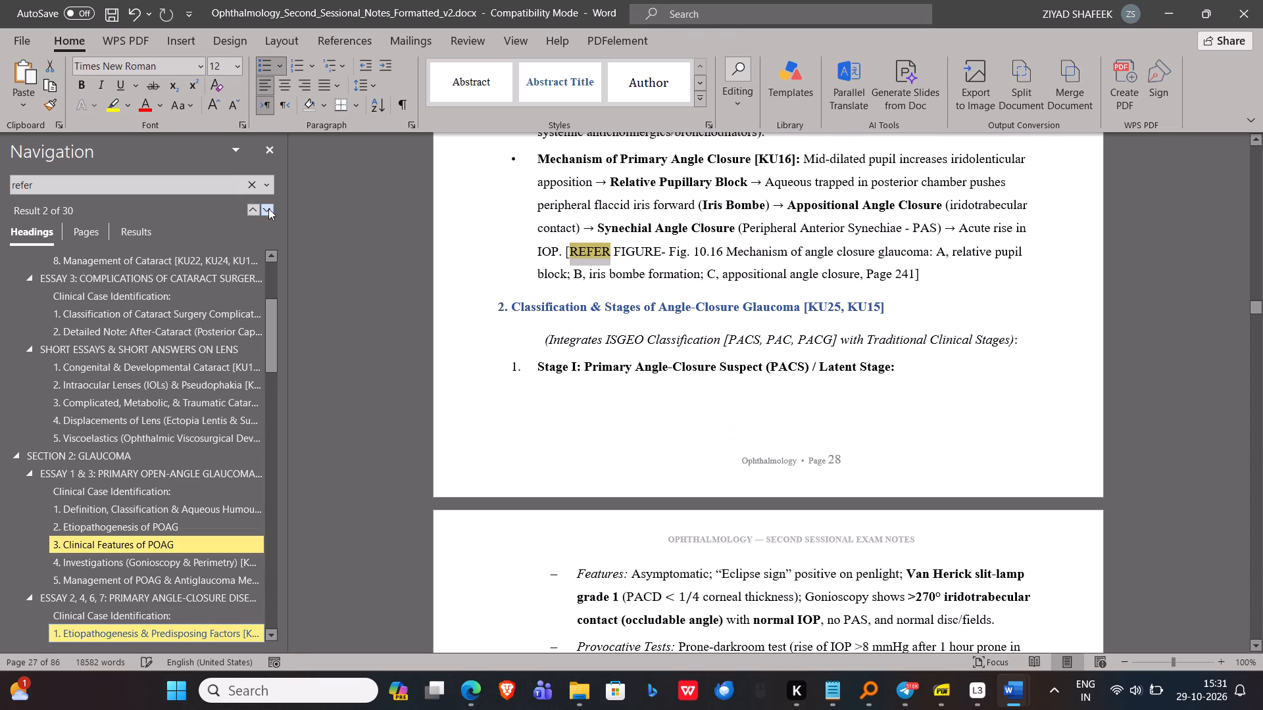
pyautogui.hotkey('alt', 'Tab')
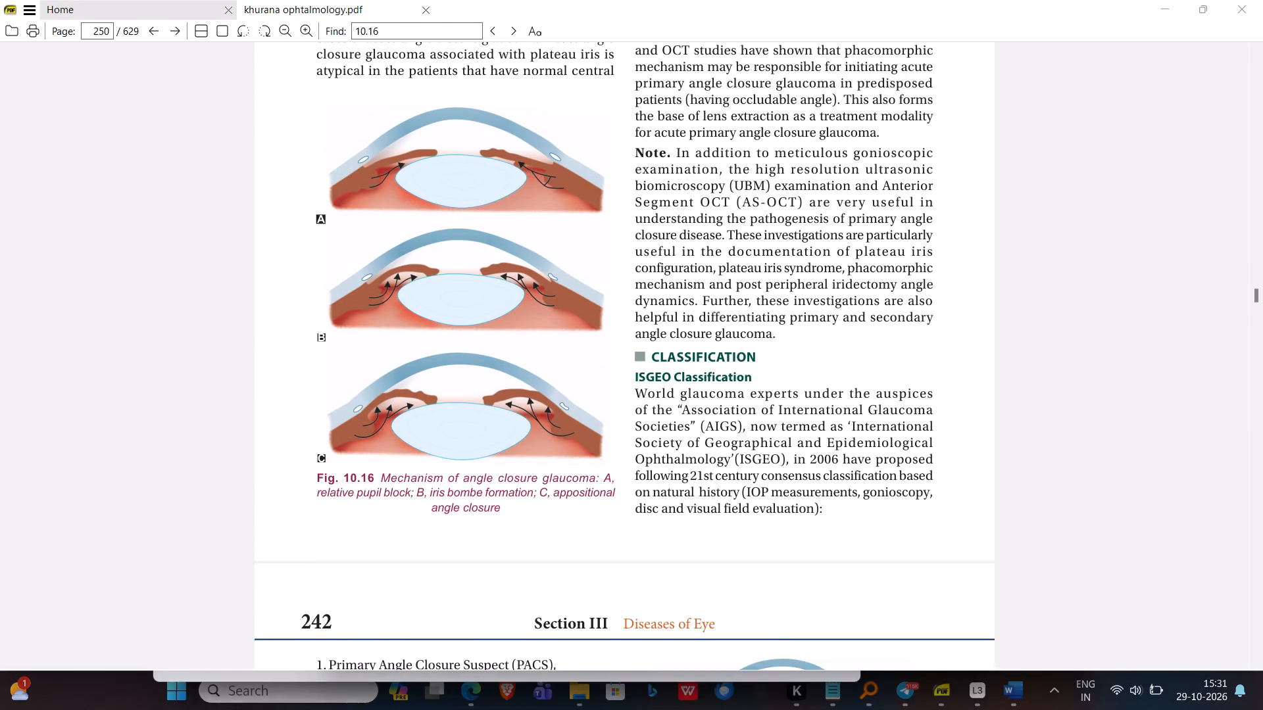
pyautogui.moveTo(627, 521); pyautogui.dragTo(305, 105)
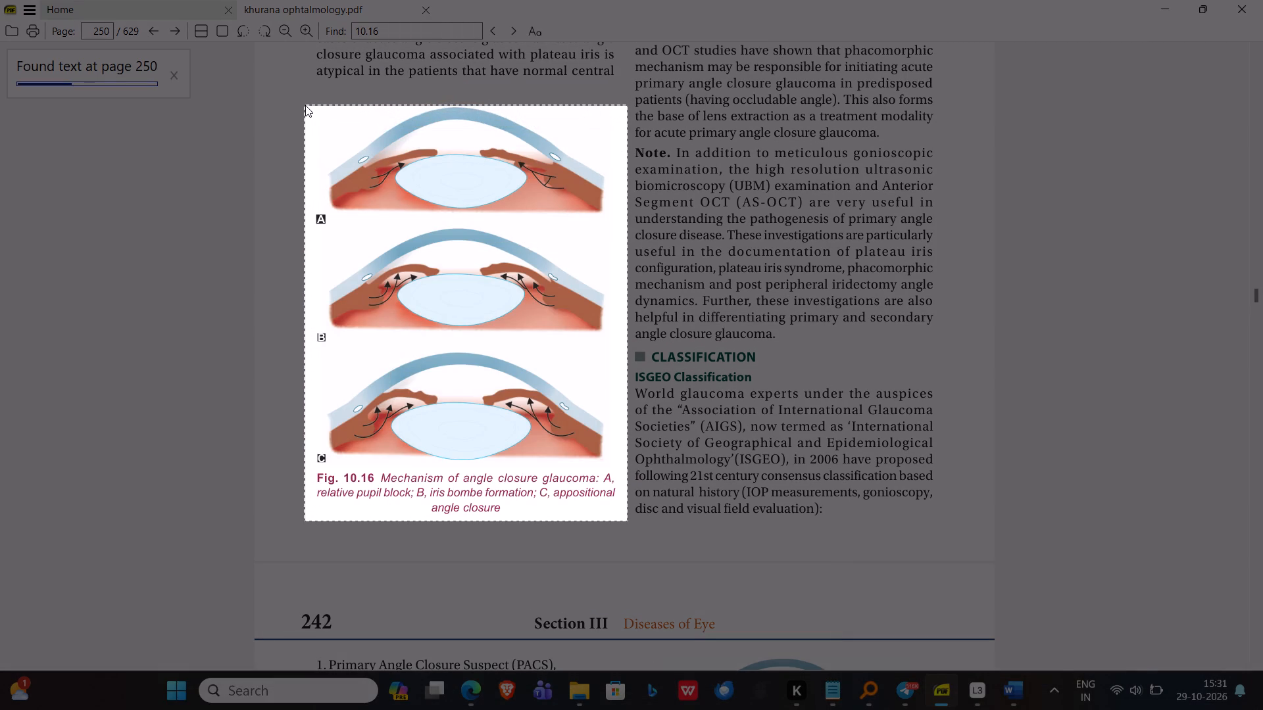
# Back in Word, replace the bracketed Fig. 10.16 reference with the captured angle closure figure on its own unbulleted line, shrunk slightly in proportion.
pyautogui.moveTo(305, 105); pyautogui.dragTo(298, 98)
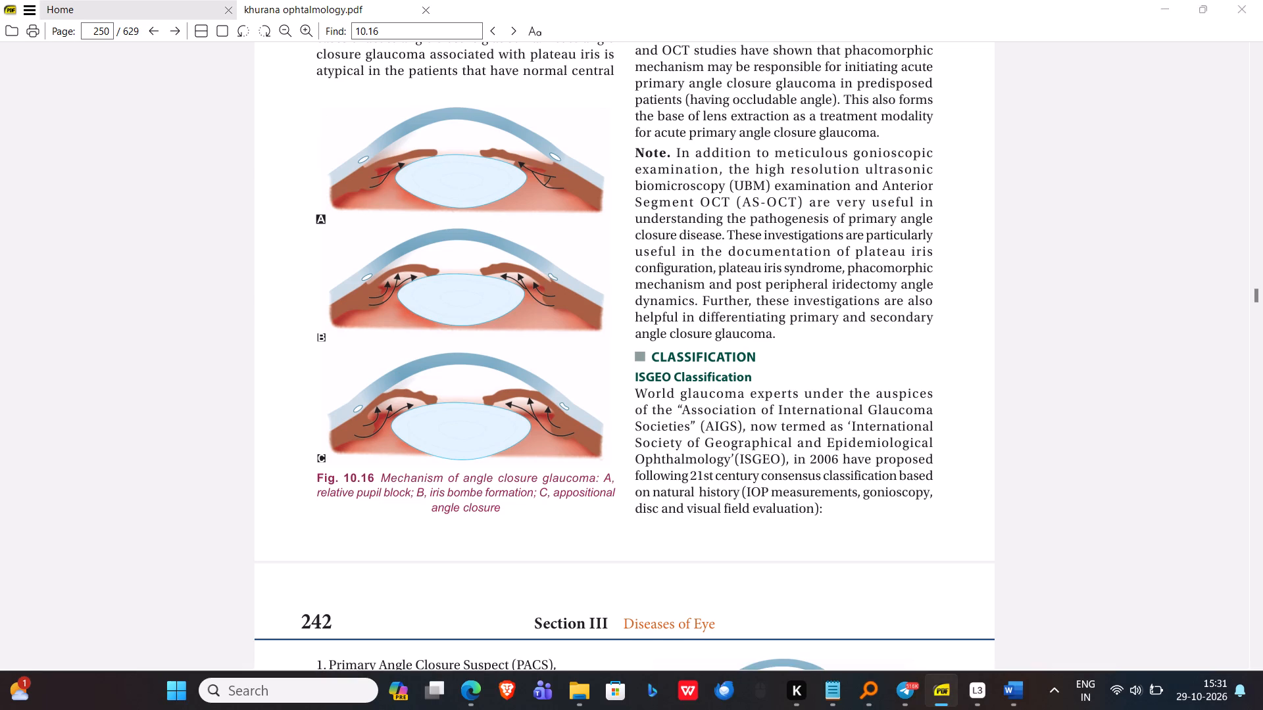
pyautogui.moveTo(926, 277); pyautogui.dragTo(553, 273)
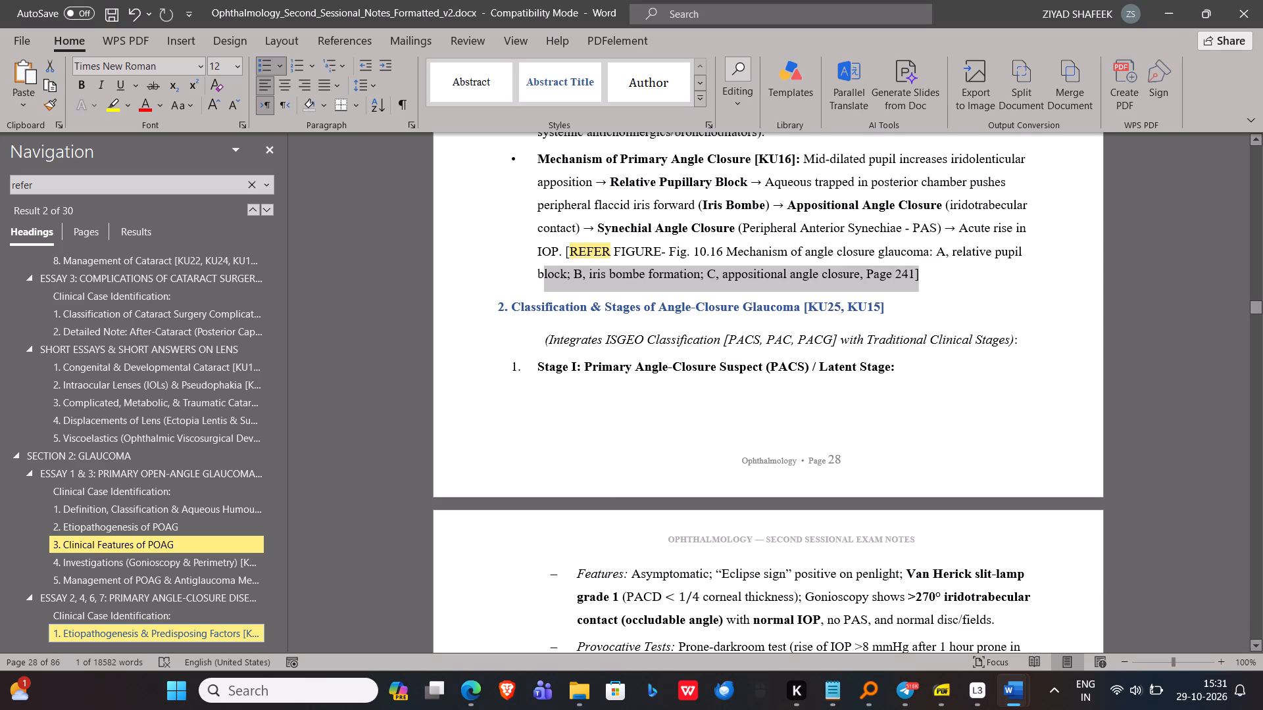
pyautogui.moveTo(553, 273); pyautogui.dragTo(562, 259)
pyautogui.press('BackSpace')
pyautogui.press('Return')
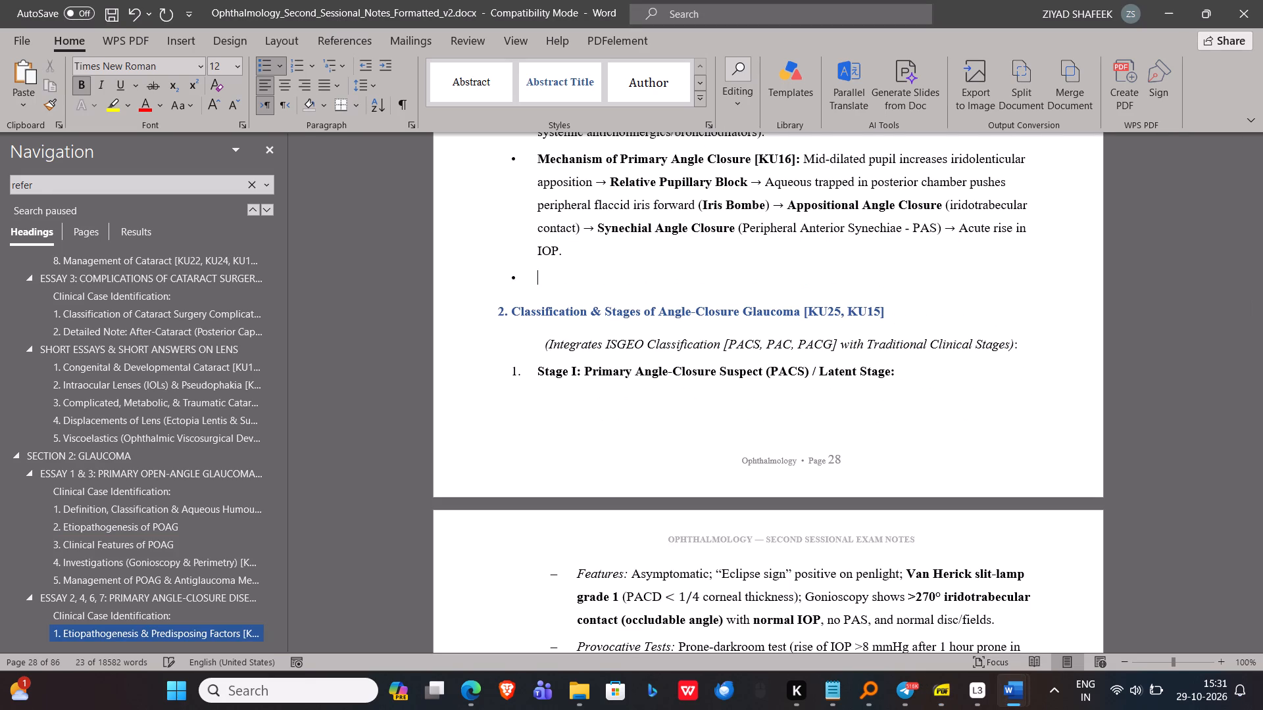
pyautogui.press('BackSpace')
pyautogui.press('BackSpace')
pyautogui.hotkey('ctrl', 'v')
pyautogui.click(642, 389)
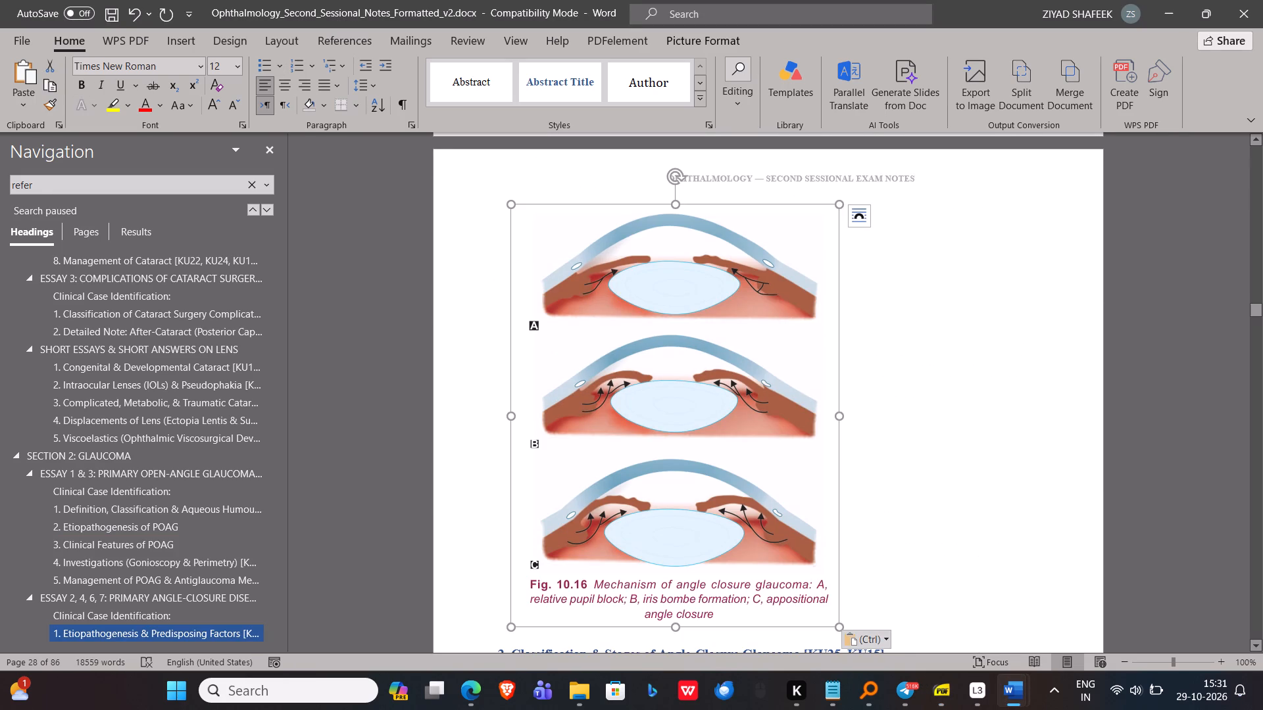
pyautogui.moveTo(842, 627); pyautogui.dragTo(817, 588)
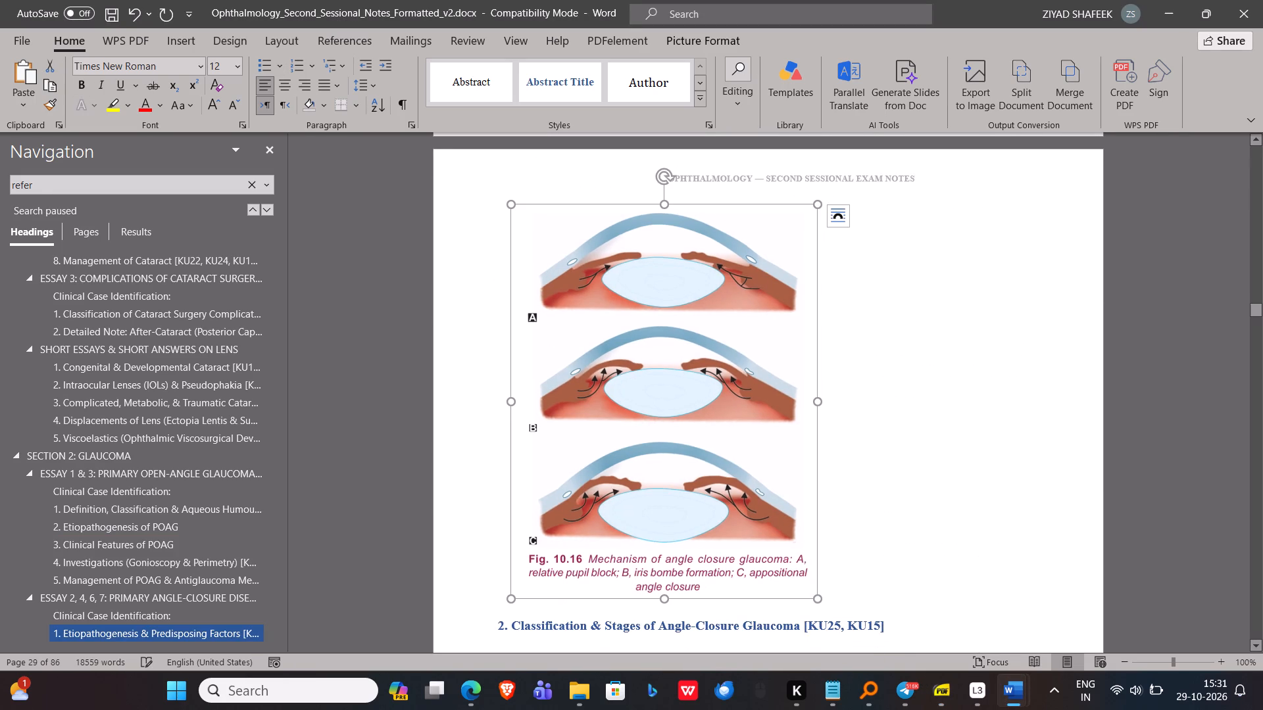
# Find the next figure reference in the notes, Fig. 10.6, and capture that corneal enlargement figure with its caption from the Khurana PDF.
pyautogui.click(272, 212)
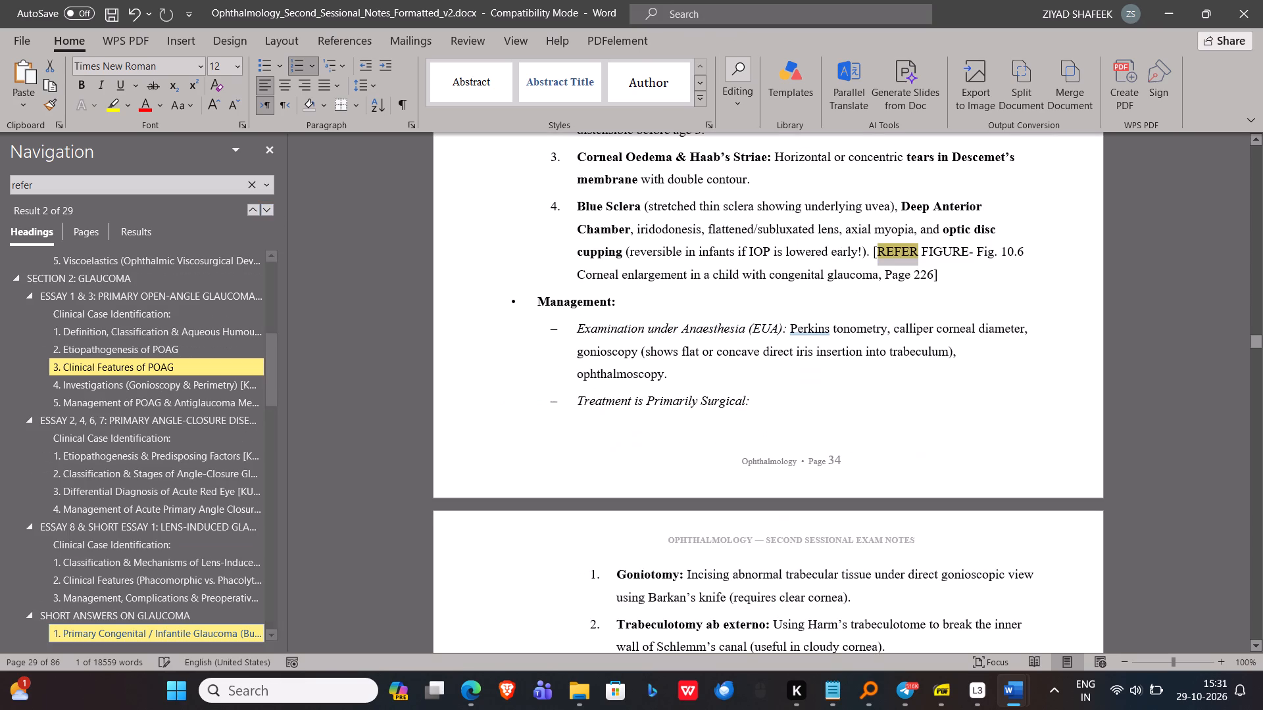
pyautogui.hotkey('alt', 'Tab')
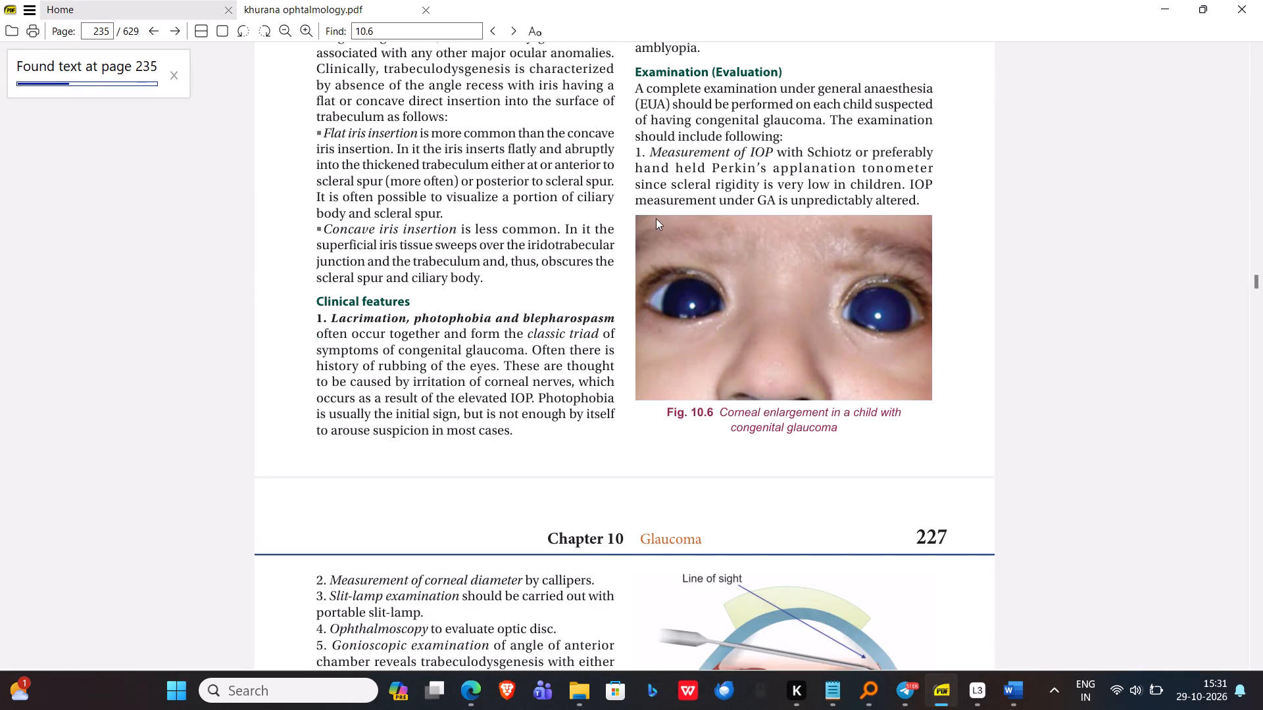
pyautogui.moveTo(631, 209); pyautogui.dragTo(958, 442)
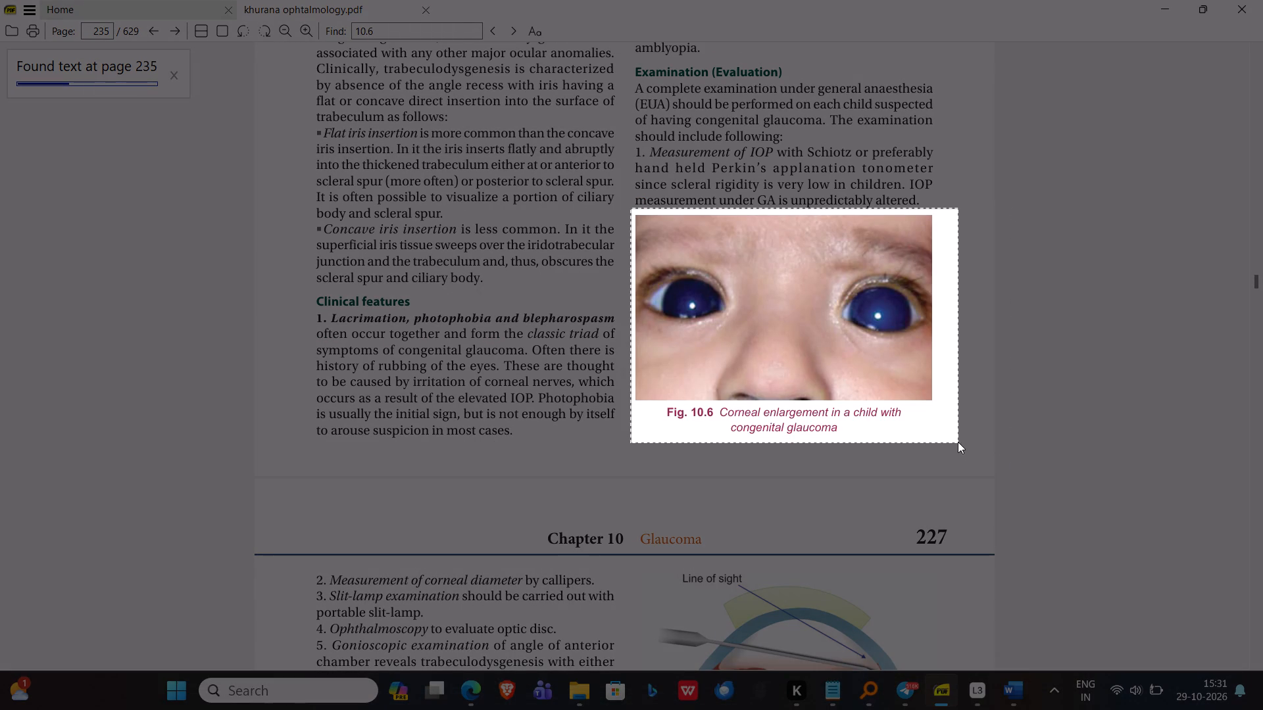
pyautogui.moveTo(958, 442); pyautogui.dragTo(945, 440)
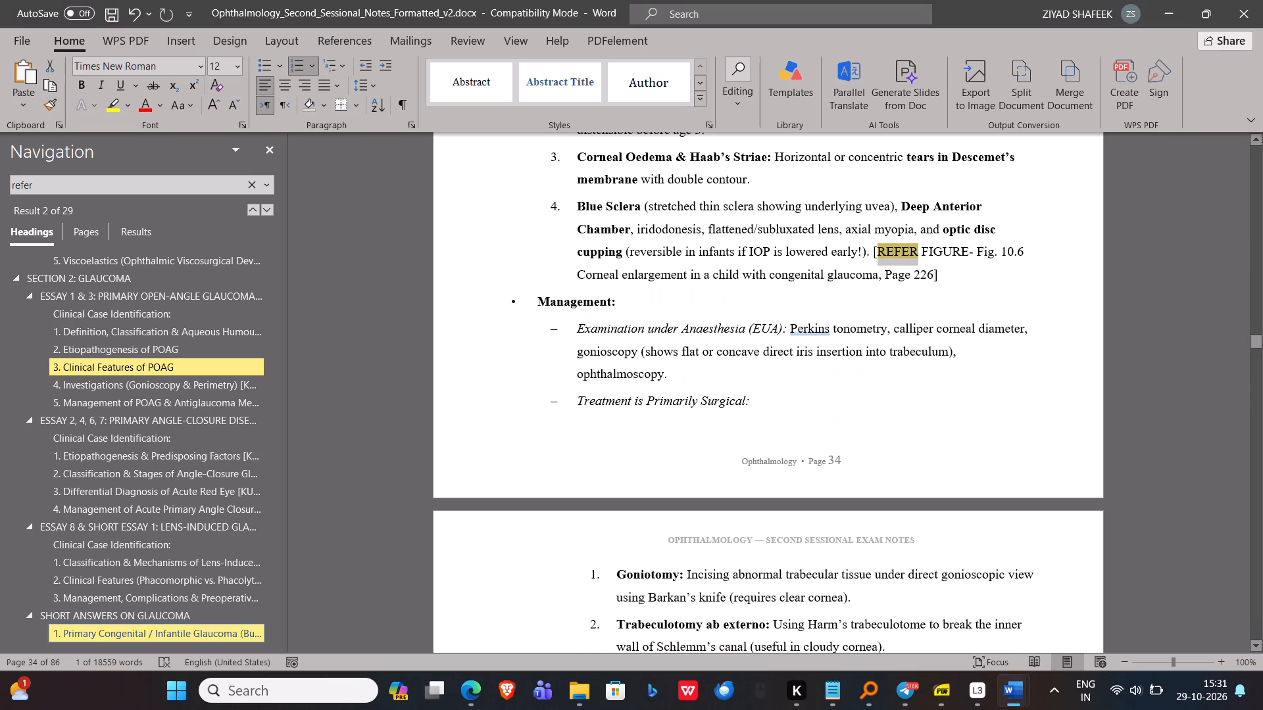
# Back in Word, replace the bracketed Fig. 10.6 reference after the optic disc cupping item with the captured figure on its own unnumbered line.
pyautogui.moveTo(969, 272); pyautogui.dragTo(900, 249)
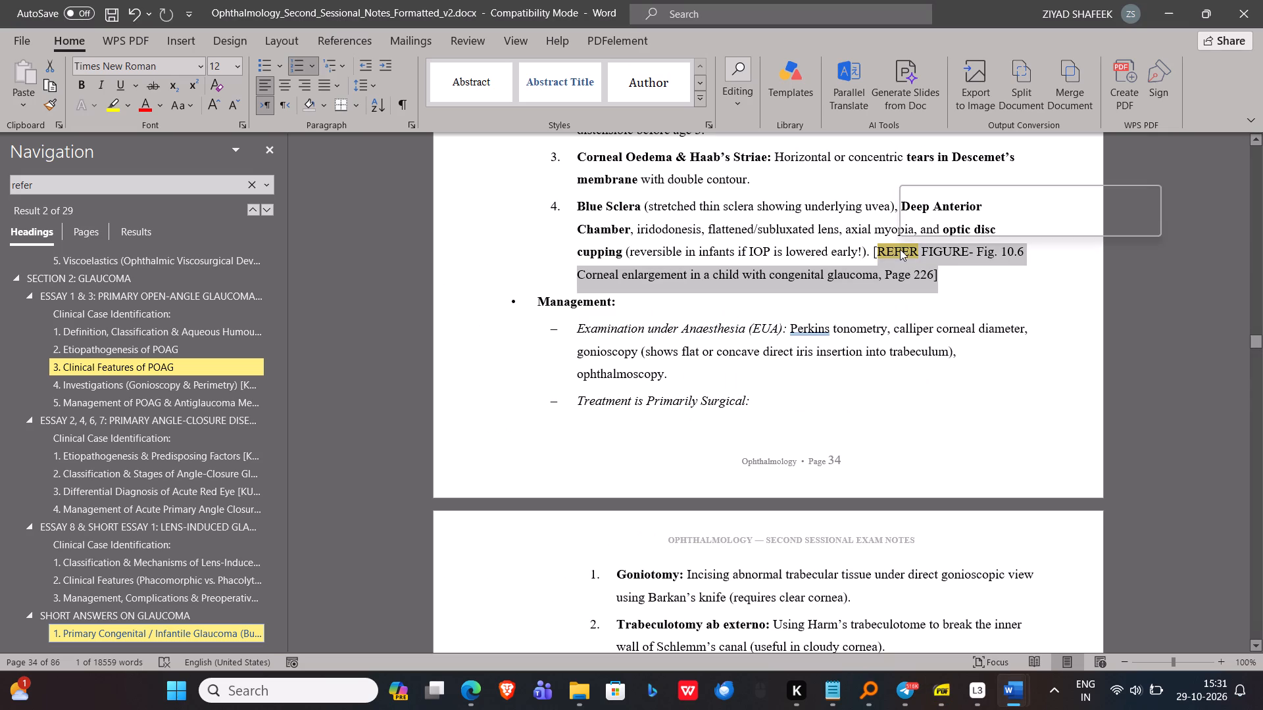
pyautogui.press('BackSpace')
pyautogui.press('BackSpace')
pyautogui.press('BackSpace')
pyautogui.press('Return')
pyautogui.press('BackSpace')
pyautogui.press('BackSpace')
pyautogui.press('BackSpace')
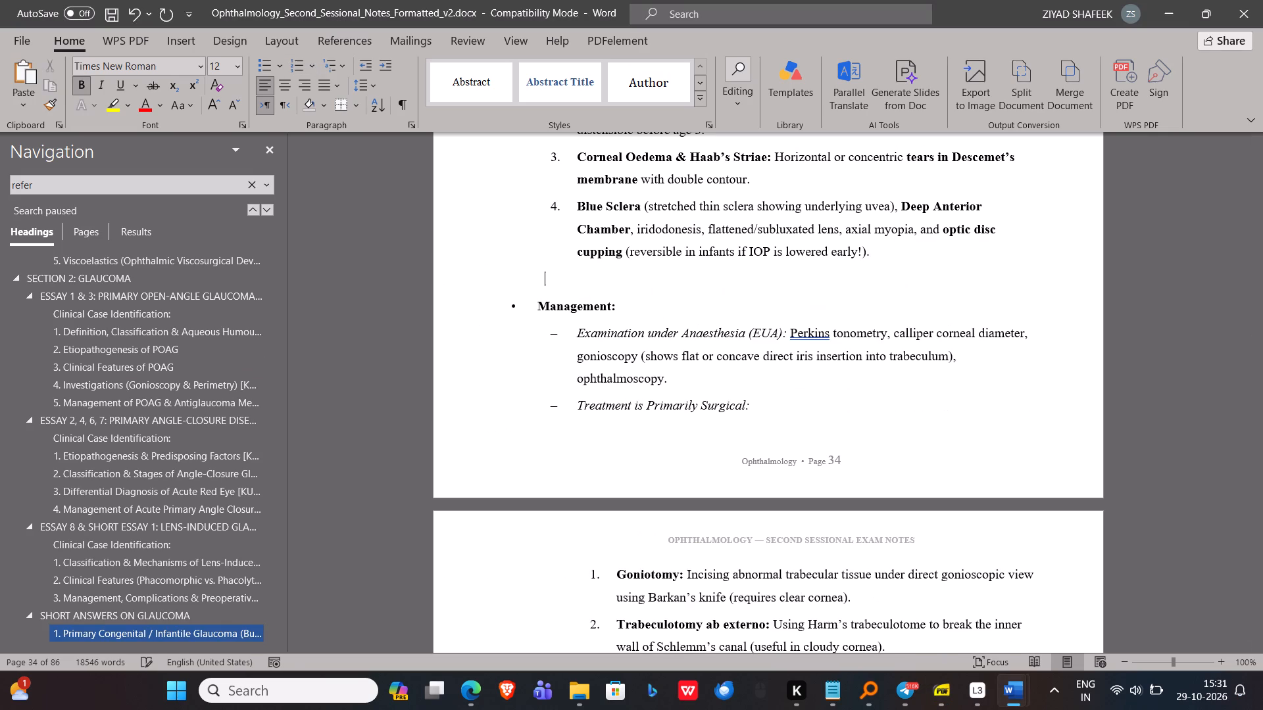
pyautogui.hotkey('ctrl', 'v')
pyautogui.click(764, 389)
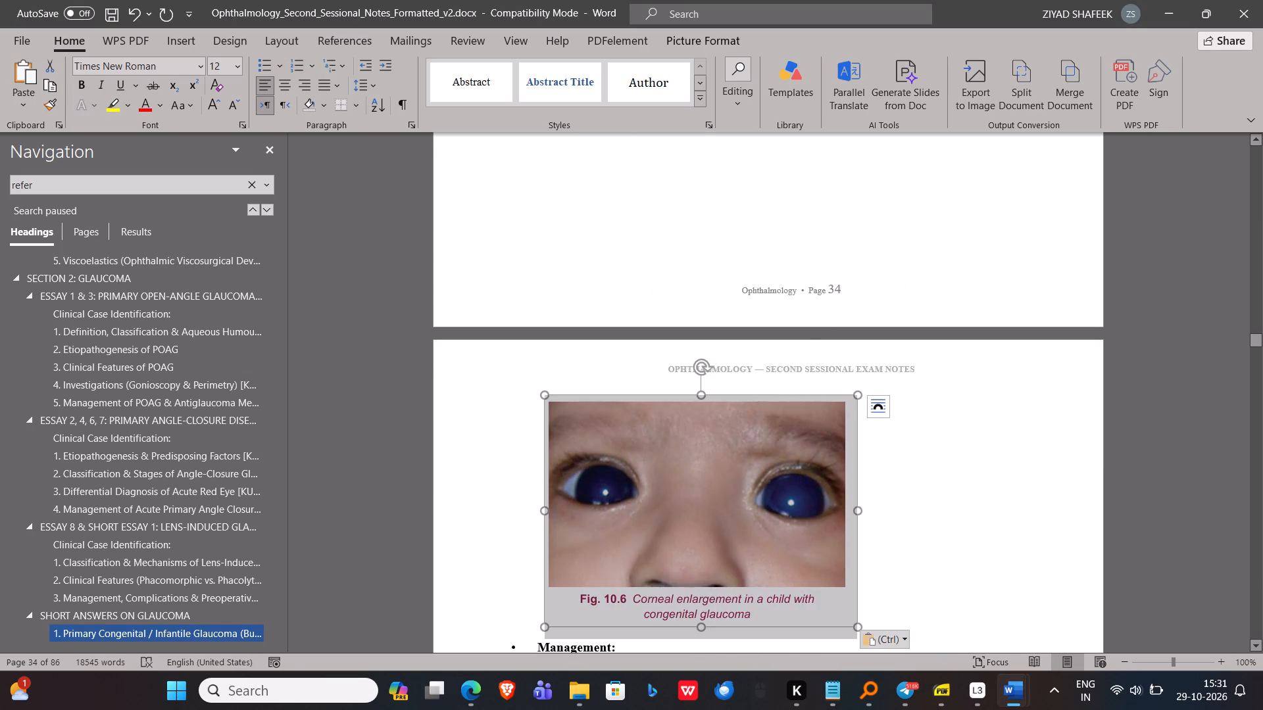
pyautogui.click(819, 448)
# Find the next figure reference in the notes, Fig. 10.7, and capture that goniotomy technique figure with its caption from the Khurana PDF.
pyautogui.click(269, 208)
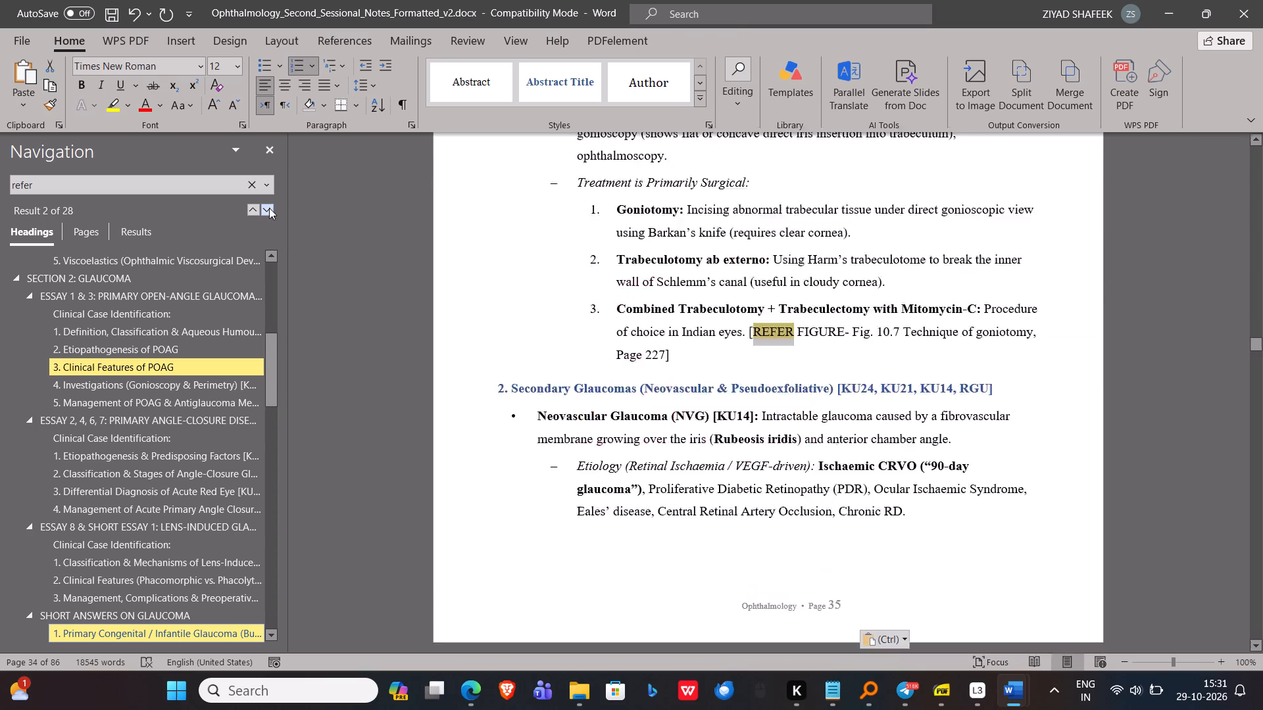
pyautogui.hotkey('alt', 'Tab')
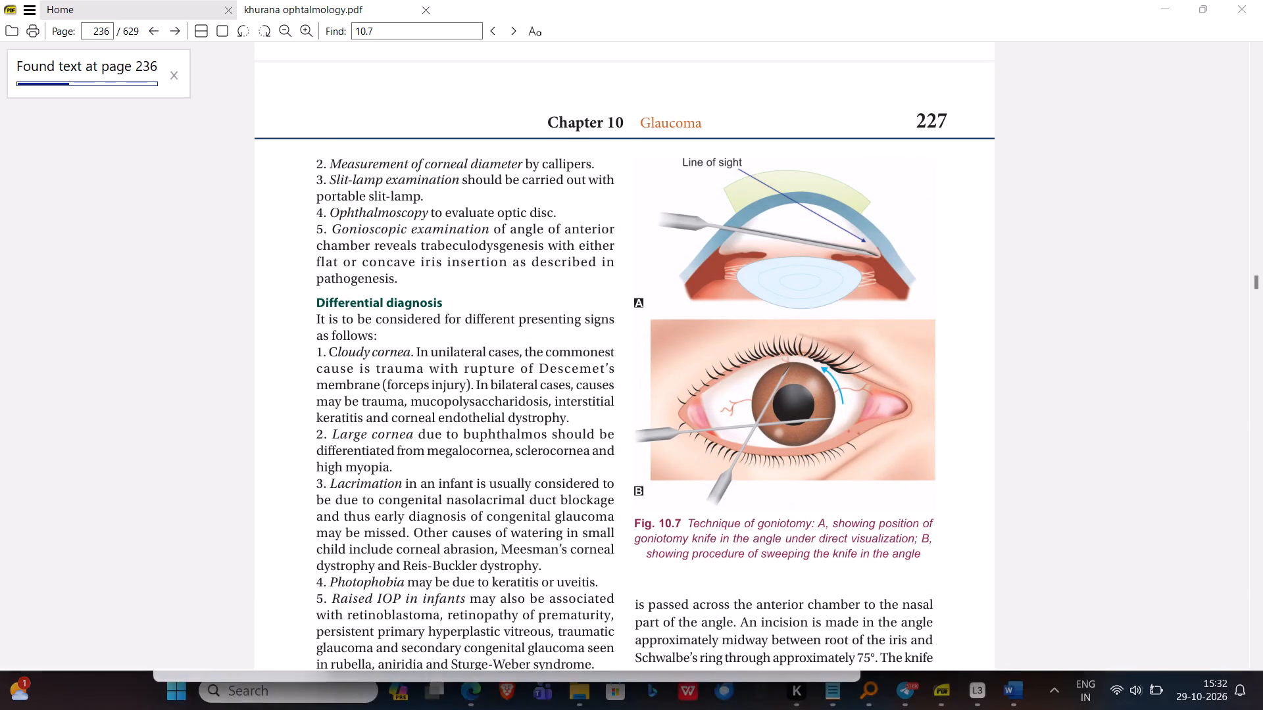
pyautogui.moveTo(954, 566); pyautogui.dragTo(633, 156)
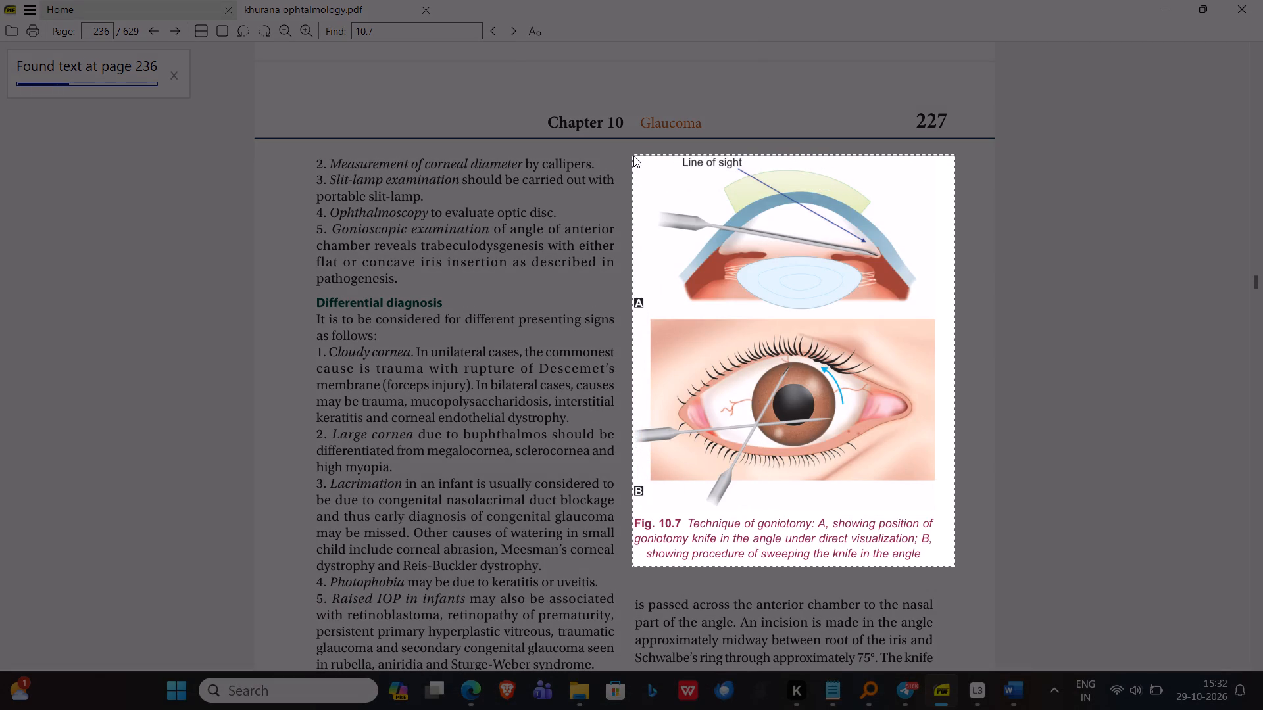
pyautogui.moveTo(633, 156); pyautogui.dragTo(632, 151)
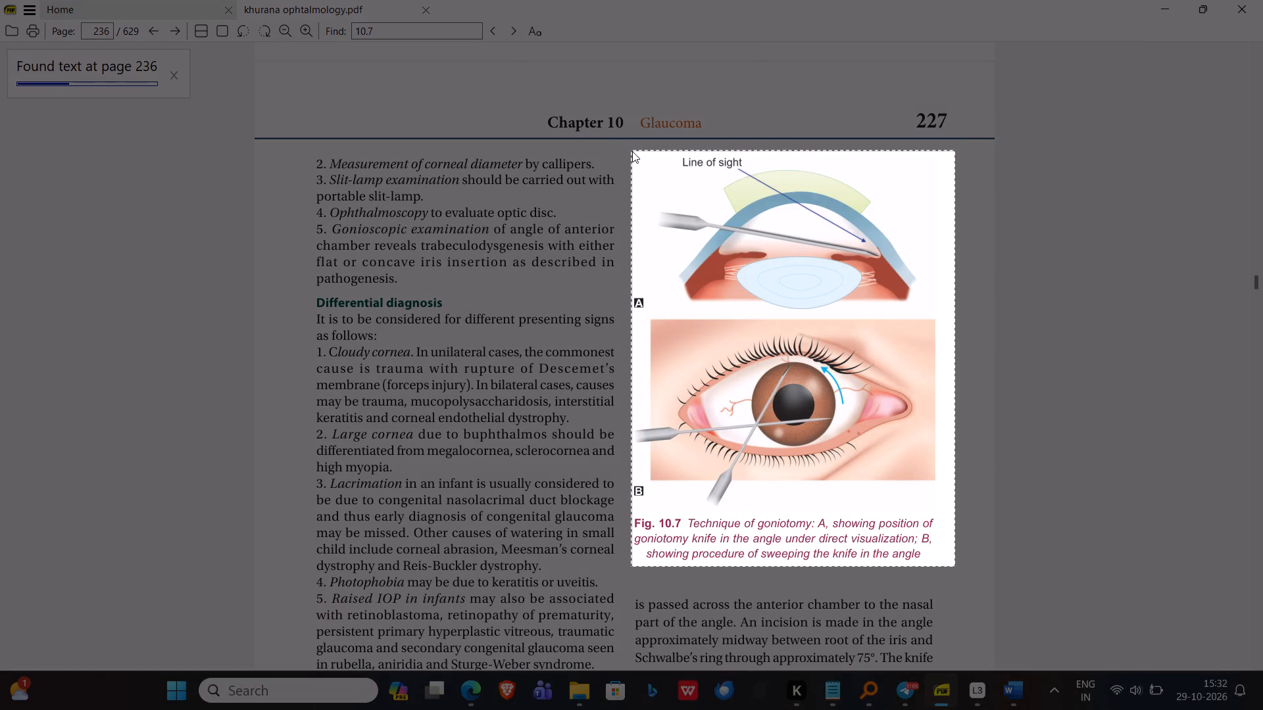
pyautogui.moveTo(632, 151); pyautogui.dragTo(630, 151)
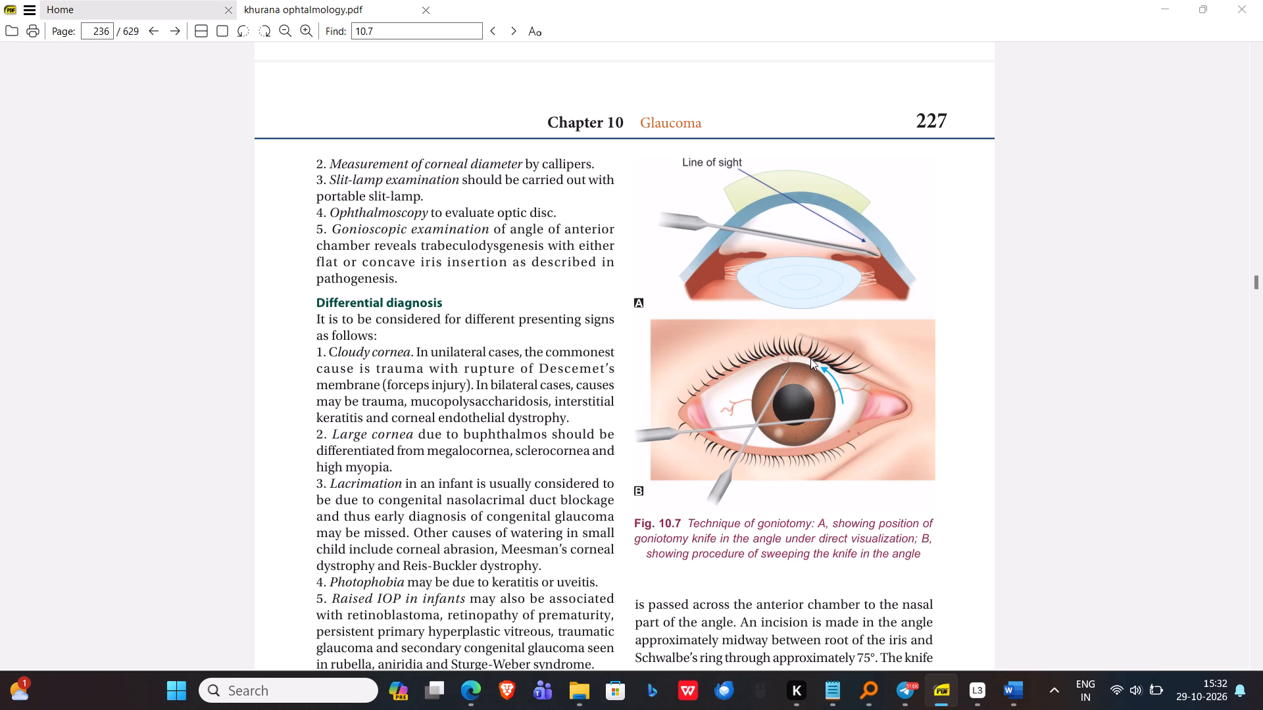
# Back in Word, replace the bracketed Fig. 10.7 reference with the captured figure on its own unnumbered line, shrunk proportionally to about four-fifths size.
pyautogui.moveTo(880, 268); pyautogui.dragTo(751, 243)
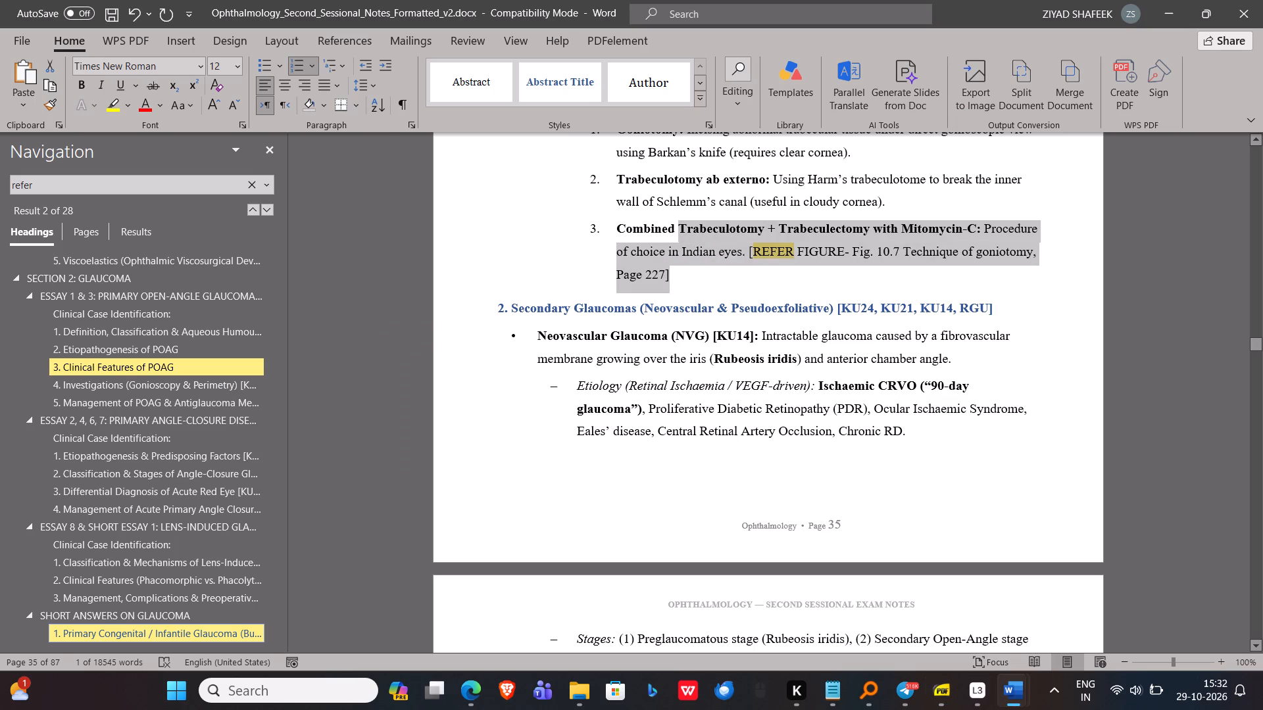
pyautogui.moveTo(751, 243); pyautogui.dragTo(753, 255)
pyautogui.press('BackSpace')
pyautogui.press('BackSpace')
pyautogui.press('BackSpace')
pyautogui.press('Return')
pyautogui.press('BackSpace')
pyautogui.press('BackSpace')
pyautogui.press('BackSpace')
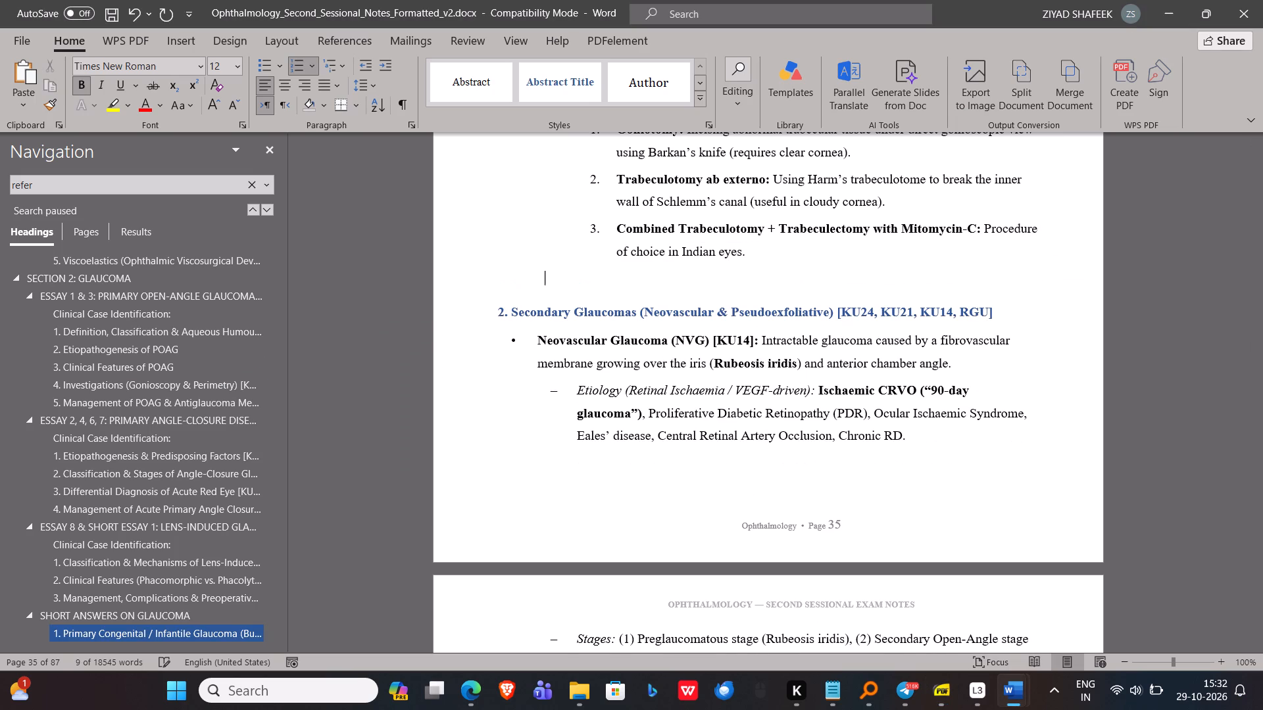
pyautogui.hotkey('ctrl', 'v')
pyautogui.click(668, 391)
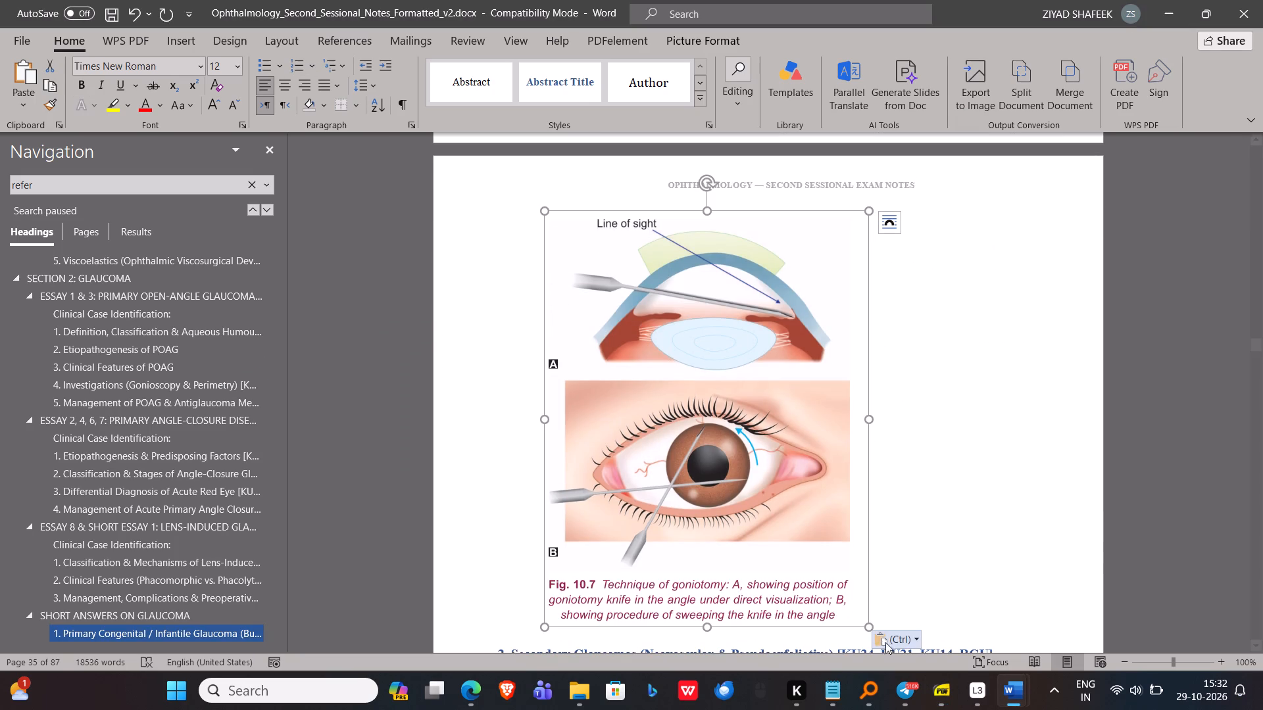
pyautogui.moveTo(872, 625); pyautogui.dragTo(799, 548)
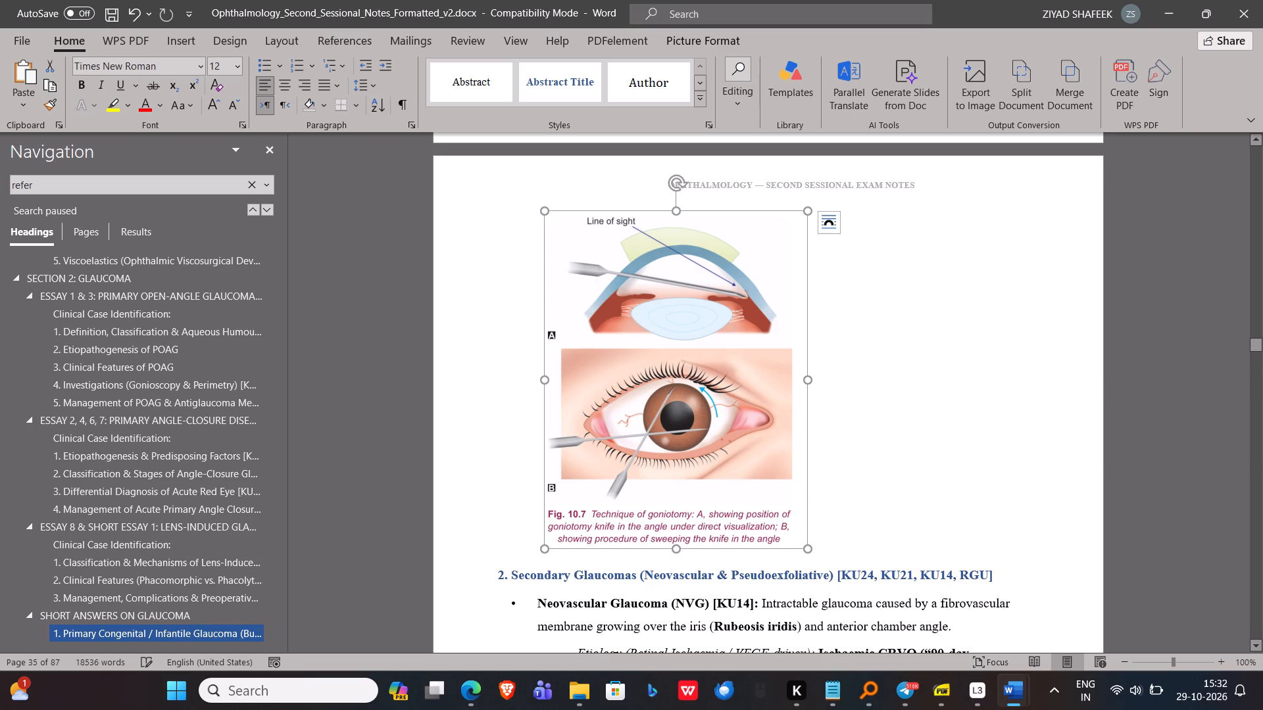
# Find the next figure reference in the notes, Fig. 12.7, and capture both CRAO fundus photographs with their caption from the Khurana PDF.
pyautogui.click(268, 211)
pyautogui.hotkey('alt', 'Tab')
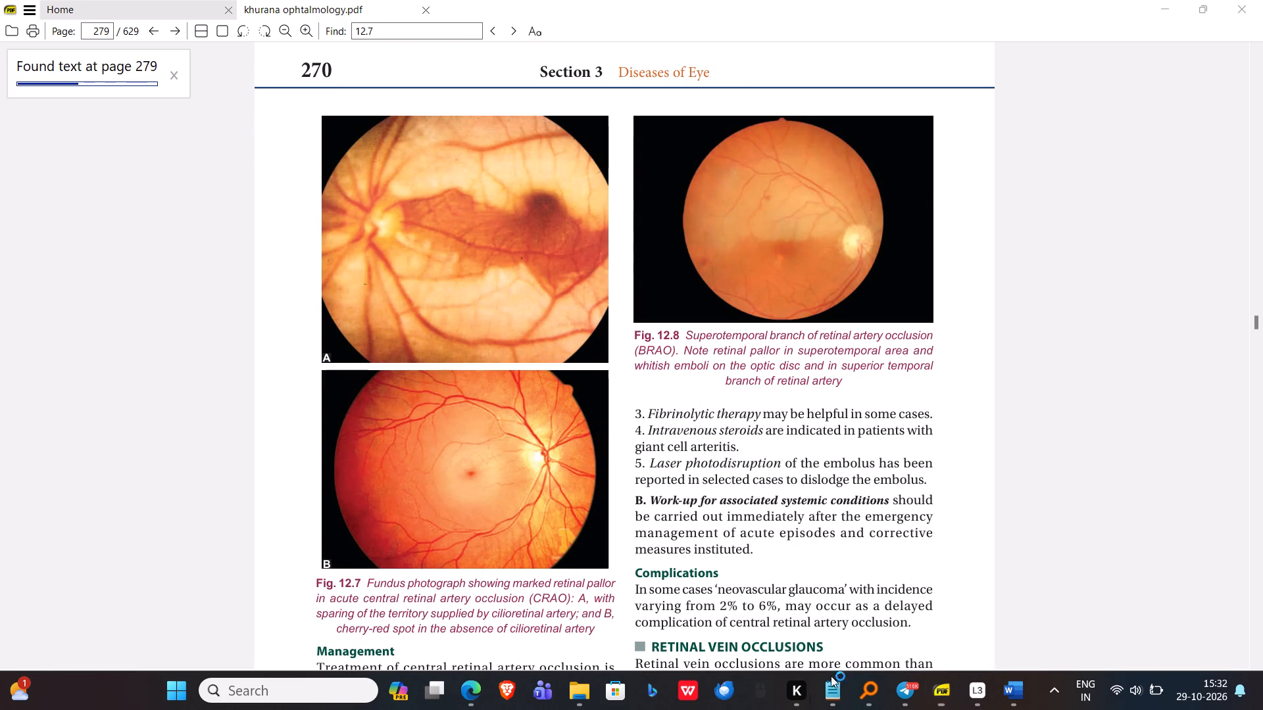
pyautogui.moveTo(620, 634); pyautogui.dragTo(566, 573)
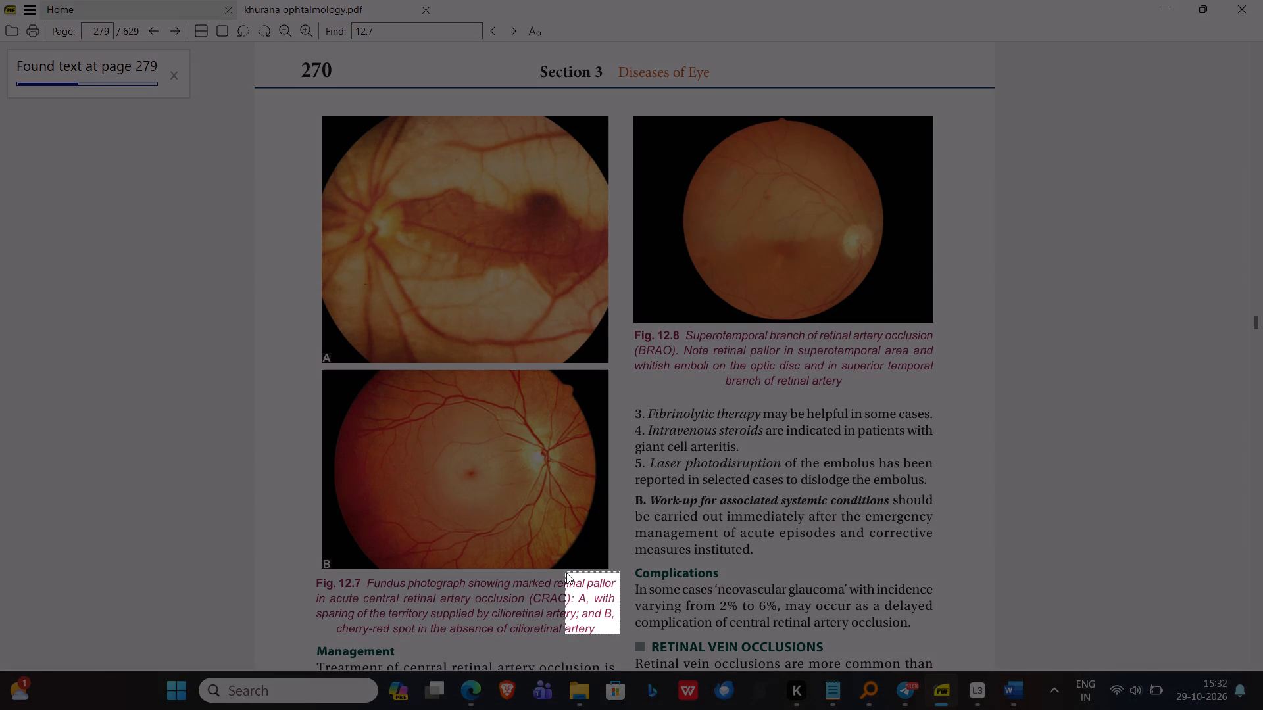
pyautogui.moveTo(566, 573); pyautogui.dragTo(315, 102)
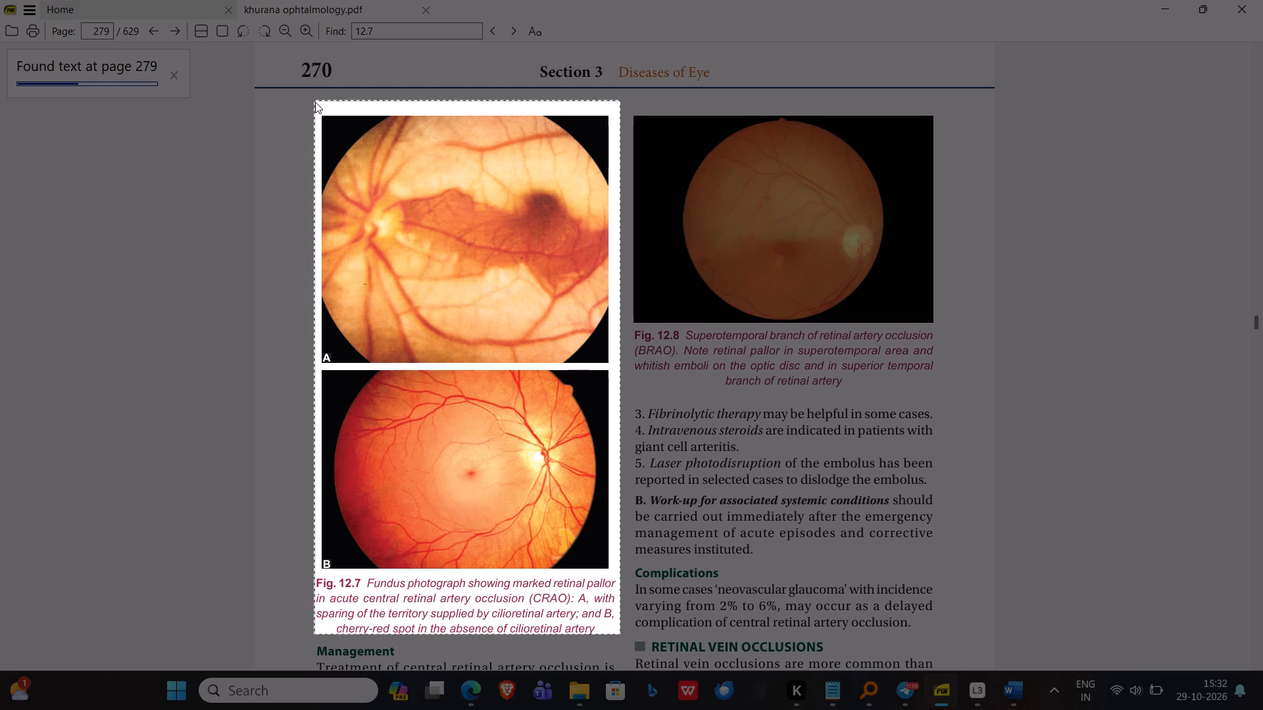
pyautogui.moveTo(315, 102); pyautogui.dragTo(311, 106)
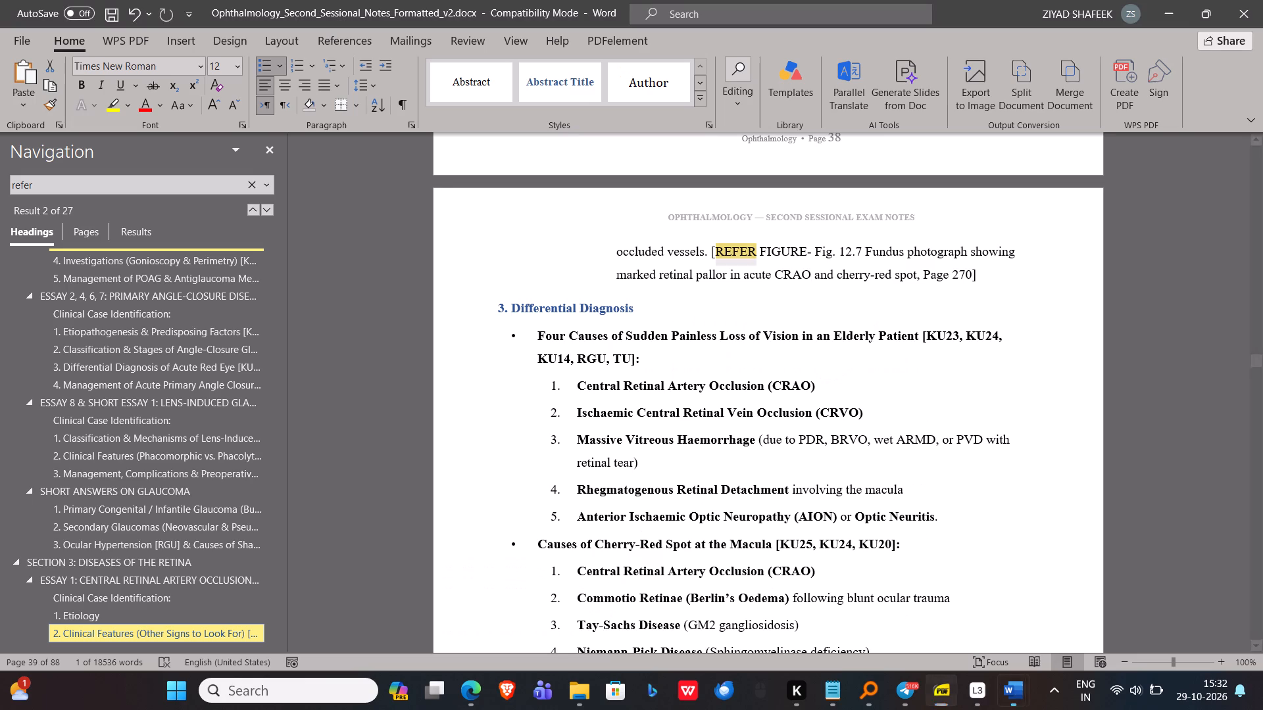
# Back in Word, replace the bracketed Fig. 12.7 reference above Differential Diagnosis with the captured figure on its own unbulleted line, shrunk slightly in proportion.
pyautogui.moveTo(999, 285); pyautogui.dragTo(713, 252)
pyautogui.press('BackSpace')
pyautogui.press('BackSpace')
pyautogui.press('Return')
pyautogui.press('BackSpace')
pyautogui.press('BackSpace')
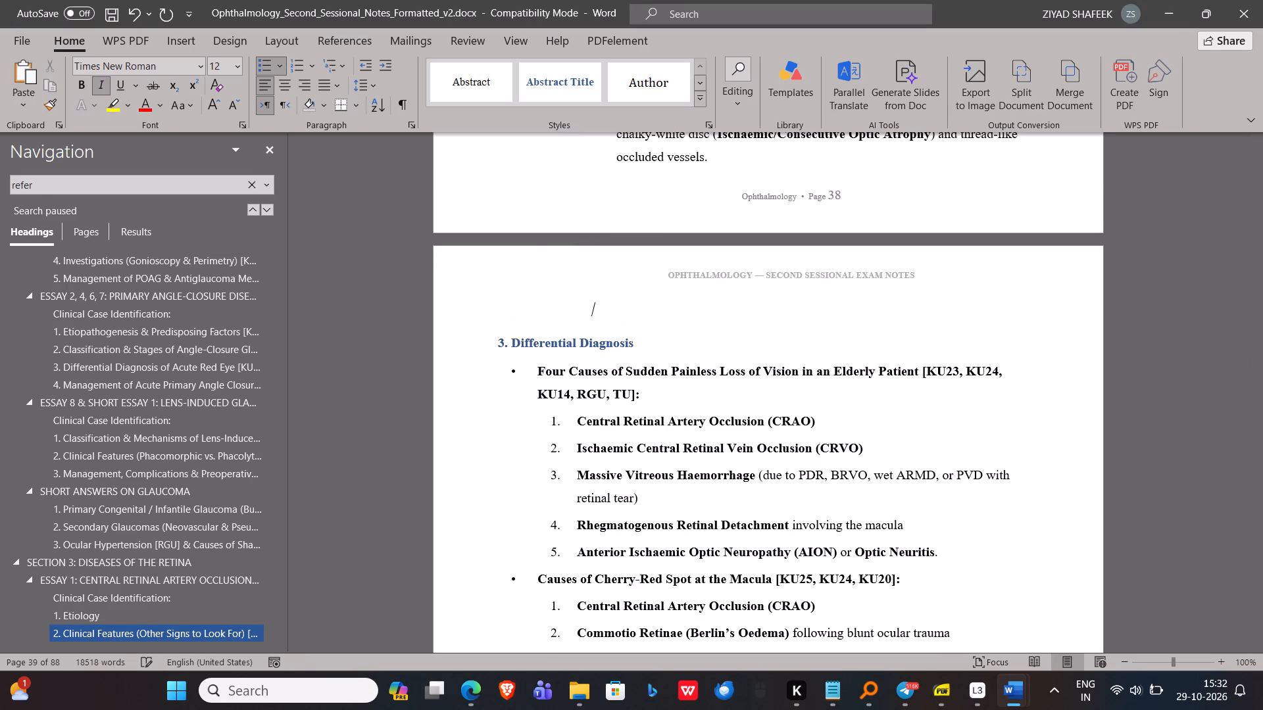
pyautogui.press('BackSpace')
pyautogui.press('BackSpace')
pyautogui.hotkey('ctrl', 'v')
pyautogui.click(704, 471)
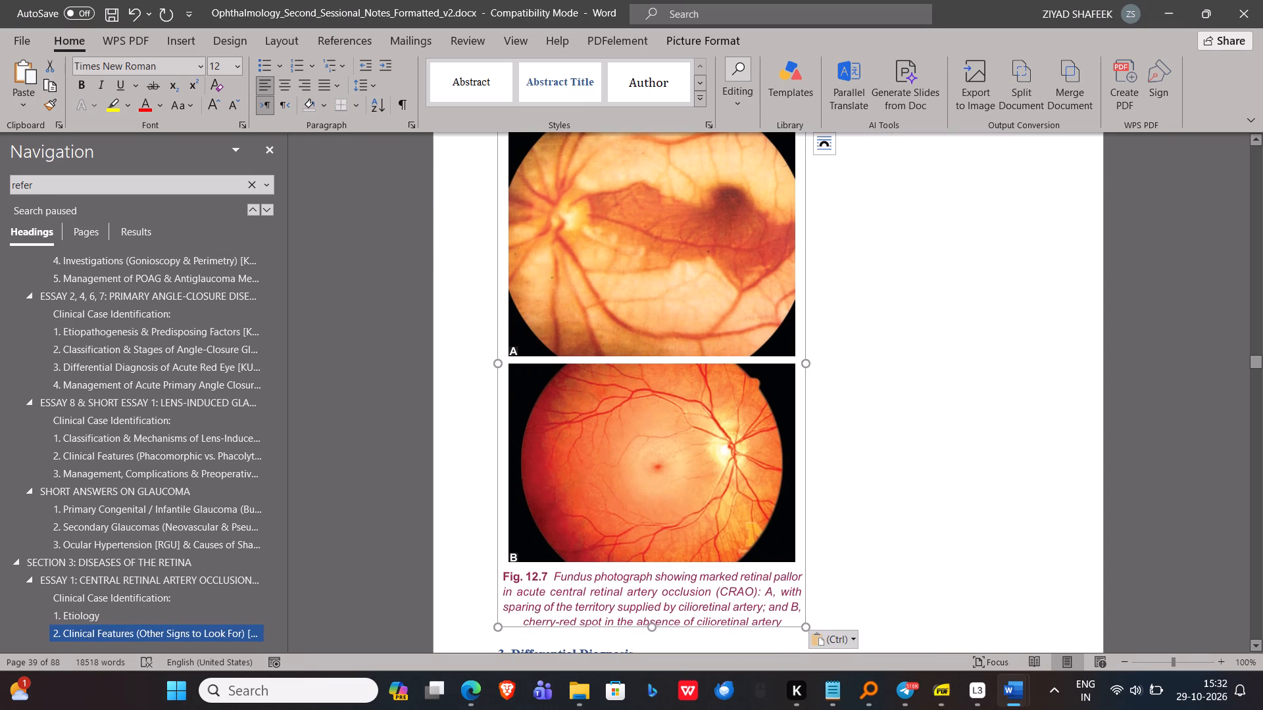
pyautogui.moveTo(805, 627); pyautogui.dragTo(791, 605)
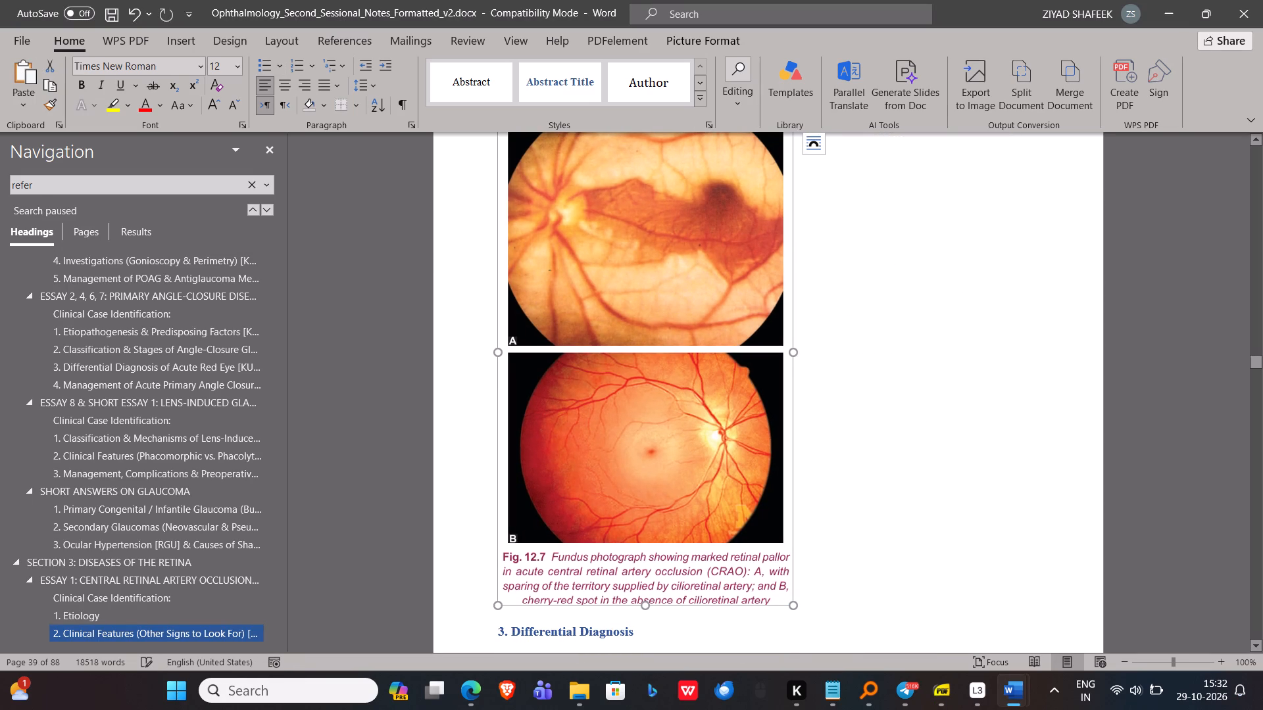
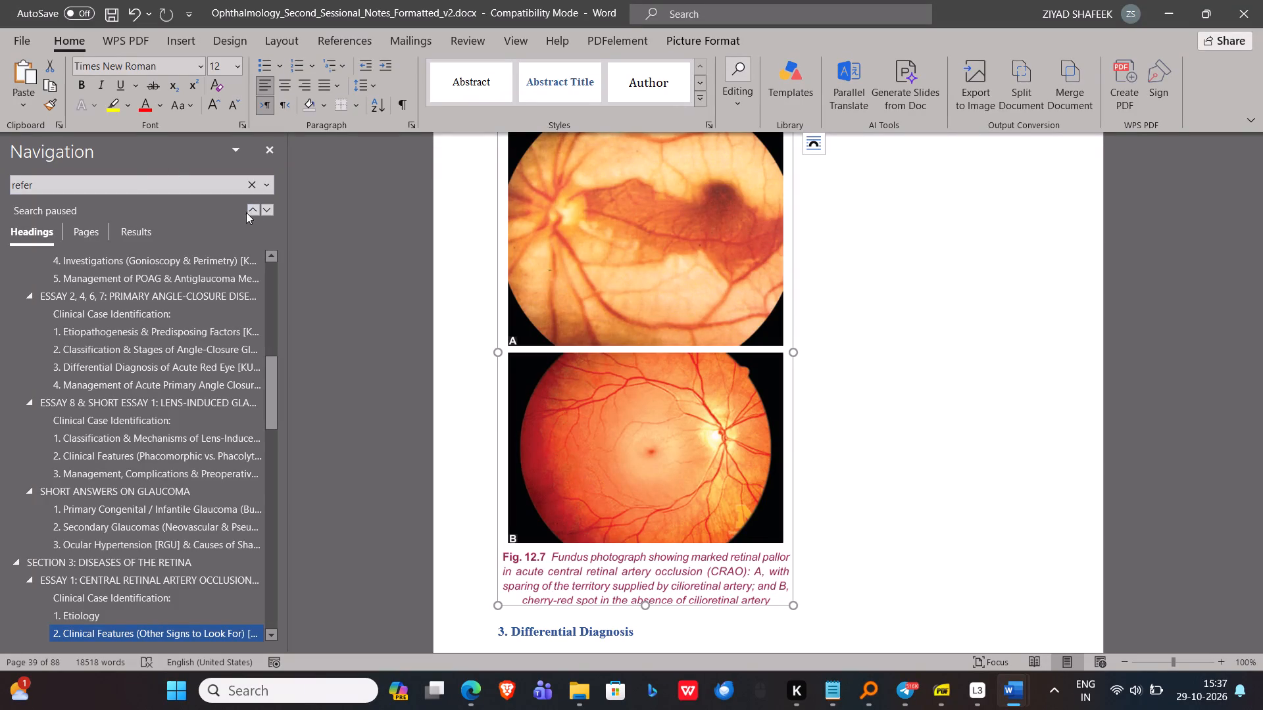
# Find the next figure reference in the notes, Fig. 12.13, and capture the diabetic retinopathy pathogenesis flowchart with its caption from the Khurana PDF.
pyautogui.click(266, 210)
pyautogui.hotkey('alt', 'Tab')
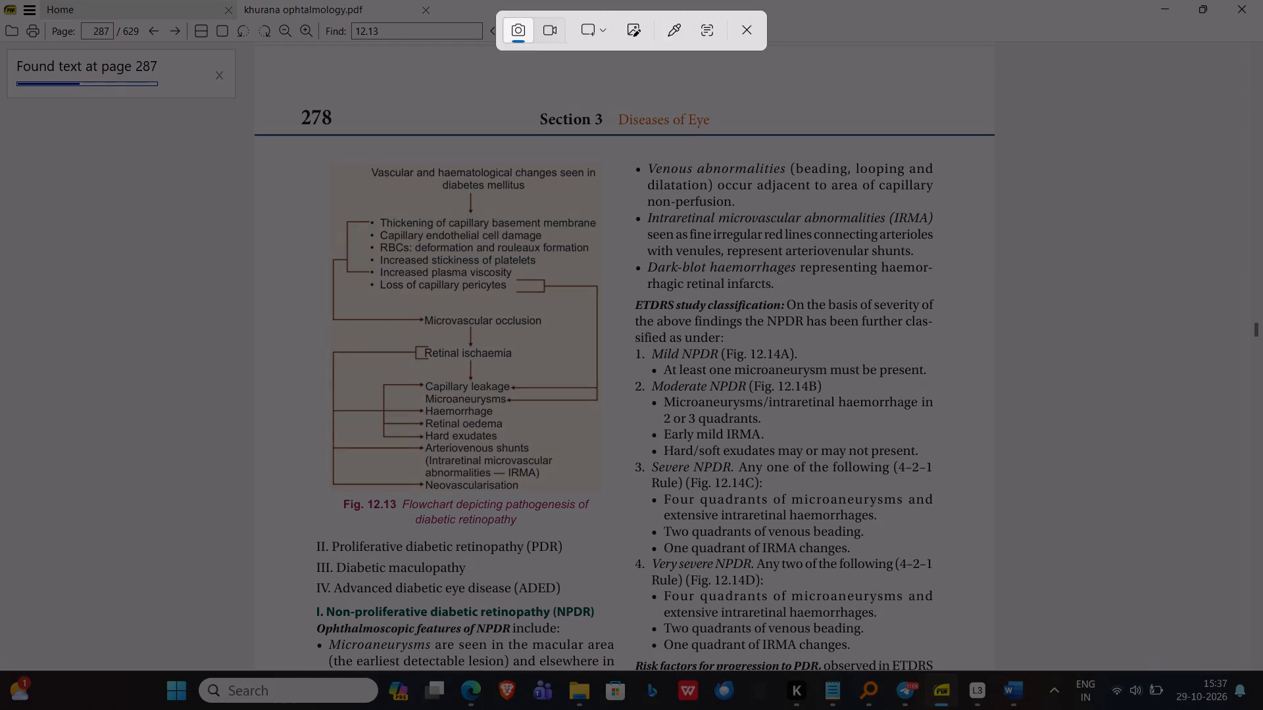
pyautogui.moveTo(310, 156); pyautogui.dragTo(614, 535)
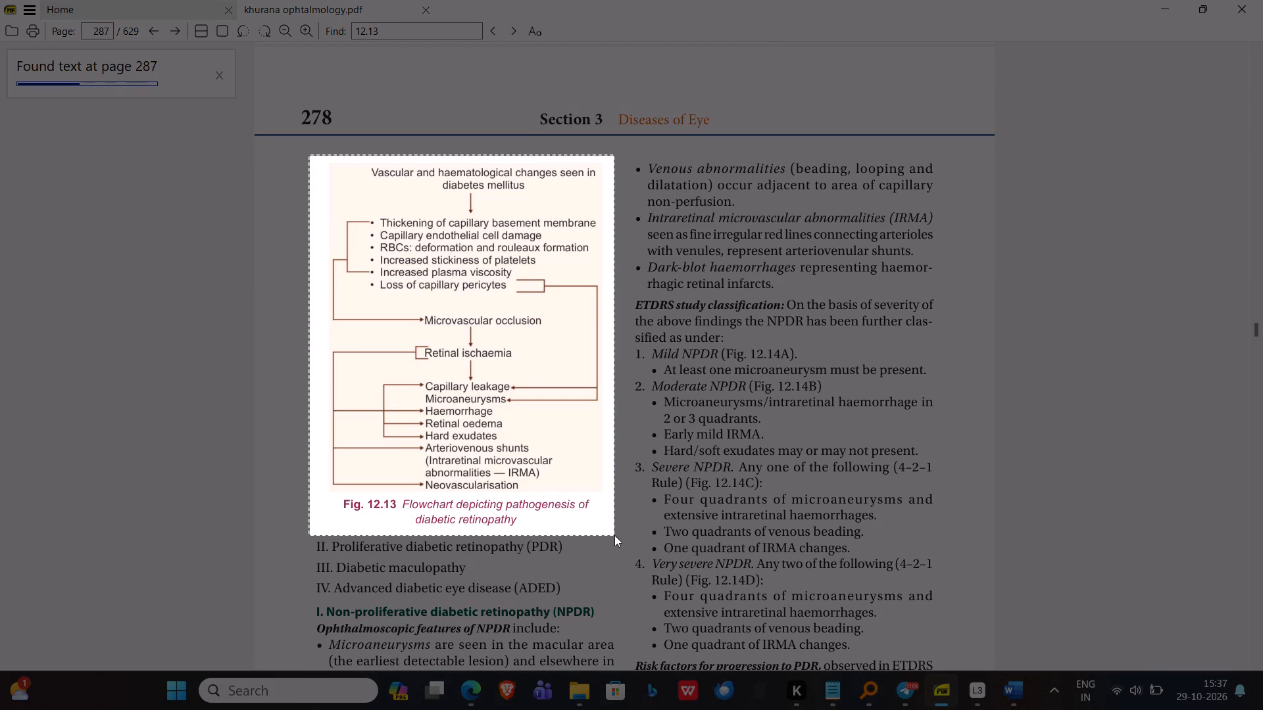
pyautogui.moveTo(614, 535); pyautogui.dragTo(619, 536)
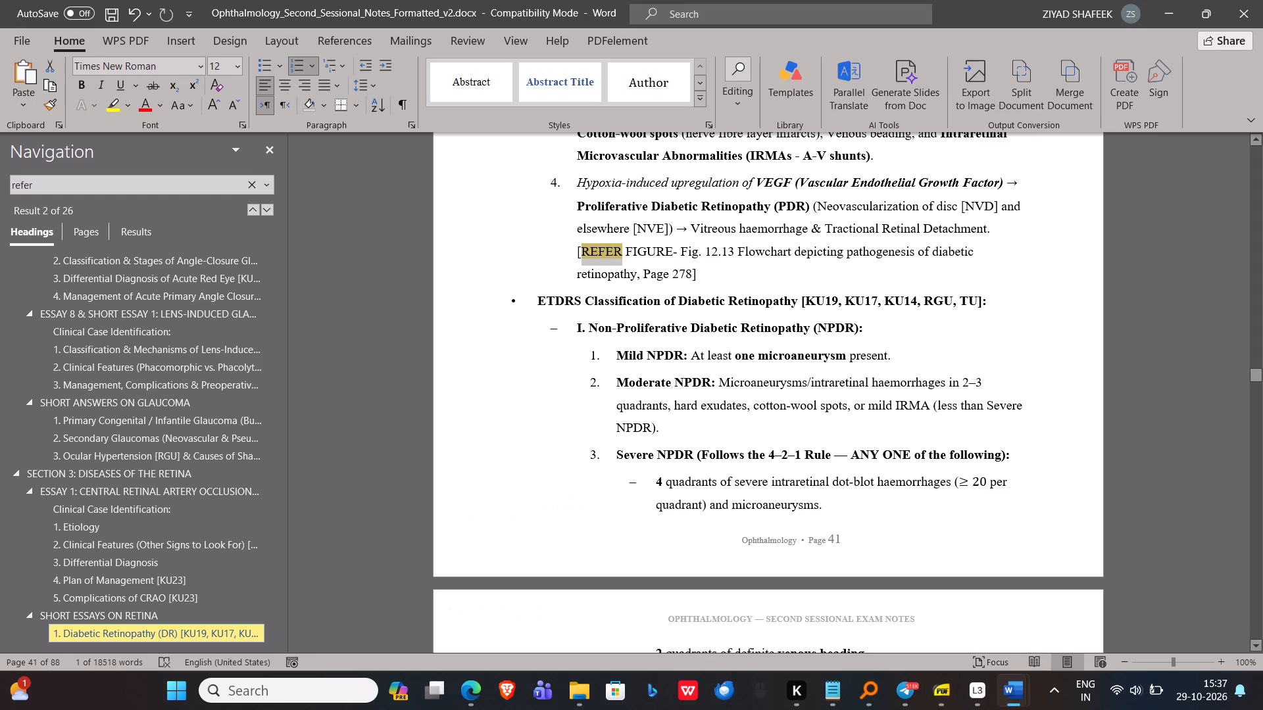
# Back in Word, replace the bracketed Fig. 12.13 reference above ETDRS Classification with the captured flowchart on its own unnumbered line.
pyautogui.moveTo(744, 284); pyautogui.dragTo(562, 241)
pyautogui.click(720, 273)
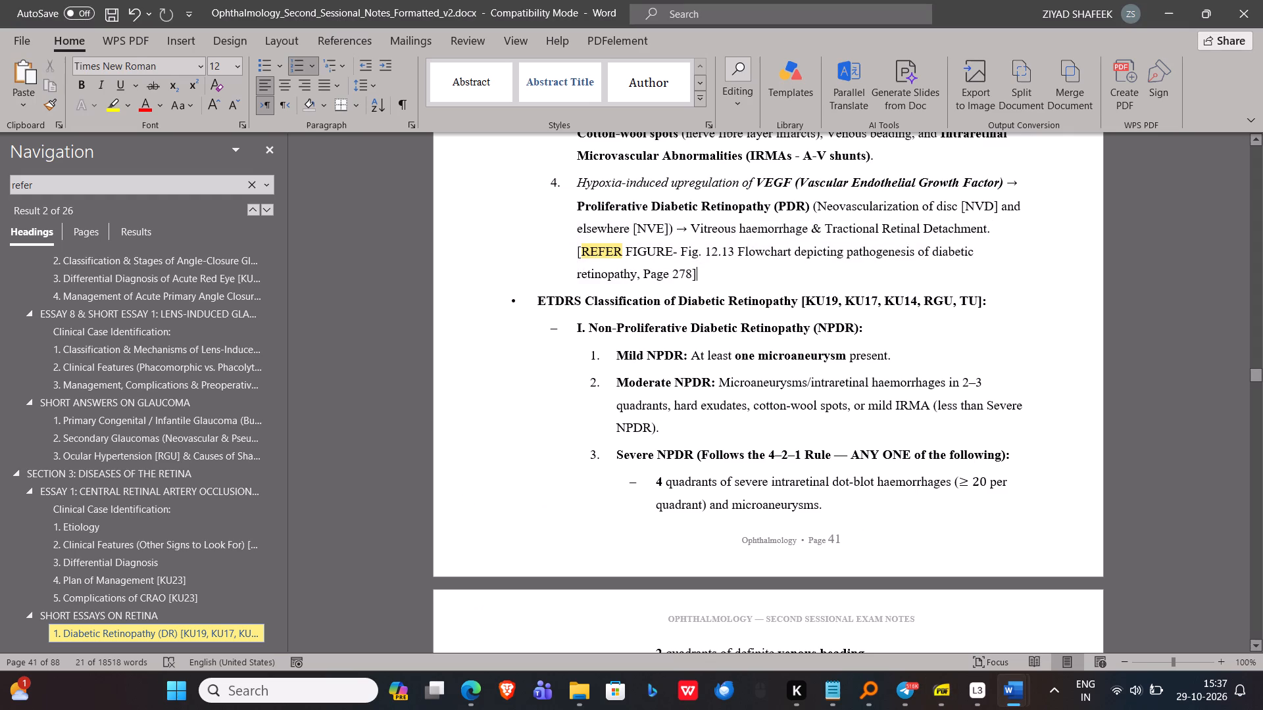
pyautogui.moveTo(717, 281); pyautogui.dragTo(579, 249)
pyautogui.press('BackSpace')
pyautogui.press('Return')
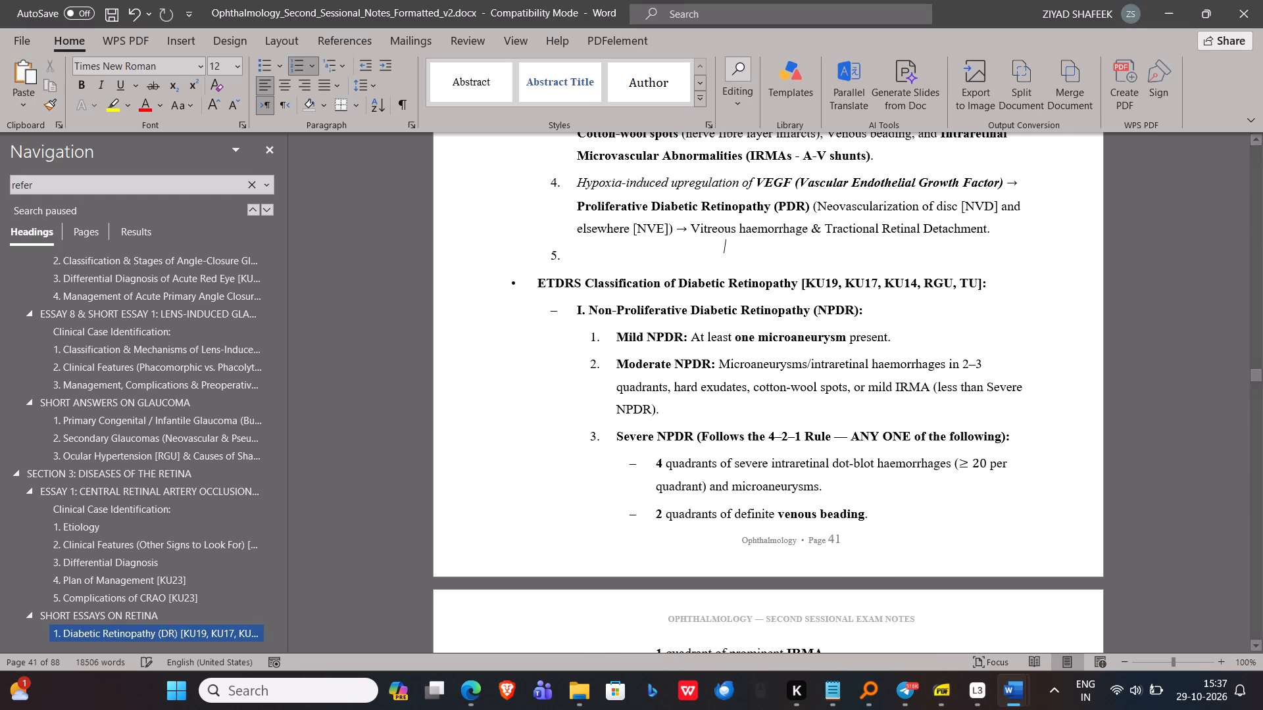
pyautogui.press('BackSpace')
pyautogui.press('BackSpace')
pyautogui.press('BackSpace')
pyautogui.hotkey('ctrl', 'v')
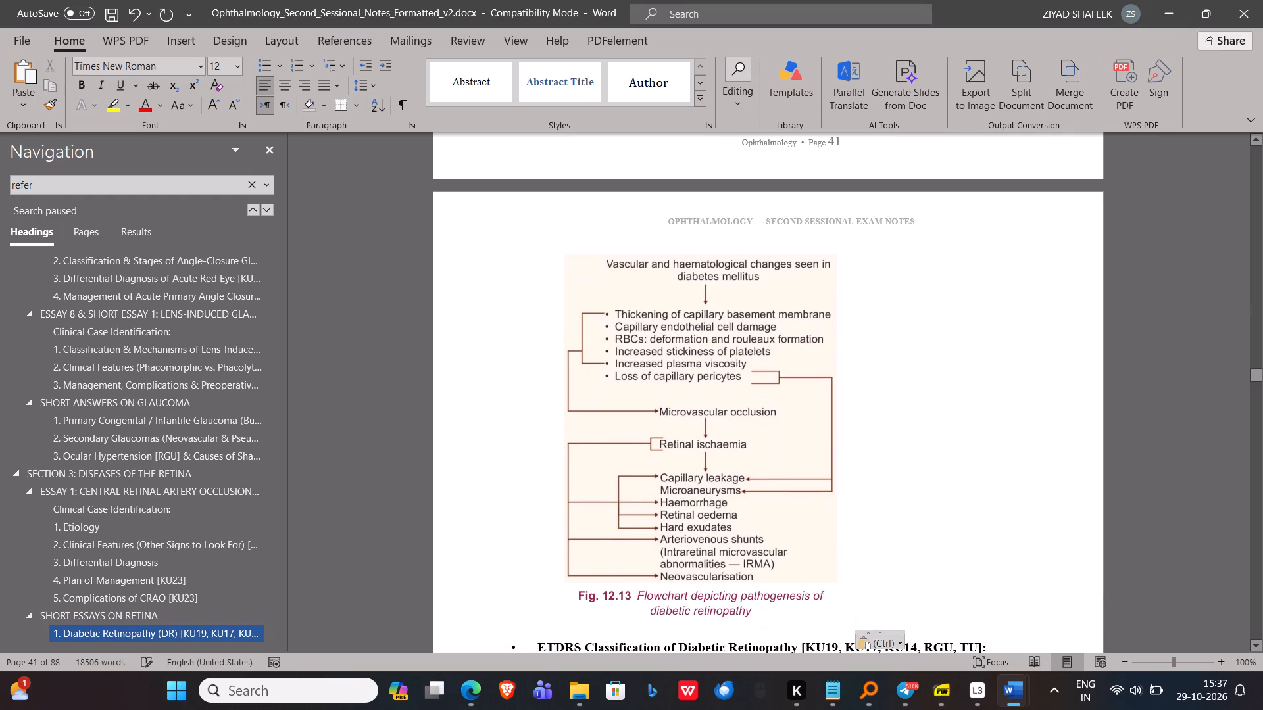
pyautogui.click(641, 317)
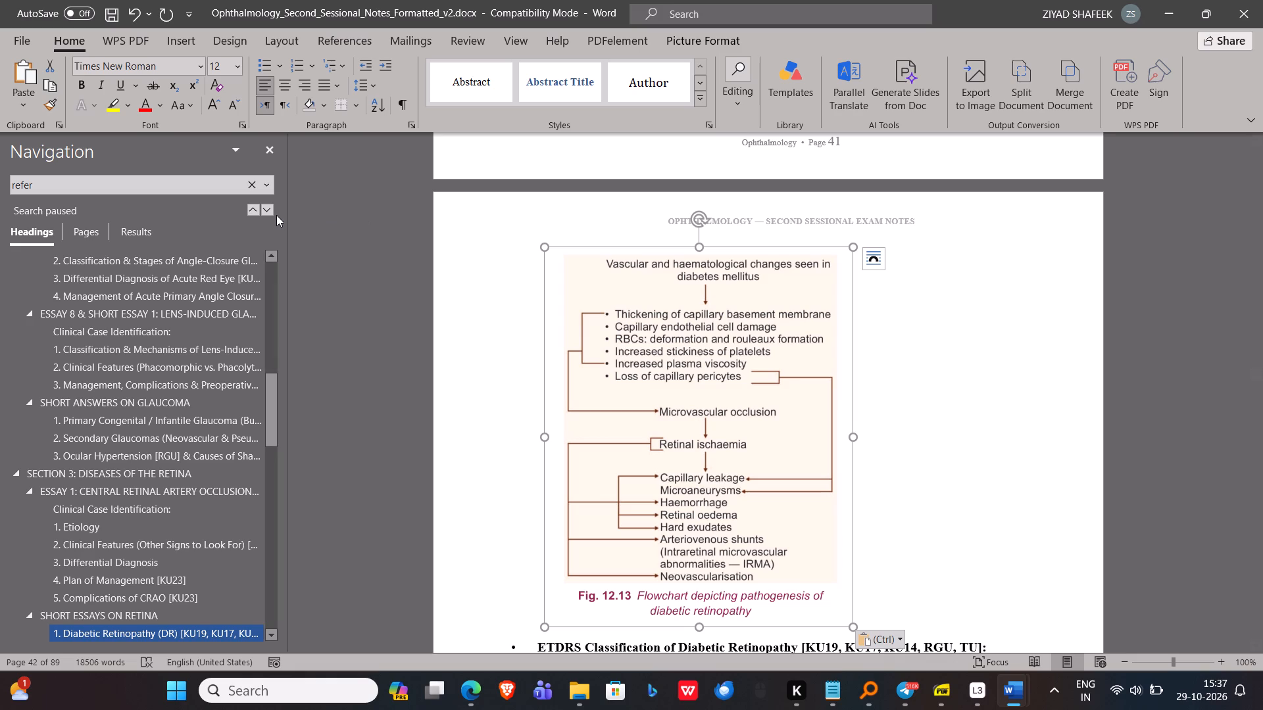
# Find the next figure reference in the notes, search the Khurana PDF for 12.14, and capture all seven diabetic retinopathy photographs with their caption.
pyautogui.click(276, 215)
pyautogui.click(273, 212)
pyautogui.hotkey('alt', 'Tab')
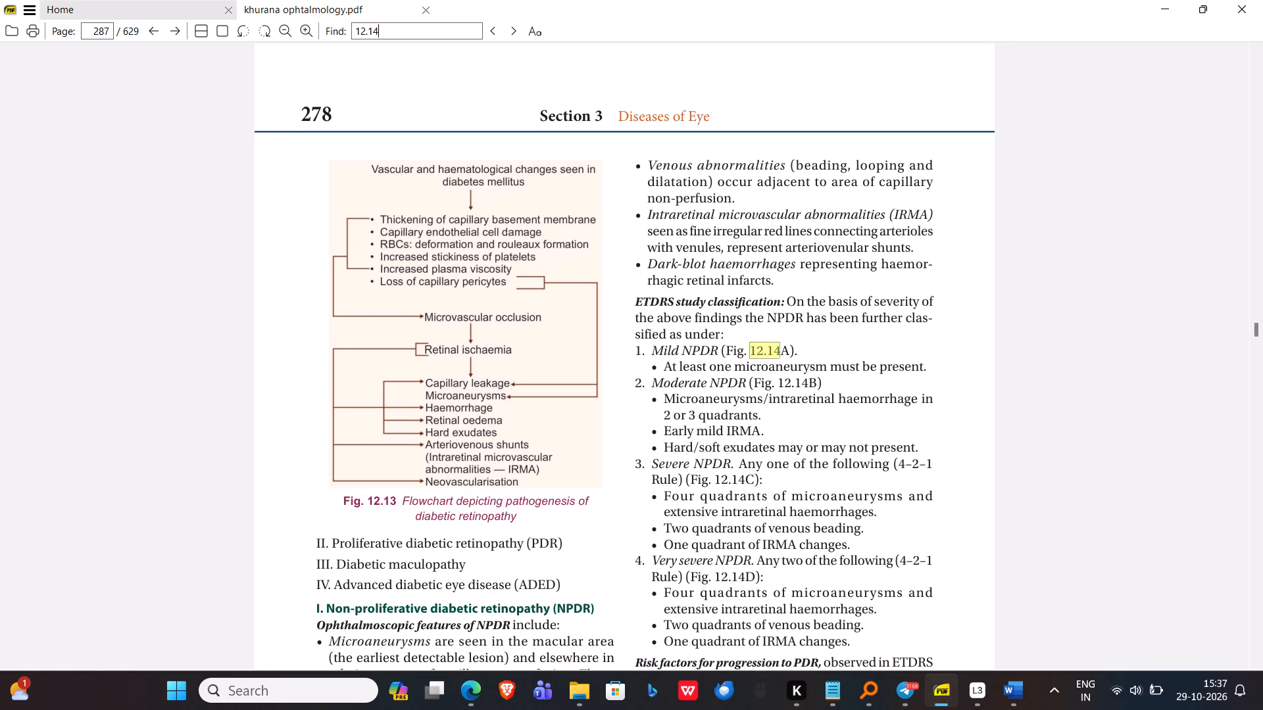
pyautogui.hotkey('alt', 'Tab')
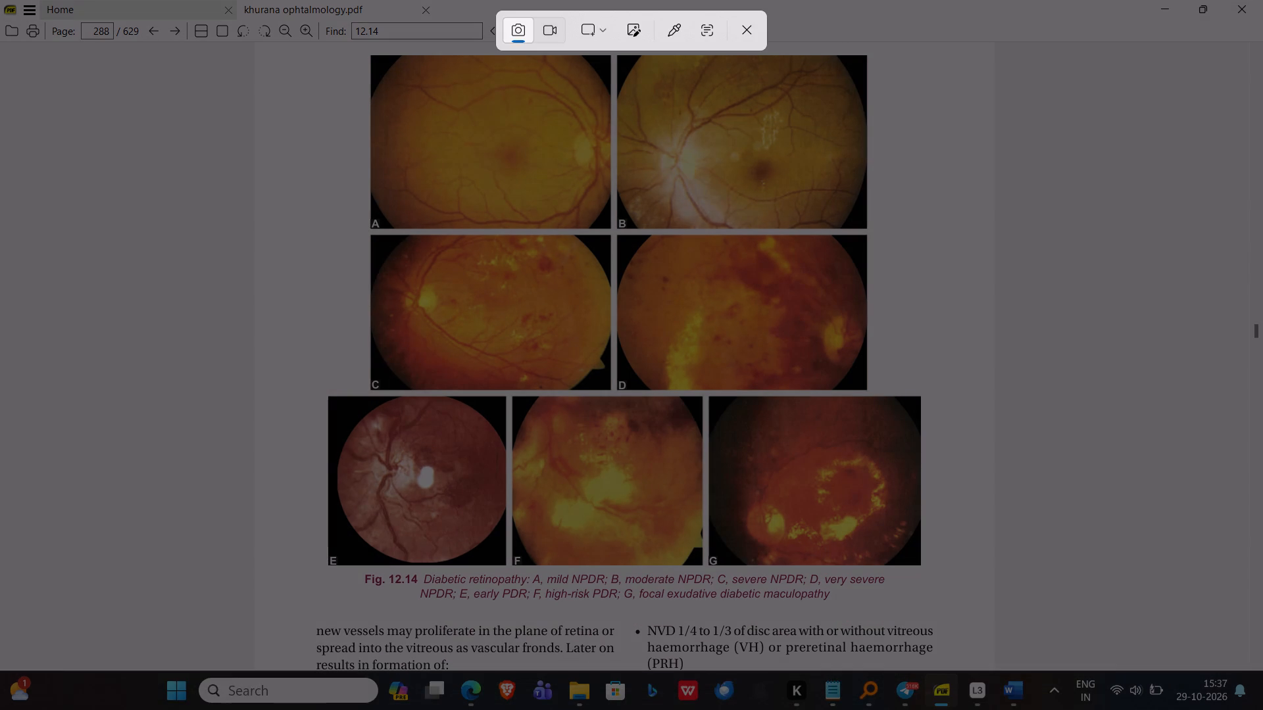
pyautogui.moveTo(317, 51); pyautogui.dragTo(946, 611)
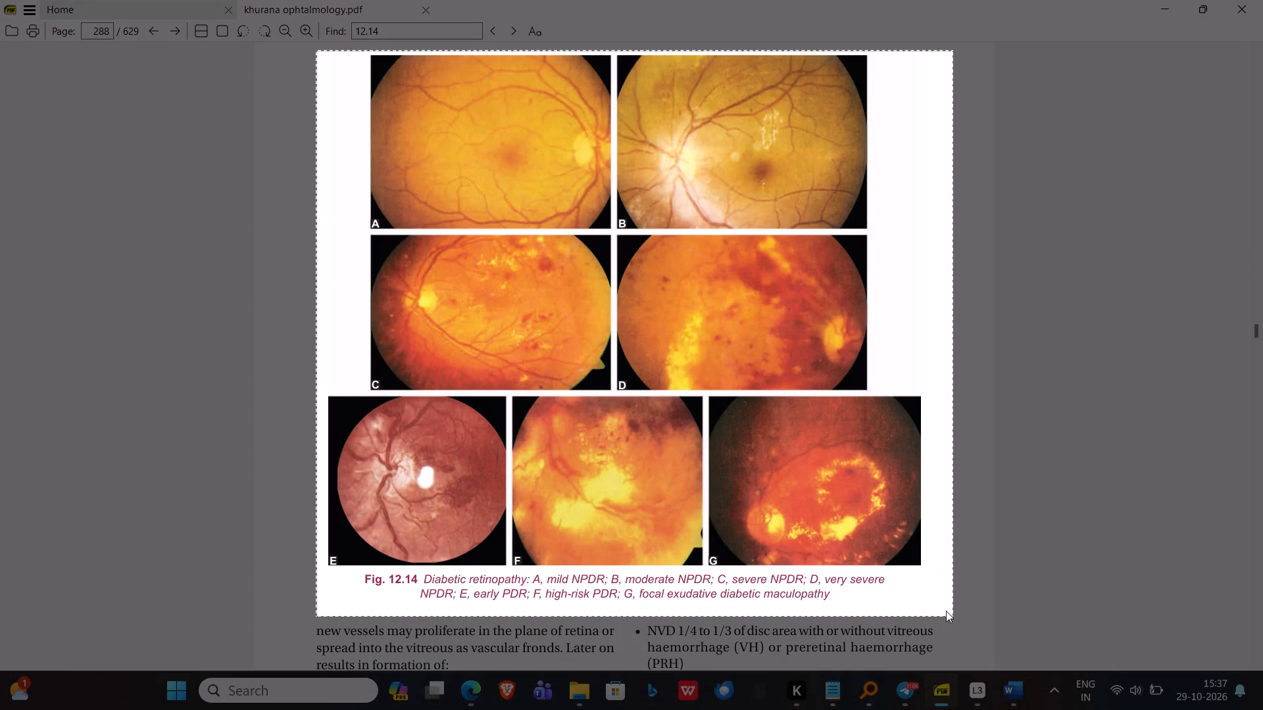
pyautogui.moveTo(946, 611); pyautogui.dragTo(935, 603)
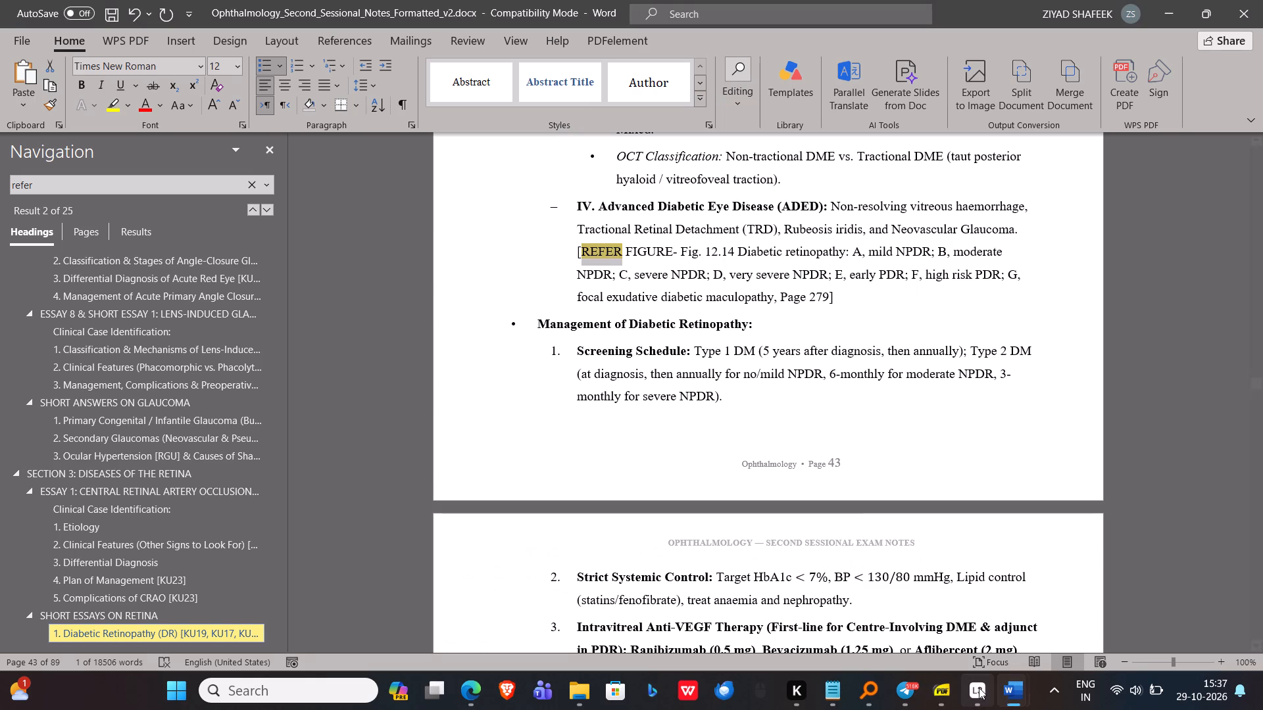
# Back in Word, replace the bracketed Fig. 12.14 reference above Management of Diabetic Retinopathy with the captured figure on its own unbulleted line.
pyautogui.click(979, 688)
pyautogui.click(979, 688)
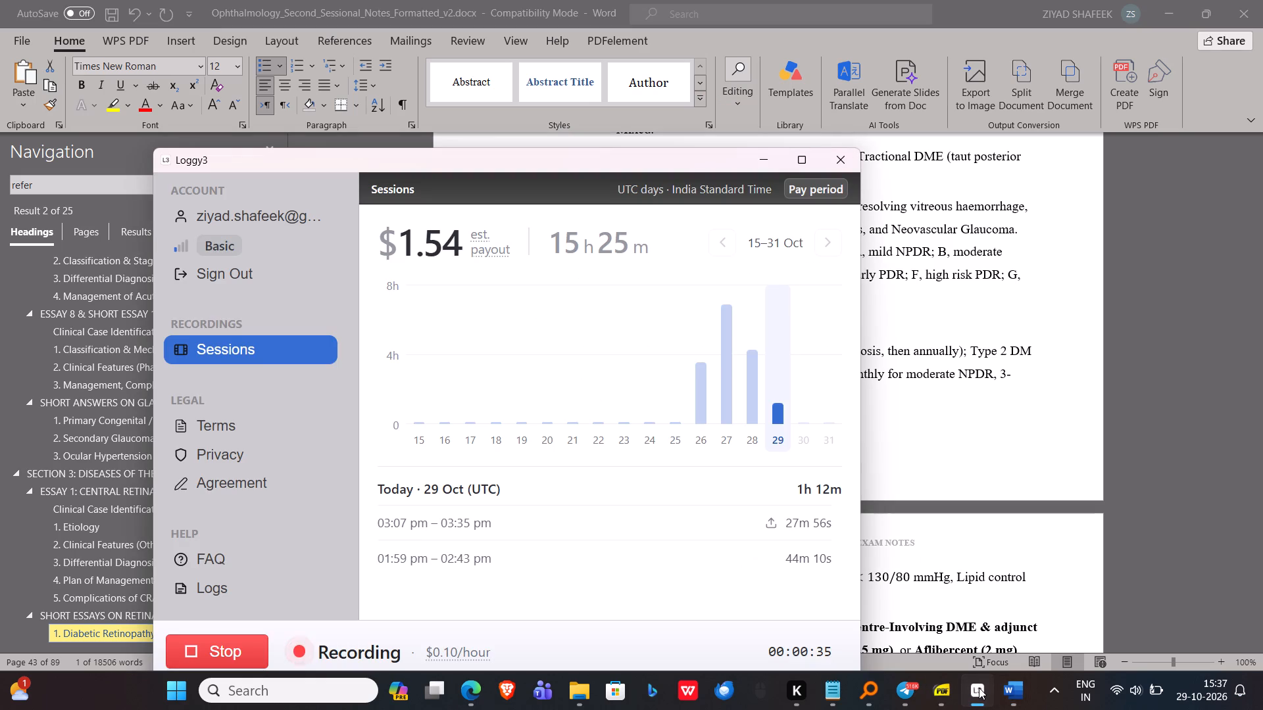
pyautogui.moveTo(835, 299); pyautogui.dragTo(778, 292)
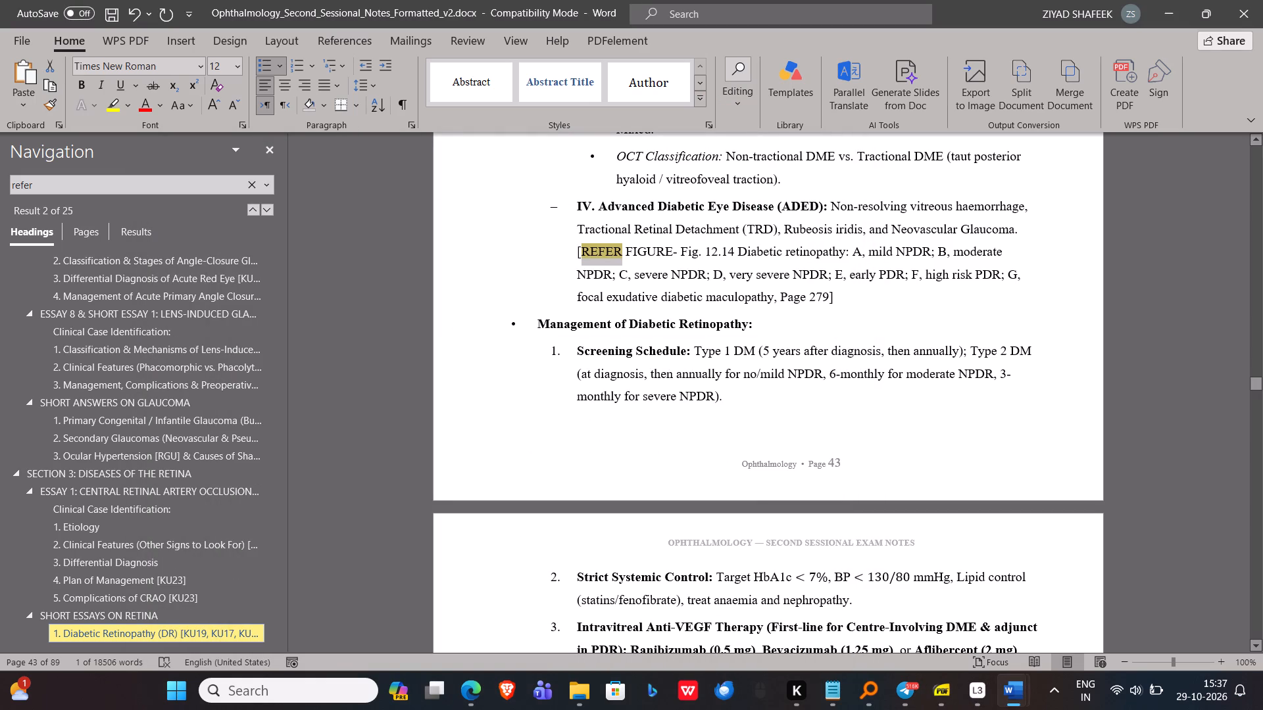
pyautogui.moveTo(778, 292); pyautogui.dragTo(541, 243)
pyautogui.press('BackSpace')
pyautogui.press('Return')
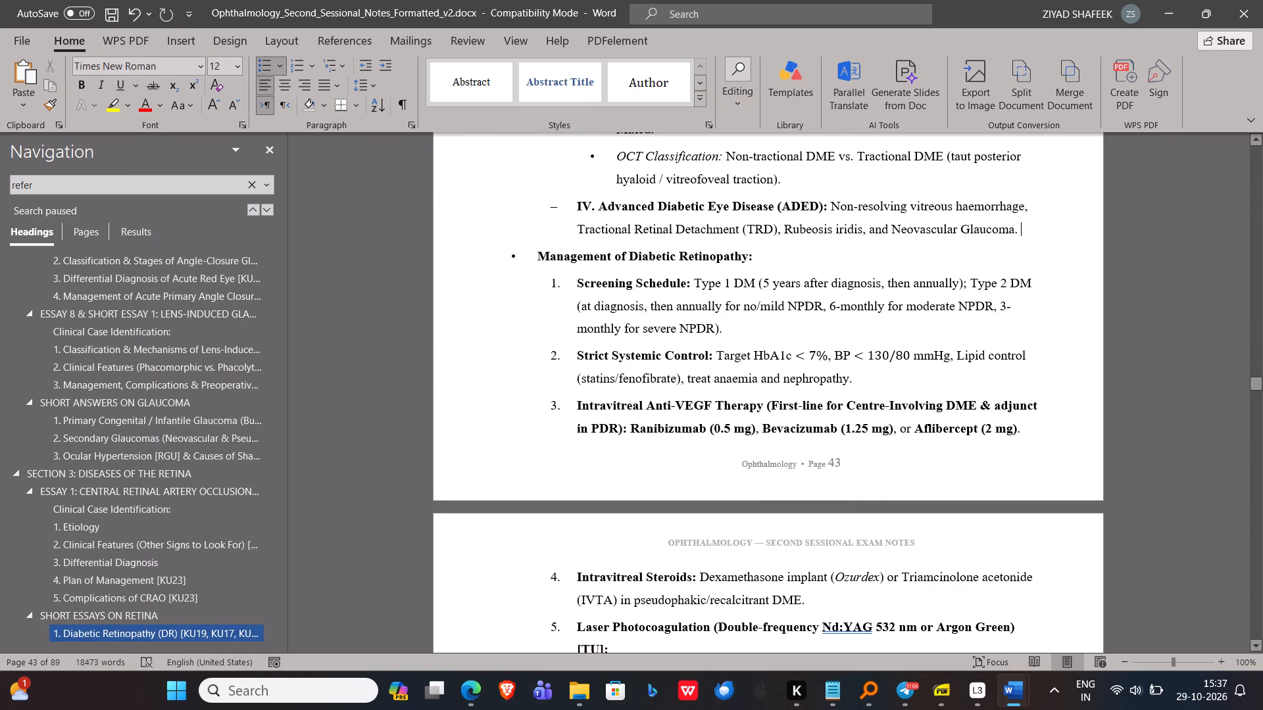
pyautogui.press('BackSpace')
pyautogui.press('BackSpace')
pyautogui.press('BackSpace')
pyautogui.hotkey('ctrl', 'v')
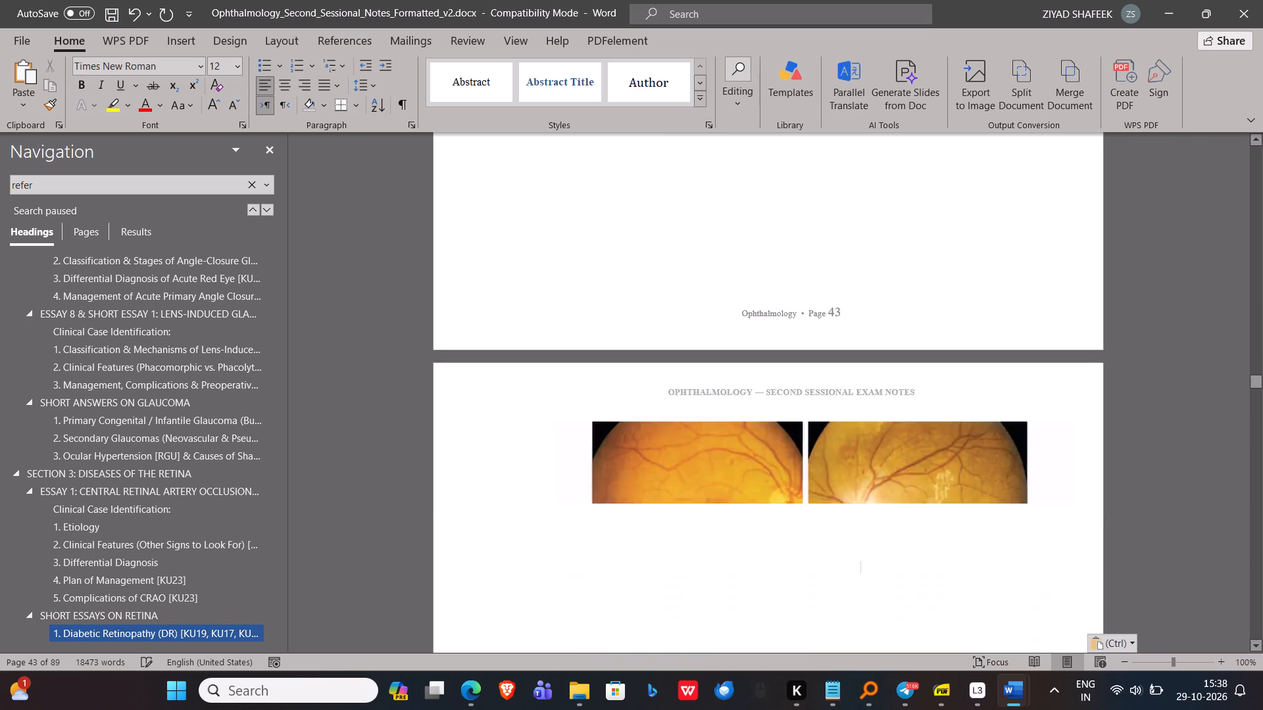
pyautogui.scroll(-2, 708, 373)
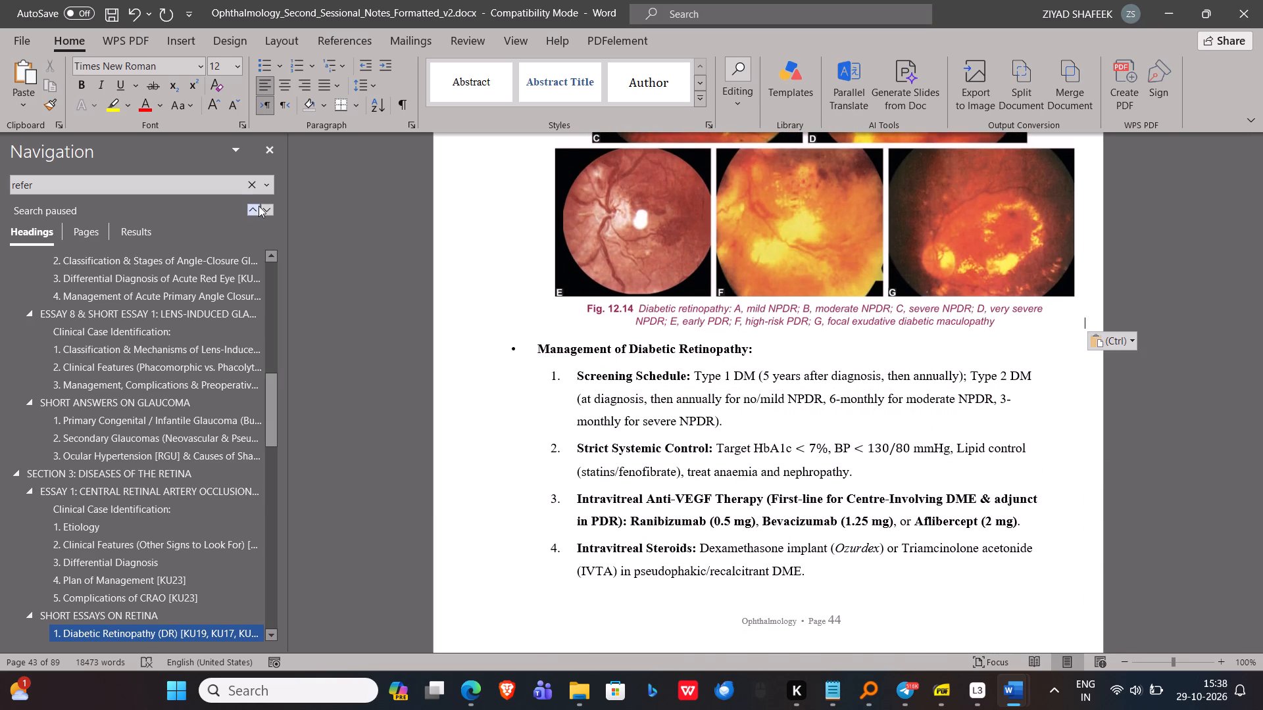
# Find the next figure reference in the notes, Fig. 12.15, and capture the three laser application protocol diagrams with their caption from the Khurana PDF.
pyautogui.click(265, 206)
pyautogui.hotkey('alt', 'Tab')
pyautogui.hotkey('alt', 'Tab')
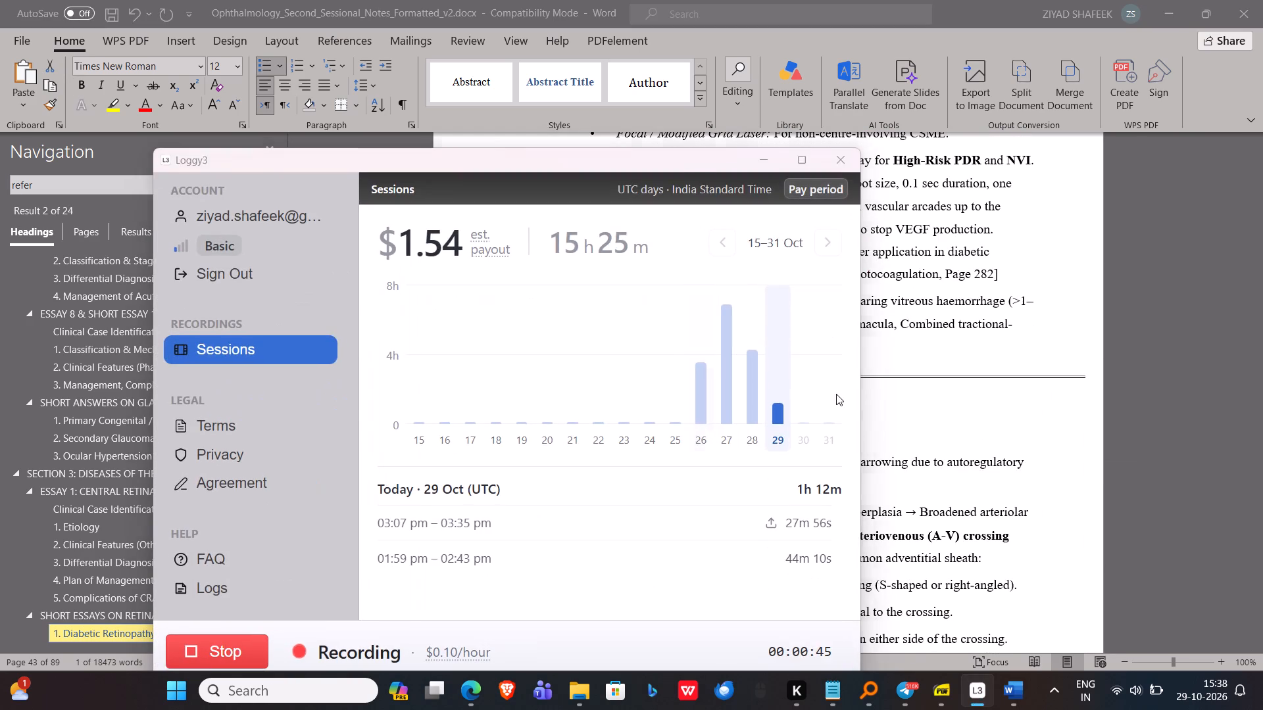
pyautogui.hotkey('alt', 'Tab')
pyautogui.hotkey('alt', 'Tab')
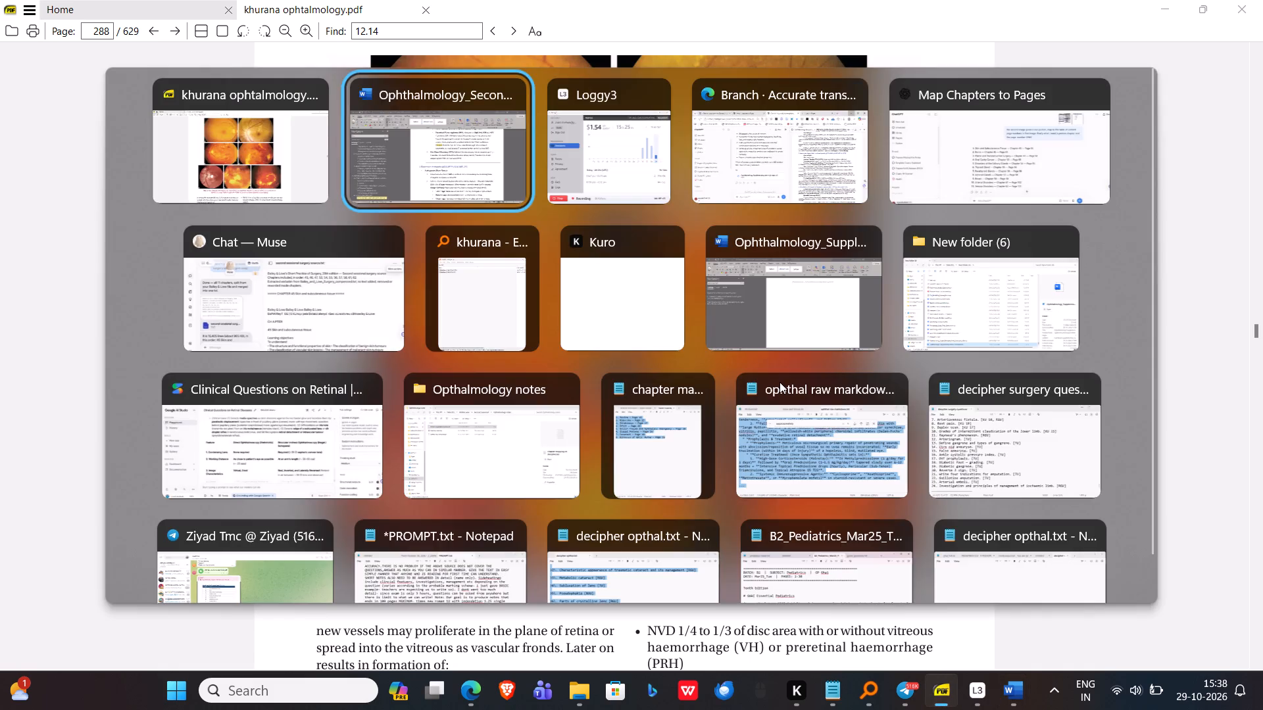
pyautogui.hotkey('alt', 'Tab')
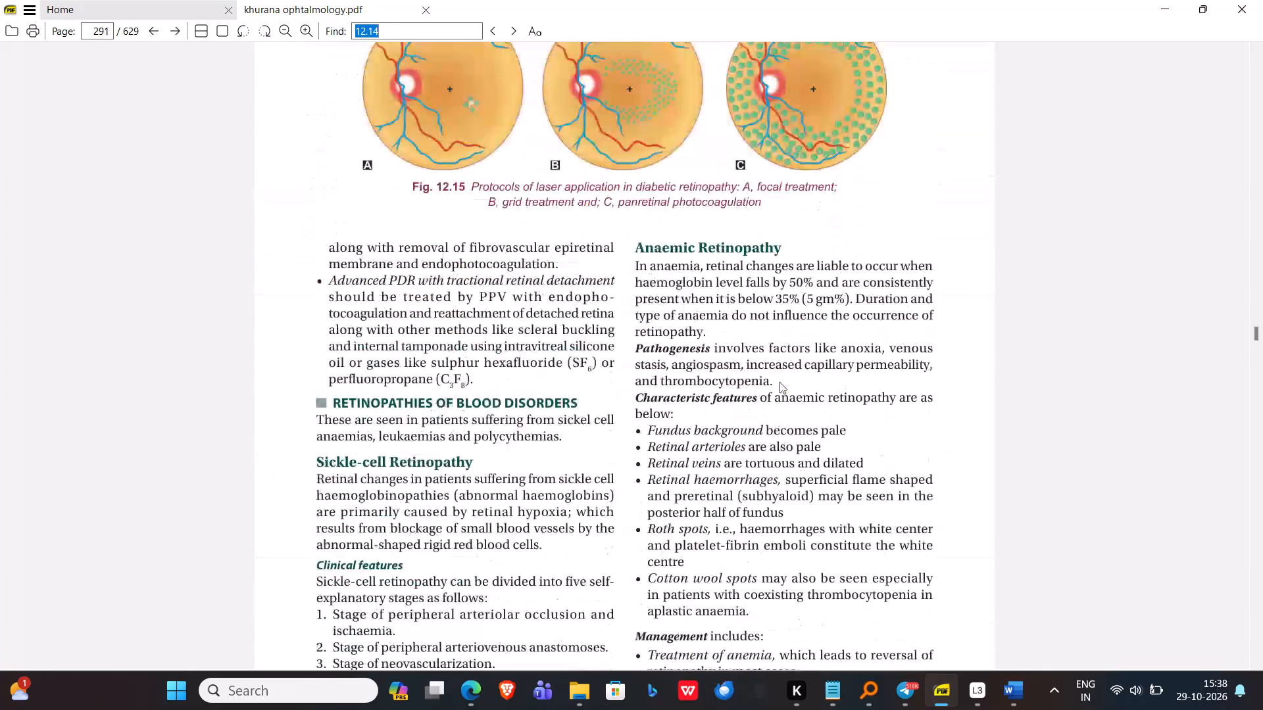
pyautogui.moveTo(904, 486); pyautogui.dragTo(330, 268)
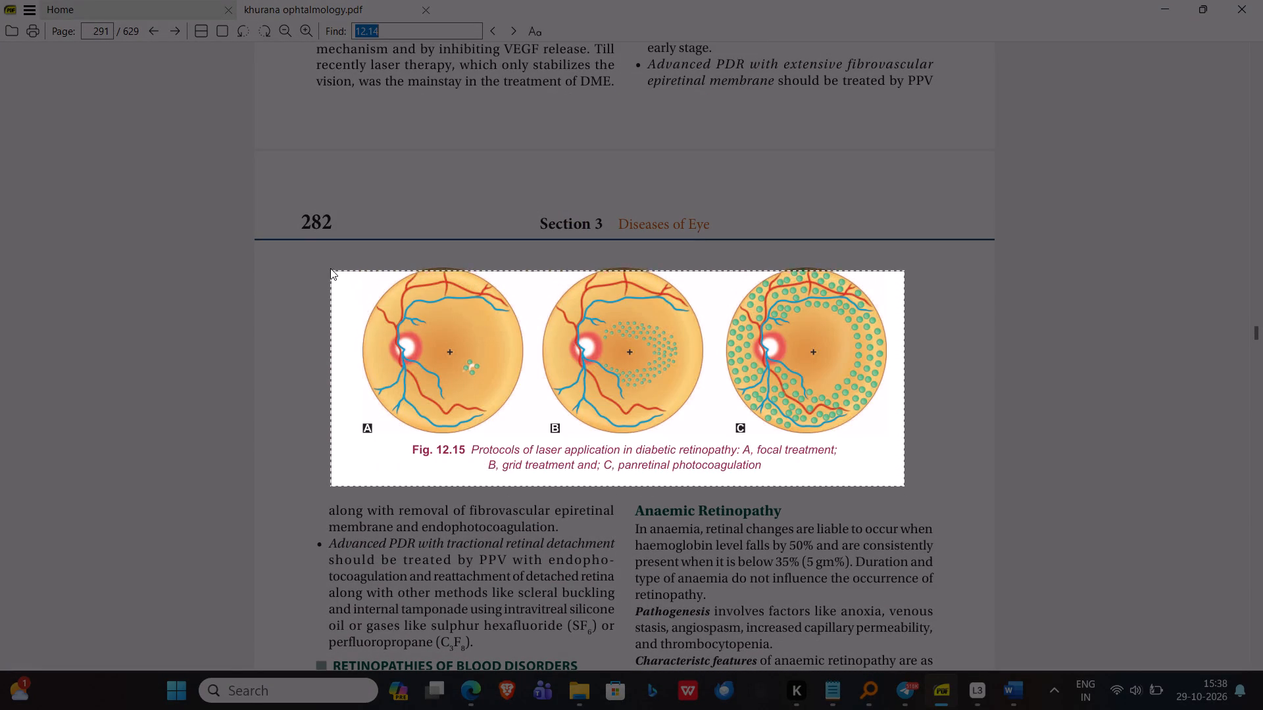
pyautogui.moveTo(330, 268); pyautogui.dragTo(330, 265)
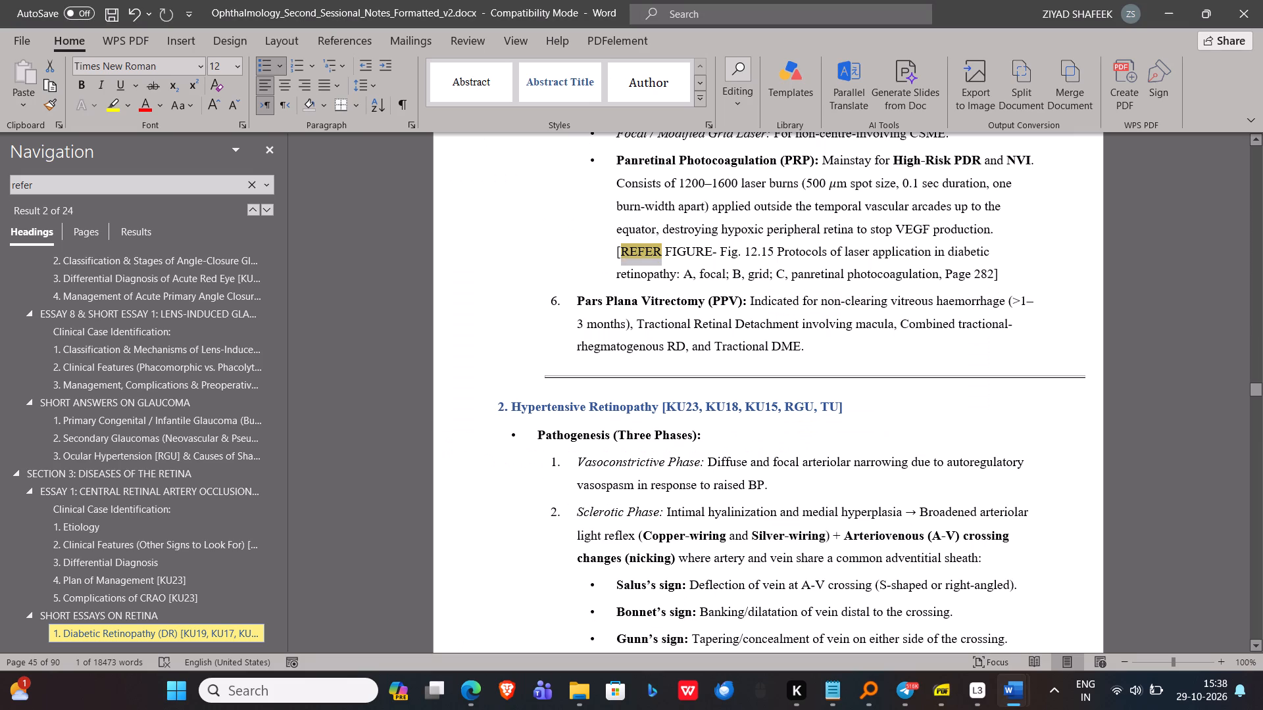
# Back in Word, replace the bracketed Fig. 12.15 reference above Pars Plana Vitrectomy with the captured figure on its own unbulleted line.
pyautogui.moveTo(1004, 278); pyautogui.dragTo(585, 257)
pyautogui.press('BackSpace')
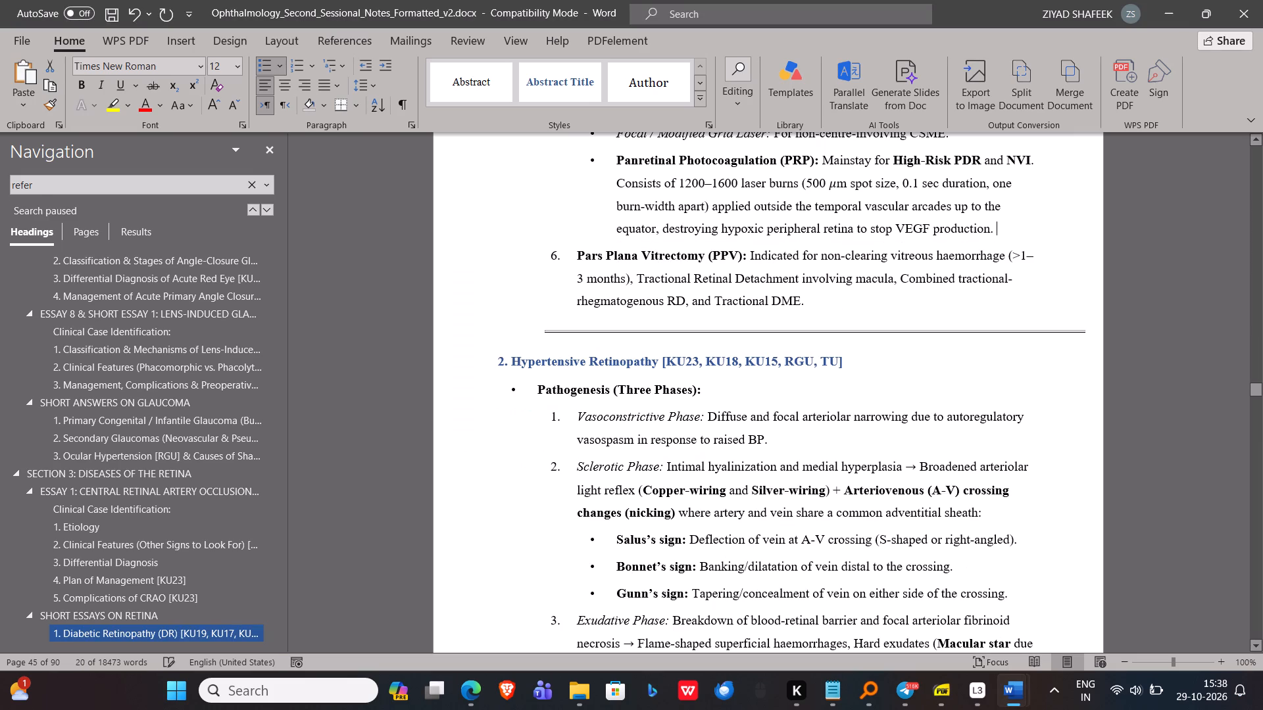
pyautogui.press('Return')
pyautogui.press('BackSpace')
pyautogui.press('BackSpace')
pyautogui.press('BackSpace')
pyautogui.hotkey('ctrl', 'v')
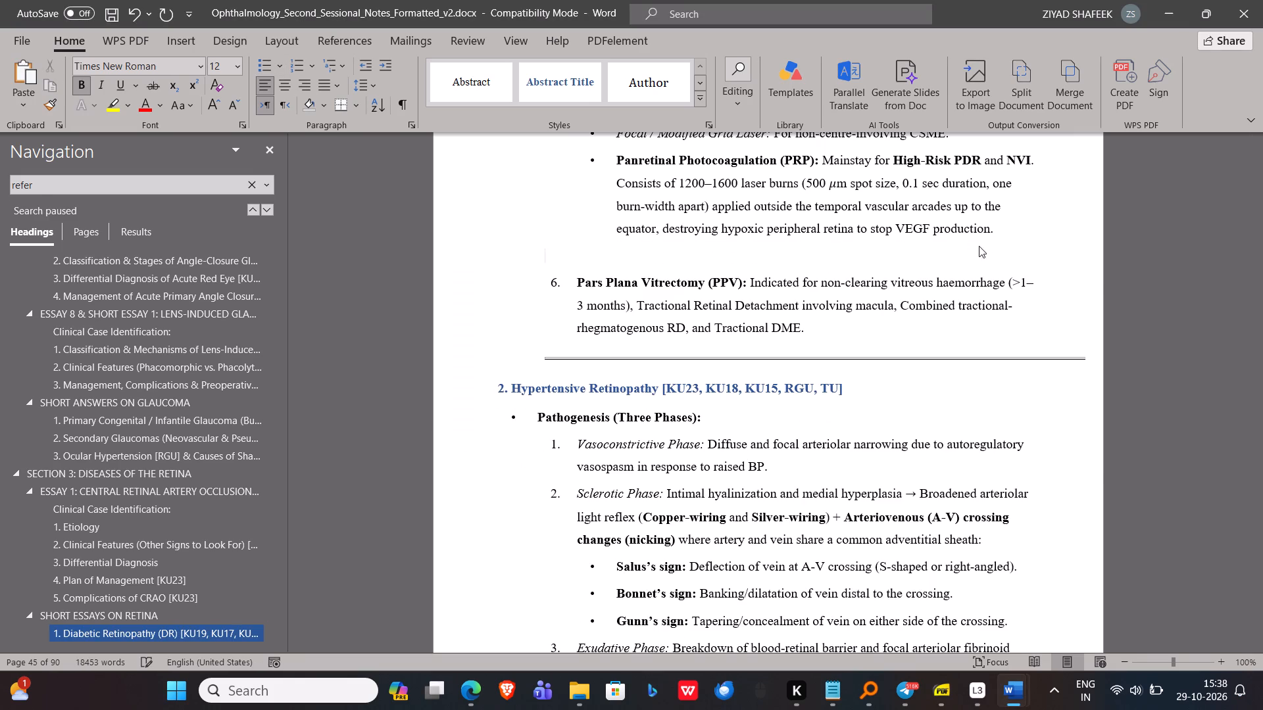
pyautogui.click(913, 375)
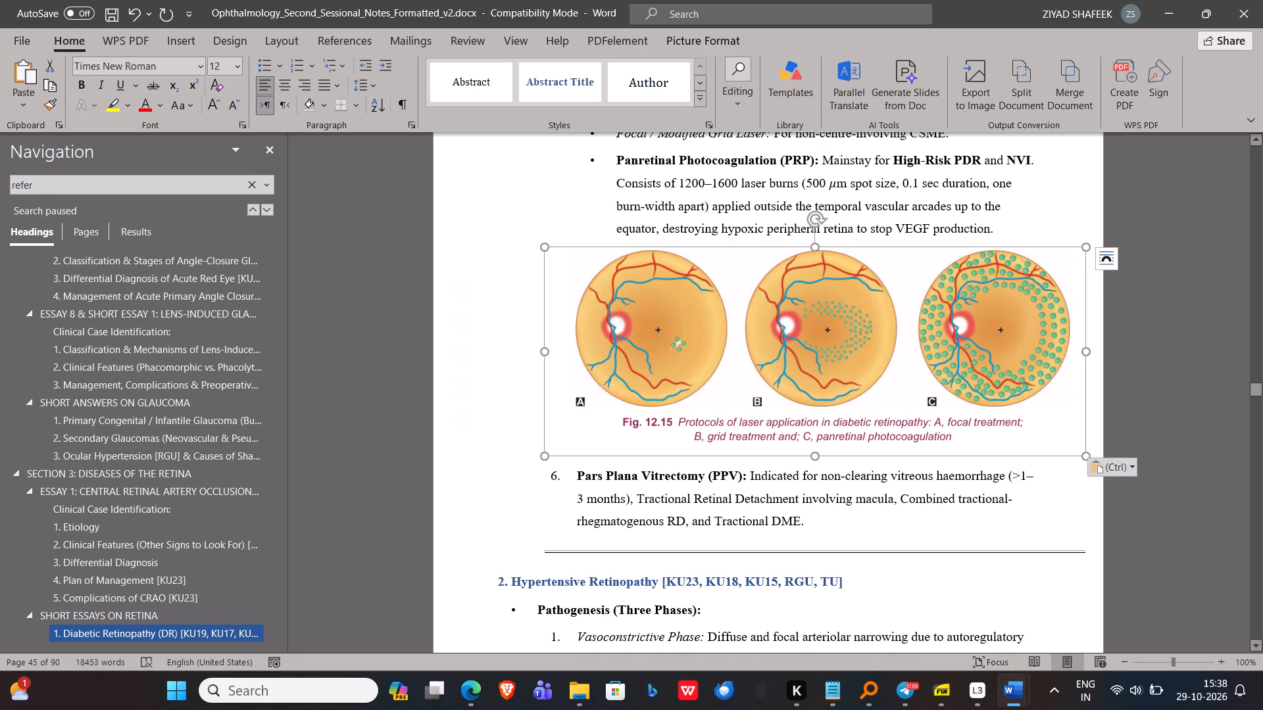
# Find the next figure reference in the notes, Fig. 12.12, and capture the four hypertensive retinopathy photographs with their caption from the Khurana PDF.
pyautogui.click(270, 208)
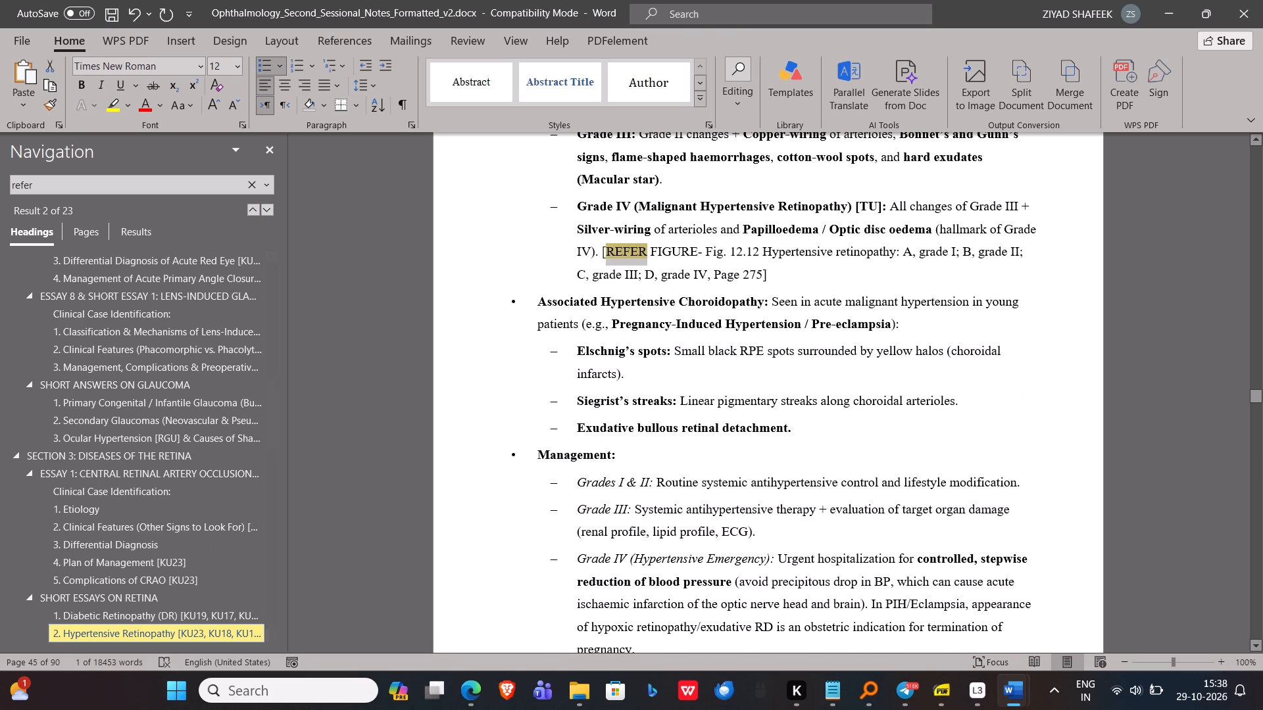
pyautogui.hotkey('alt', 'Tab')
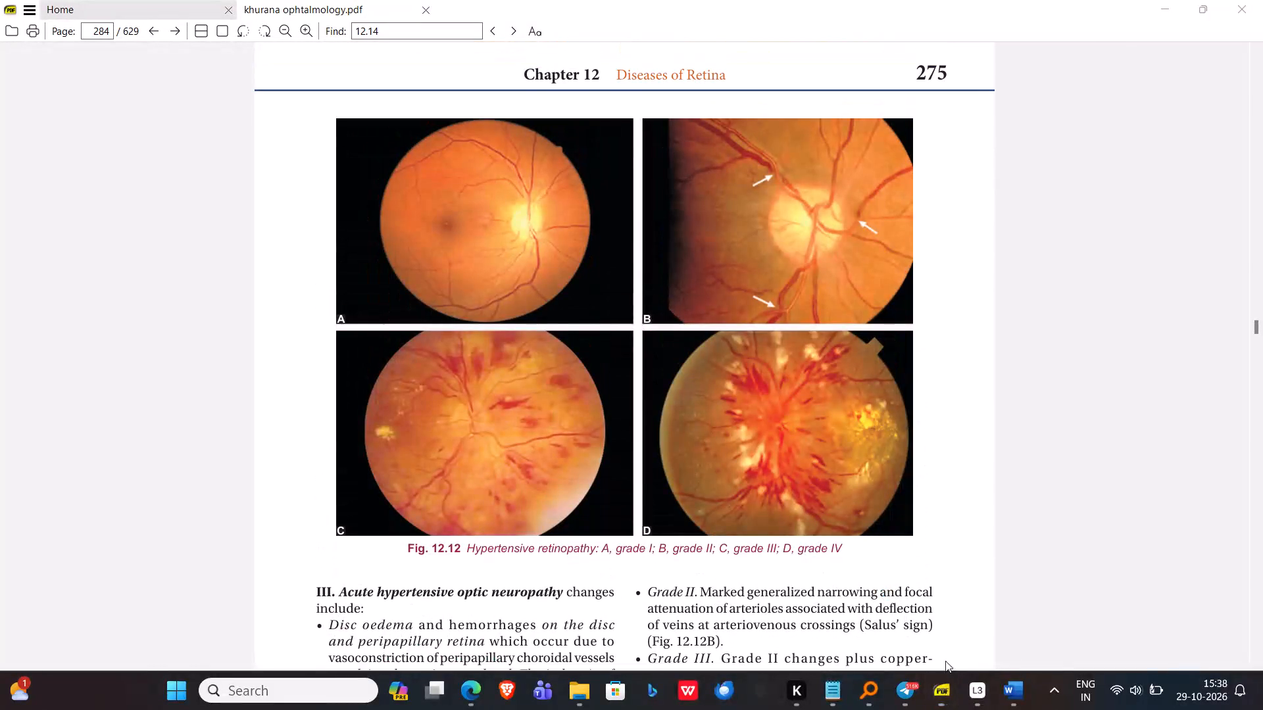
pyautogui.moveTo(921, 562); pyautogui.dragTo(278, 115)
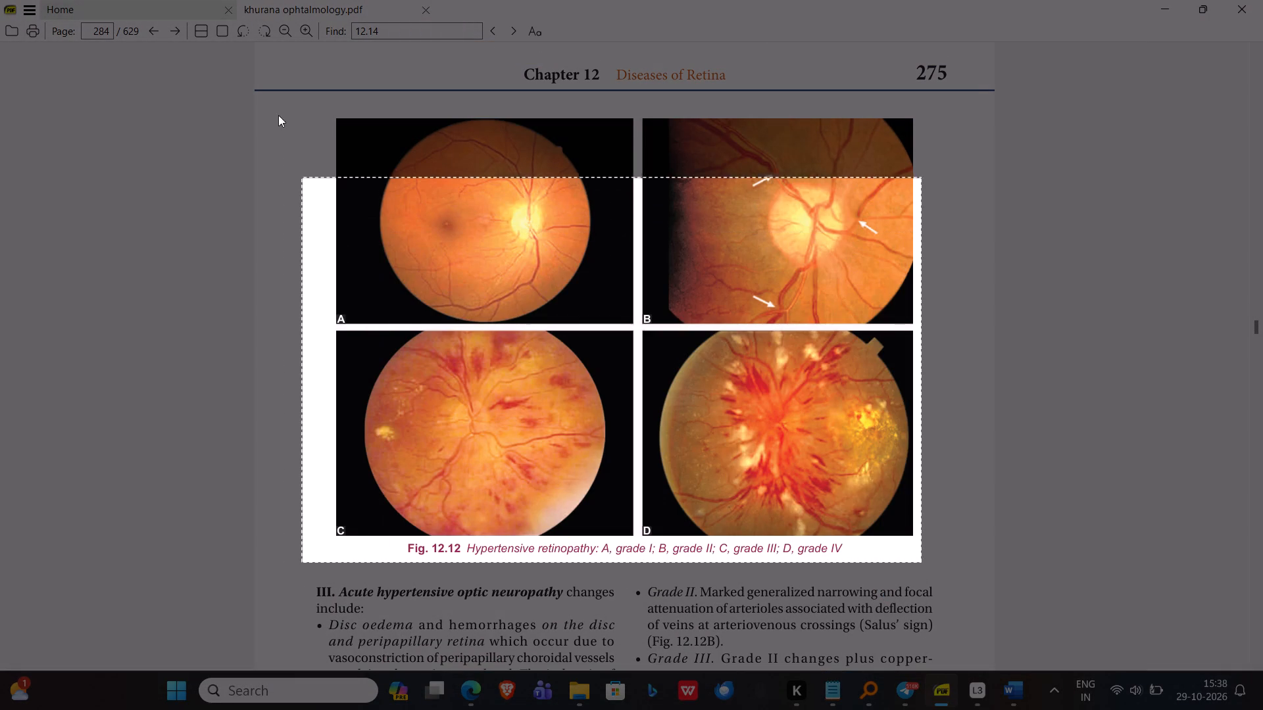
pyautogui.moveTo(278, 115); pyautogui.dragTo(314, 105)
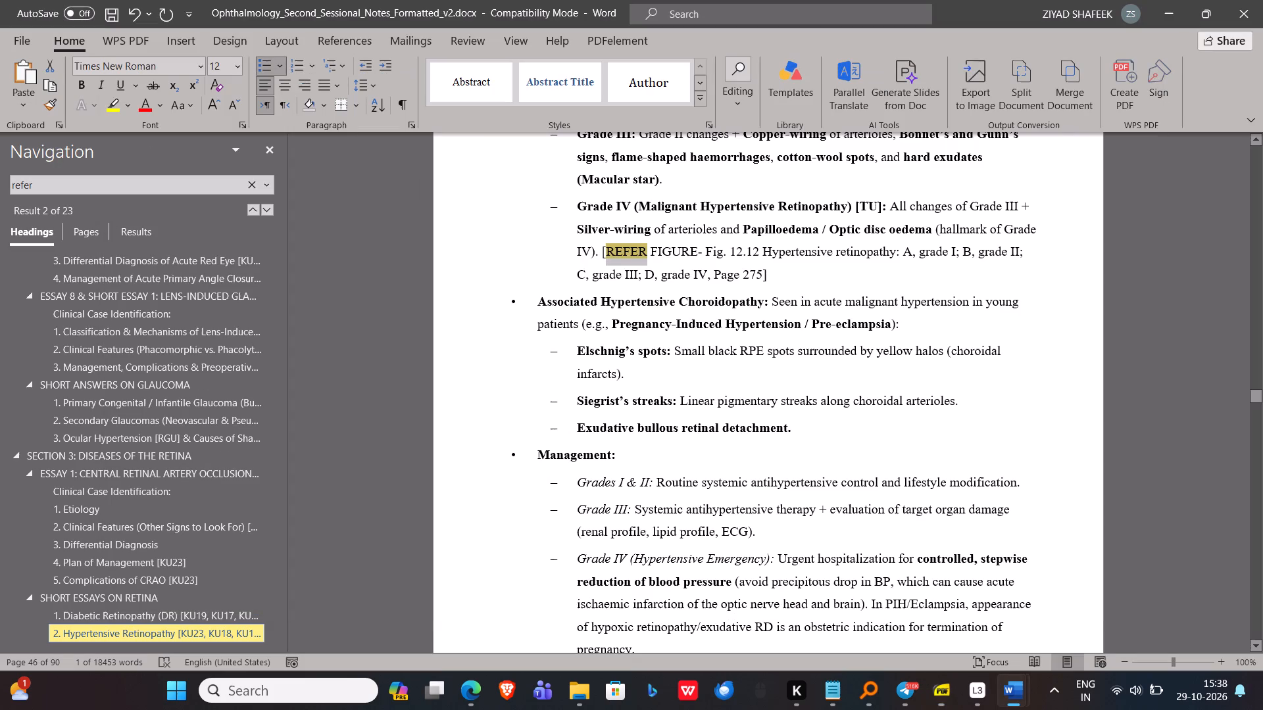
# Back in Word, replace the bracketed Fig. 12.12 reference above Associated Hypertensive Choroidopathy with the captured figure on its own unbulleted line, shrunk slightly in proportion.
pyautogui.moveTo(779, 279); pyautogui.dragTo(603, 251)
pyautogui.press('BackSpace')
pyautogui.press('BackSpace')
pyautogui.press('Return')
pyautogui.press('BackSpace')
pyautogui.press('BackSpace')
pyautogui.press('BackSpace')
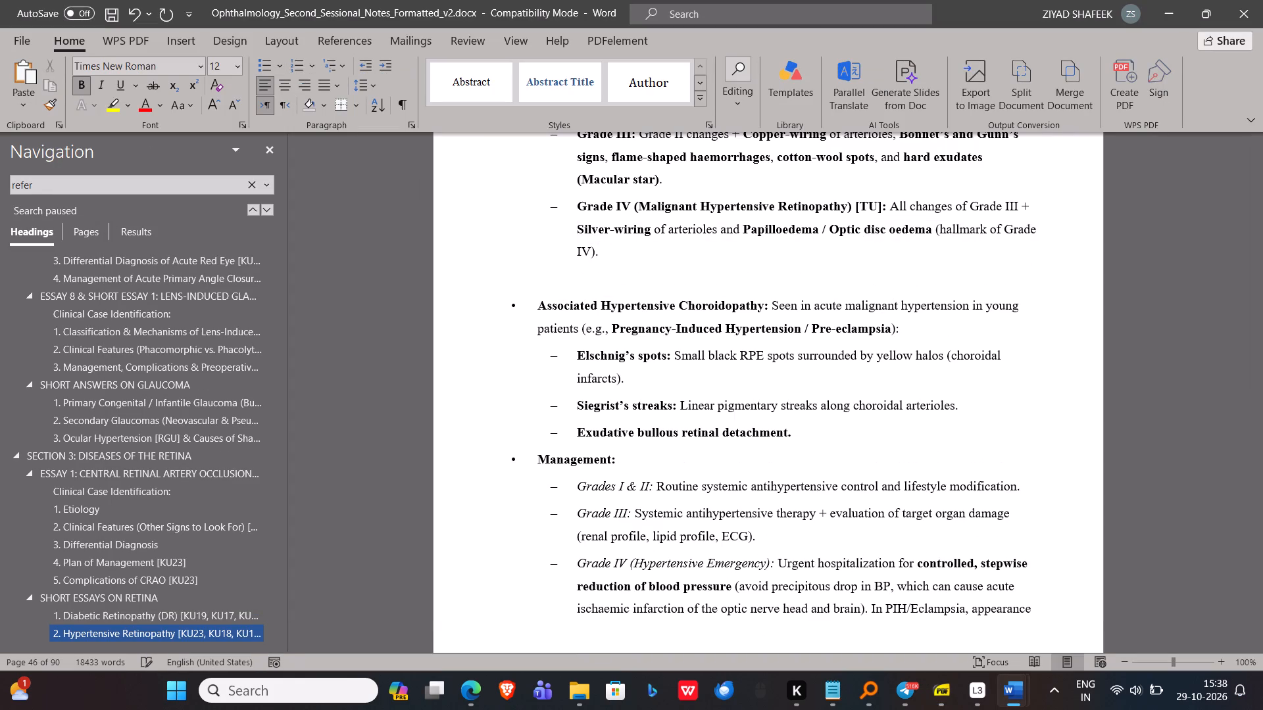
pyautogui.hotkey('ctrl', 'v')
pyautogui.click(747, 425)
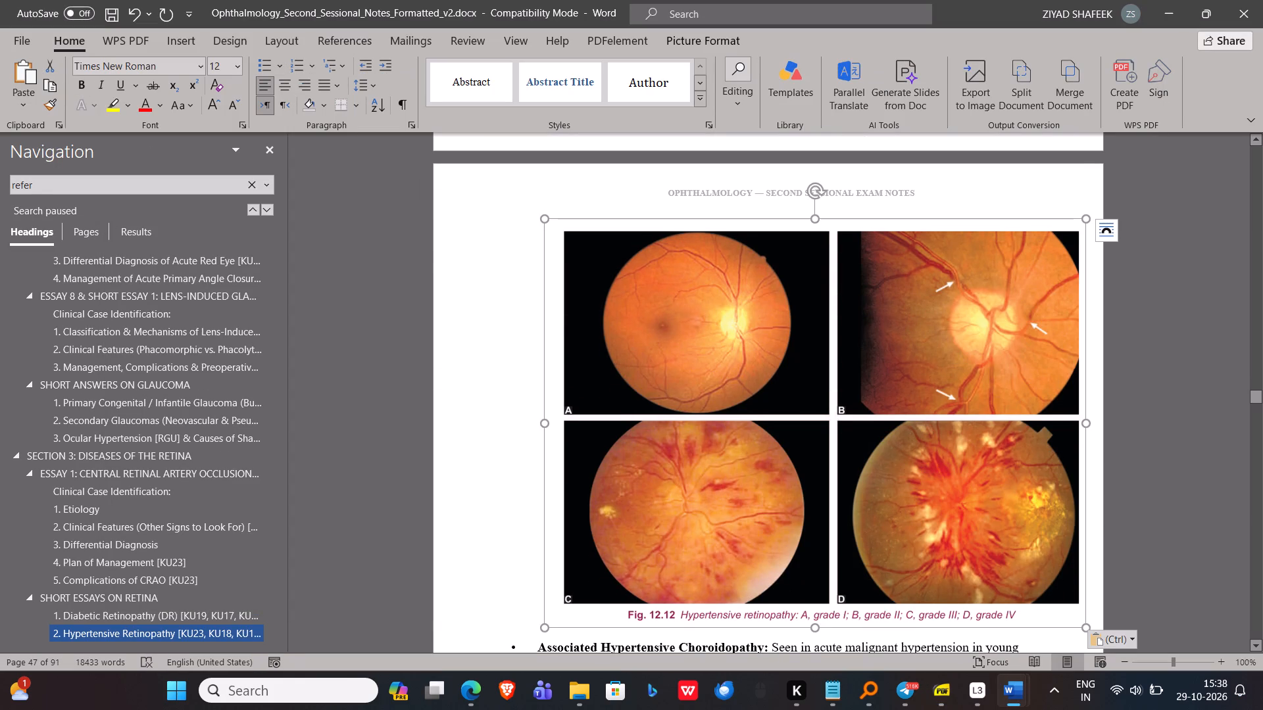
pyautogui.moveTo(1084, 624); pyautogui.dragTo(1066, 611)
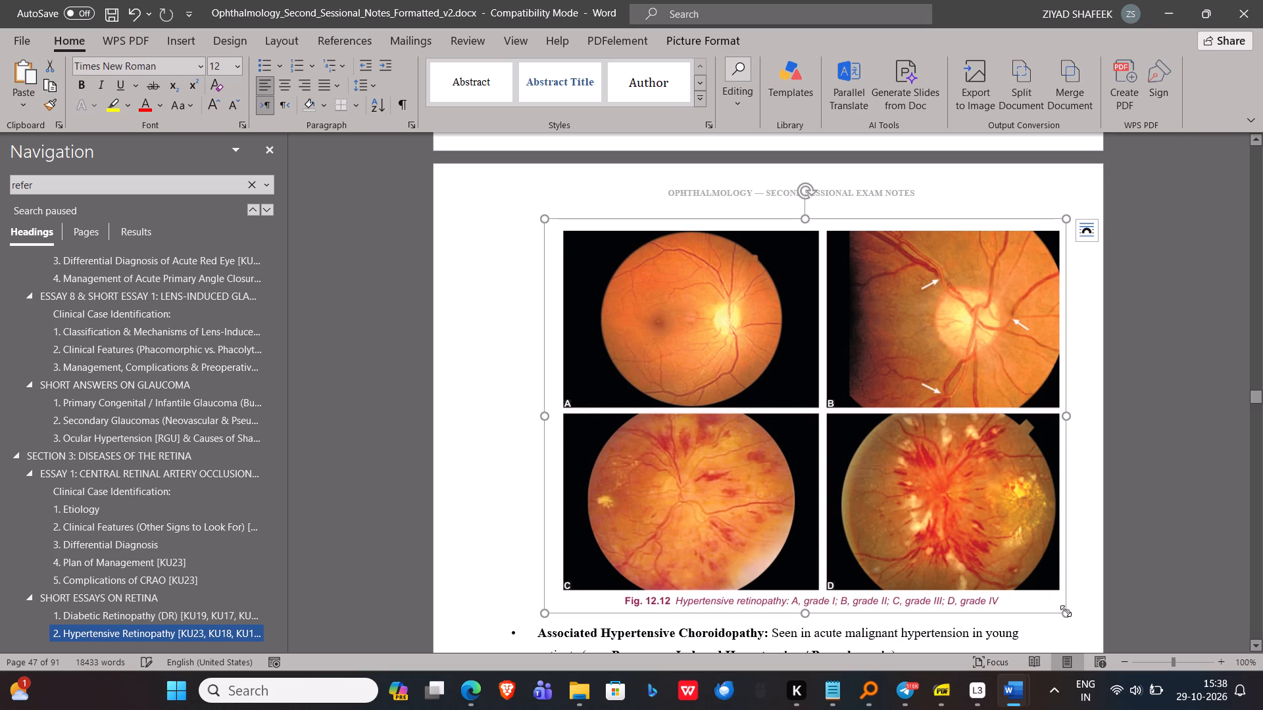
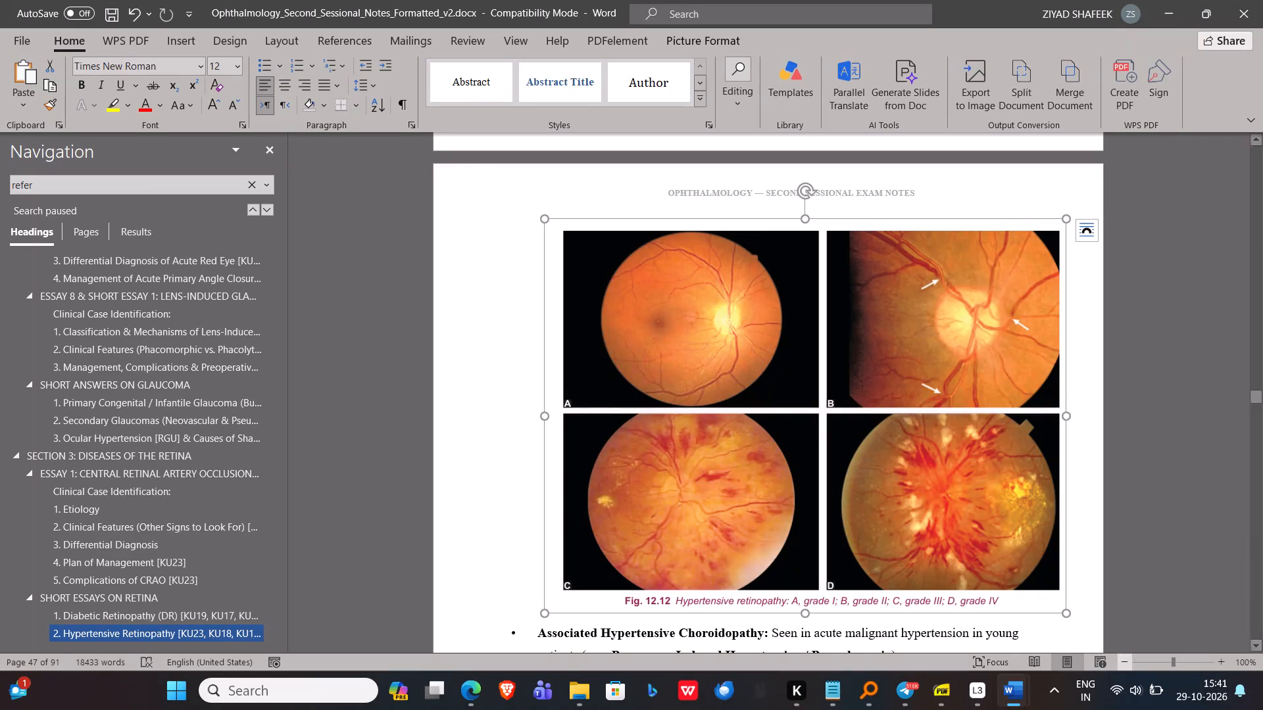
# Find the next figure reference in the notes after the Fig. 12.12 hypertensive retinopathy figure.
pyautogui.scroll(-2, 1079, 523)
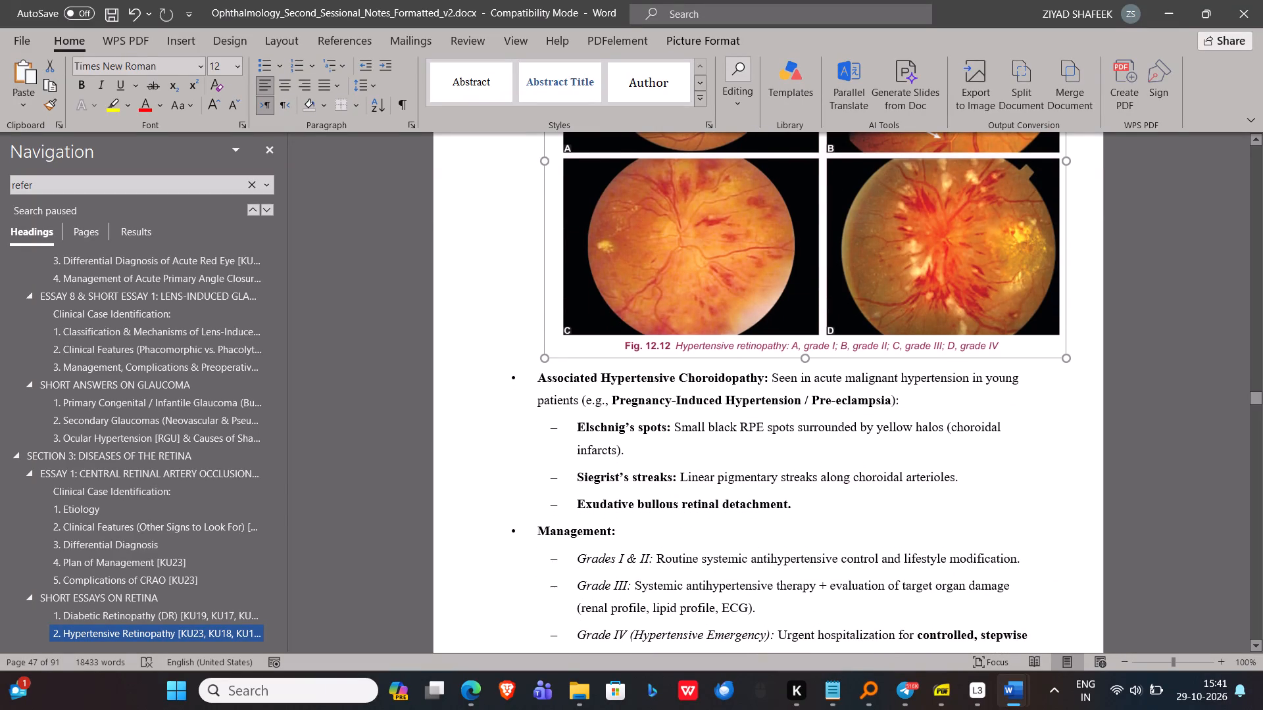
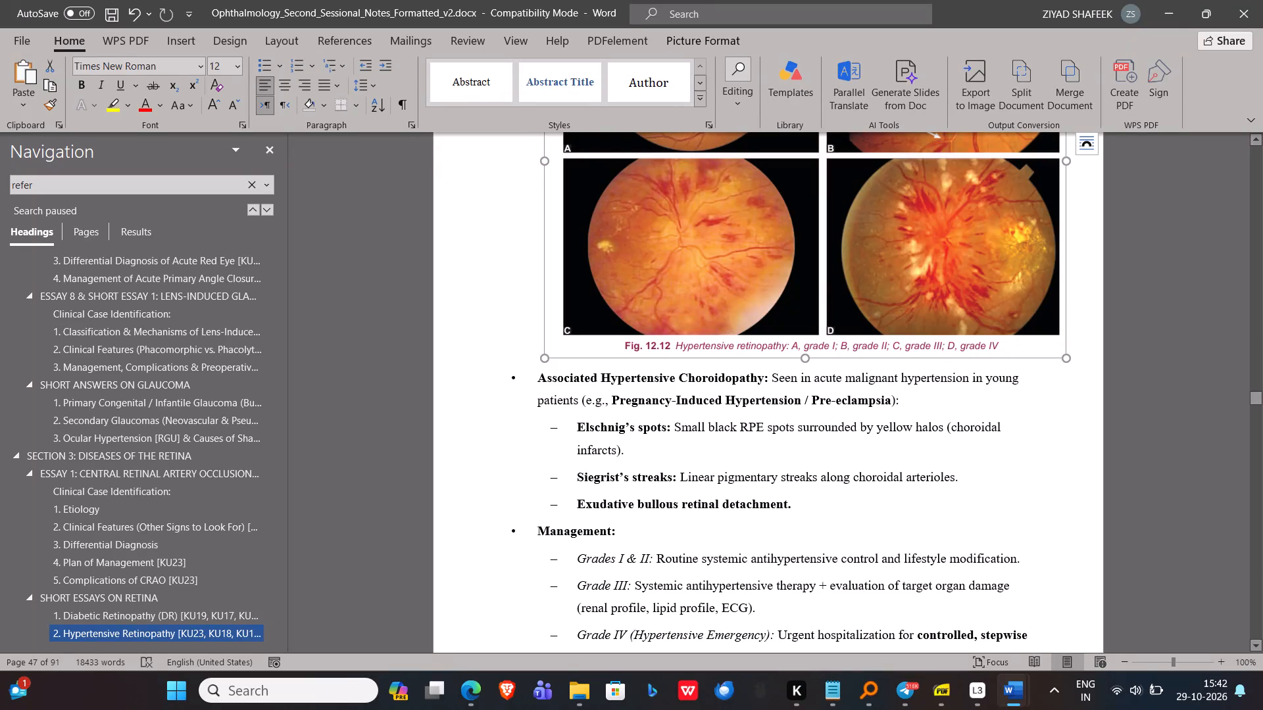
# Locate the next figure reference in the notes and capture Fig. 12.10, ischaemic central retinal vein occlusion, with its caption from the Khurana PDF.
pyautogui.click(268, 208)
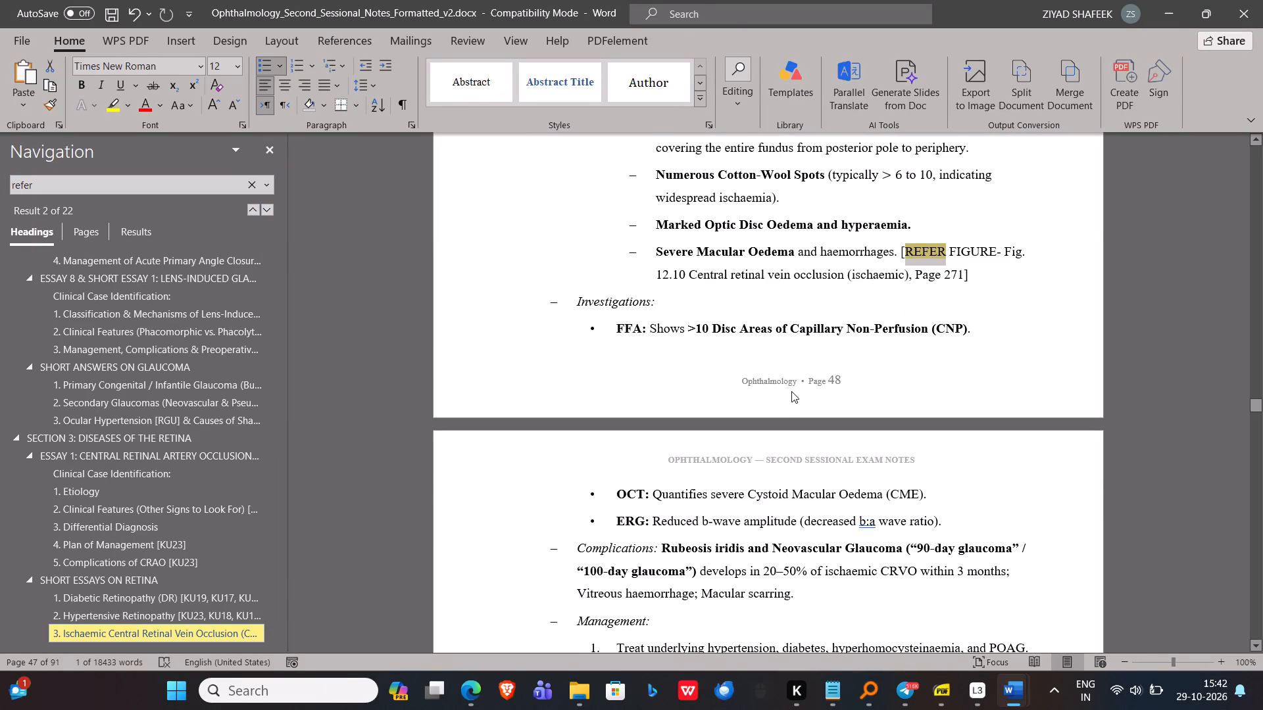
pyautogui.hotkey('alt', 'Tab')
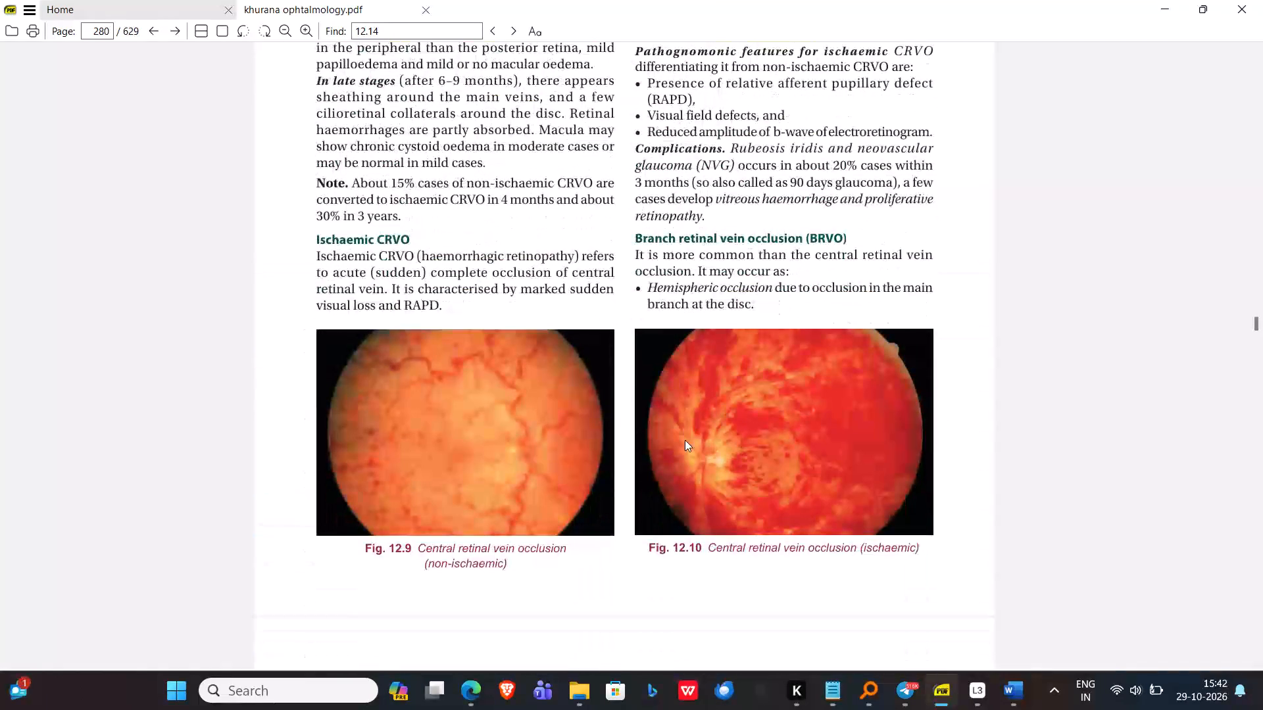
pyautogui.moveTo(627, 308); pyautogui.dragTo(969, 680)
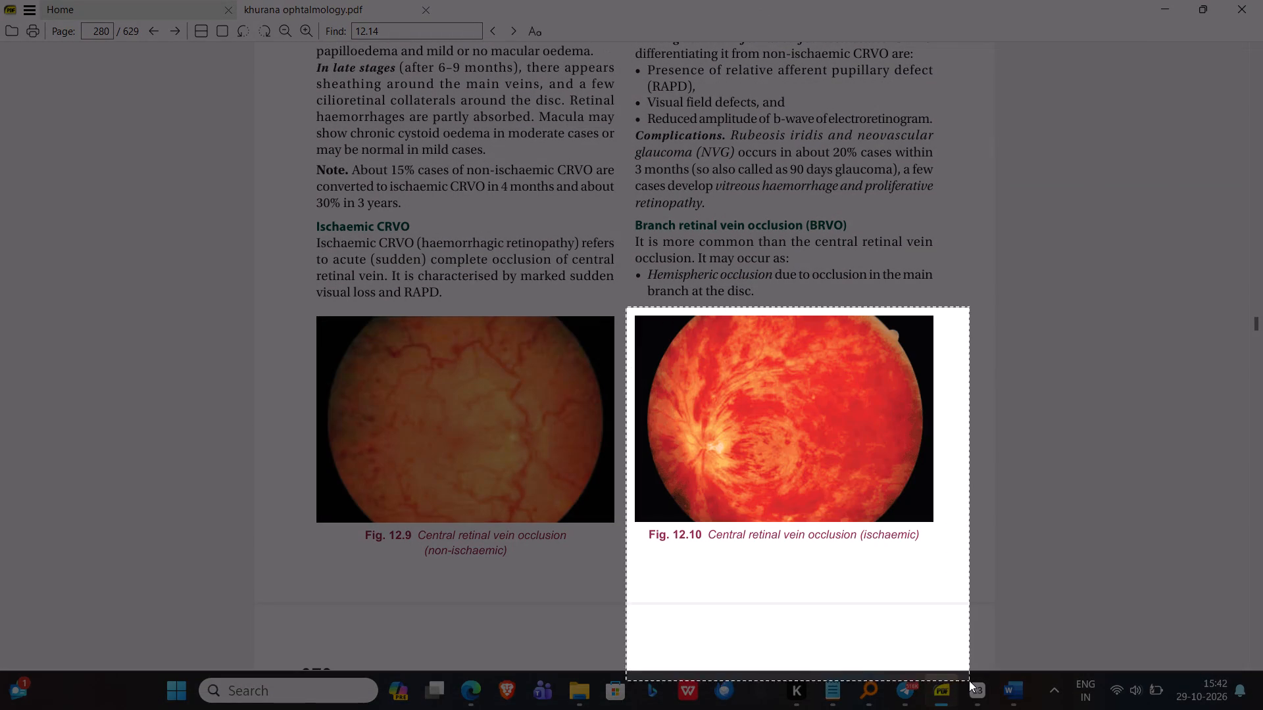
pyautogui.moveTo(969, 680); pyautogui.dragTo(943, 550)
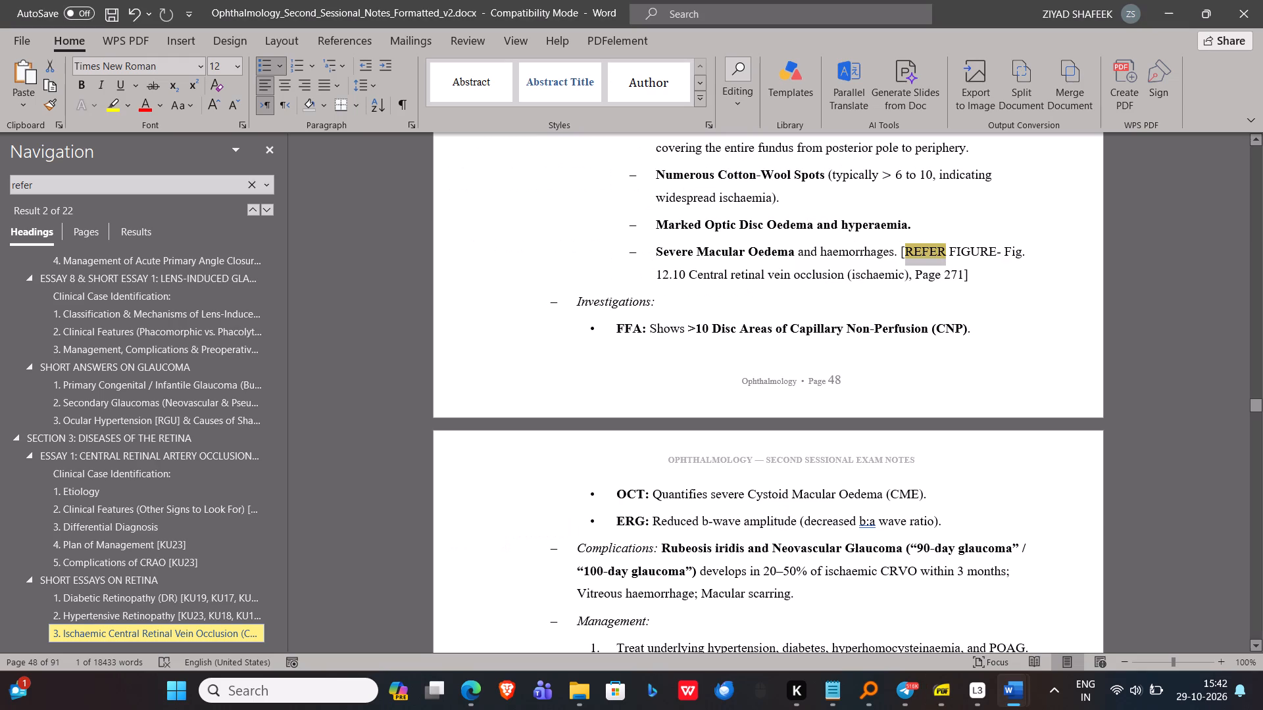
# Replace the Fig. 12.10 reference text after Severe Macular Oedema with the captured figure on its own unbulleted line.
pyautogui.moveTo(993, 283); pyautogui.dragTo(927, 258)
pyautogui.press('BackSpace')
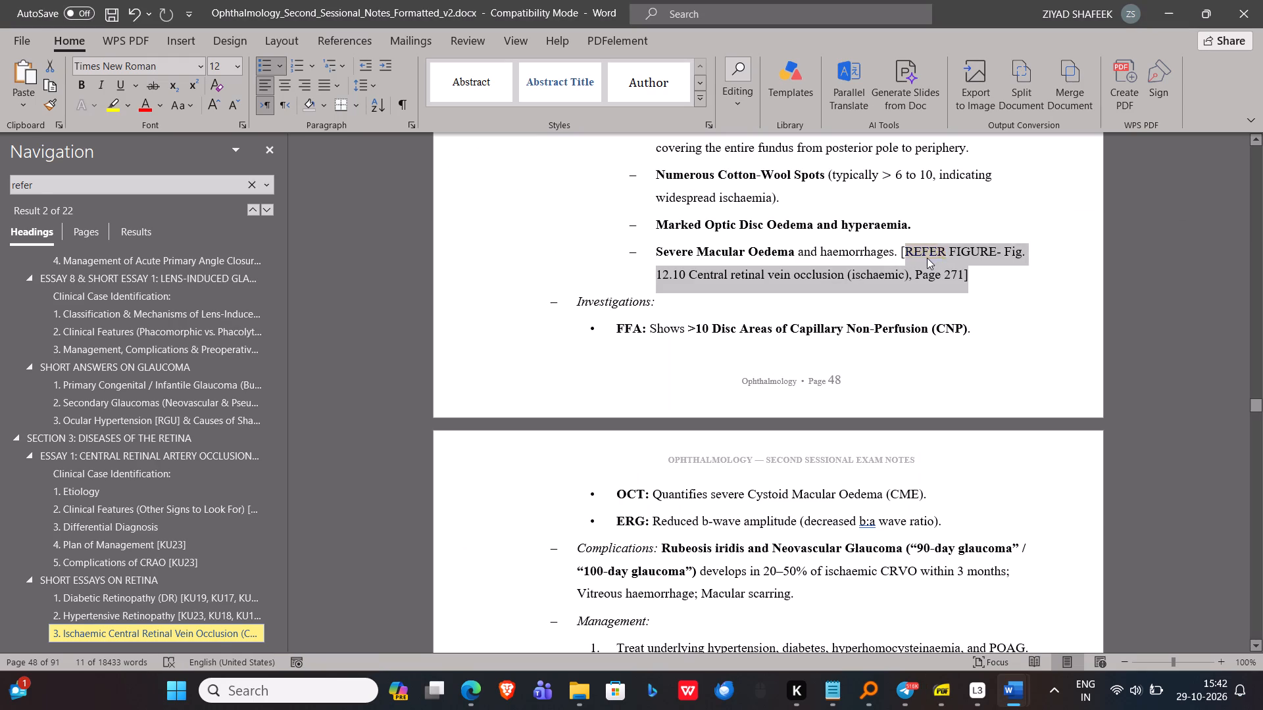
pyautogui.press('BackSpace')
pyautogui.press('BackSpace')
pyautogui.press('Return')
pyautogui.press('BackSpace')
pyautogui.press('BackSpace')
pyautogui.press('BackSpace')
pyautogui.press('BackSpace')
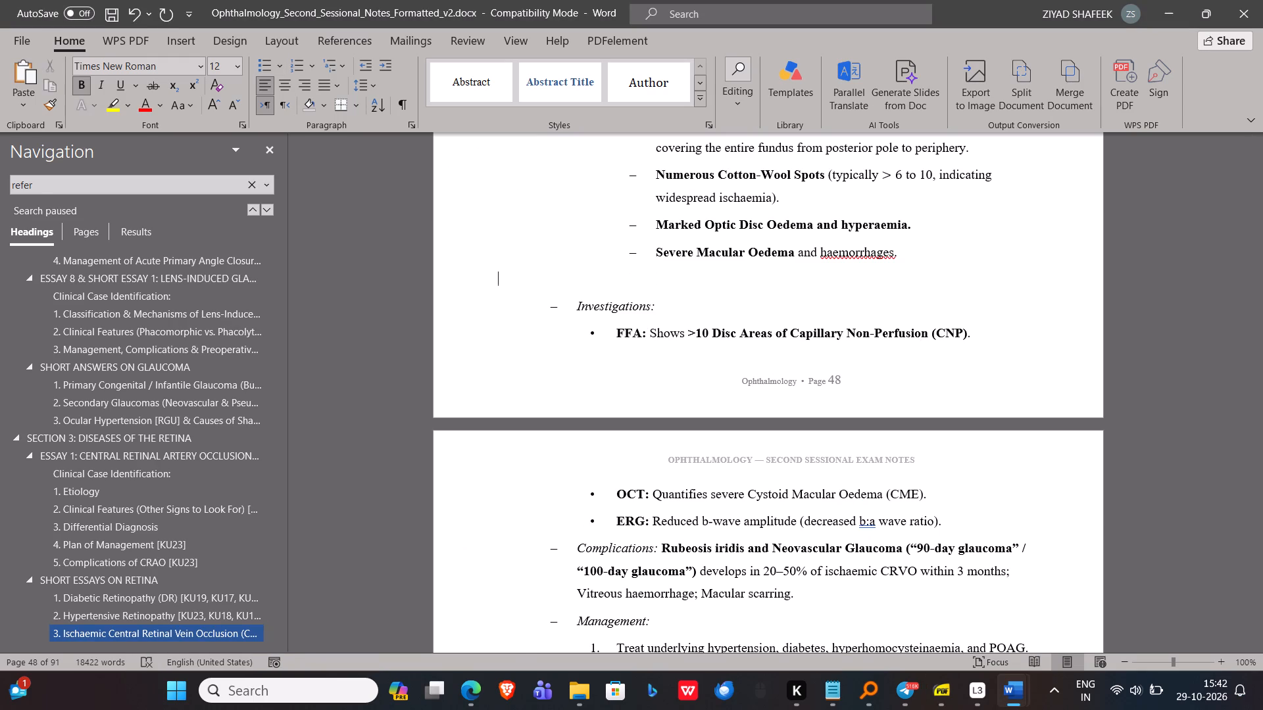
pyautogui.hotkey('ctrl', 'v')
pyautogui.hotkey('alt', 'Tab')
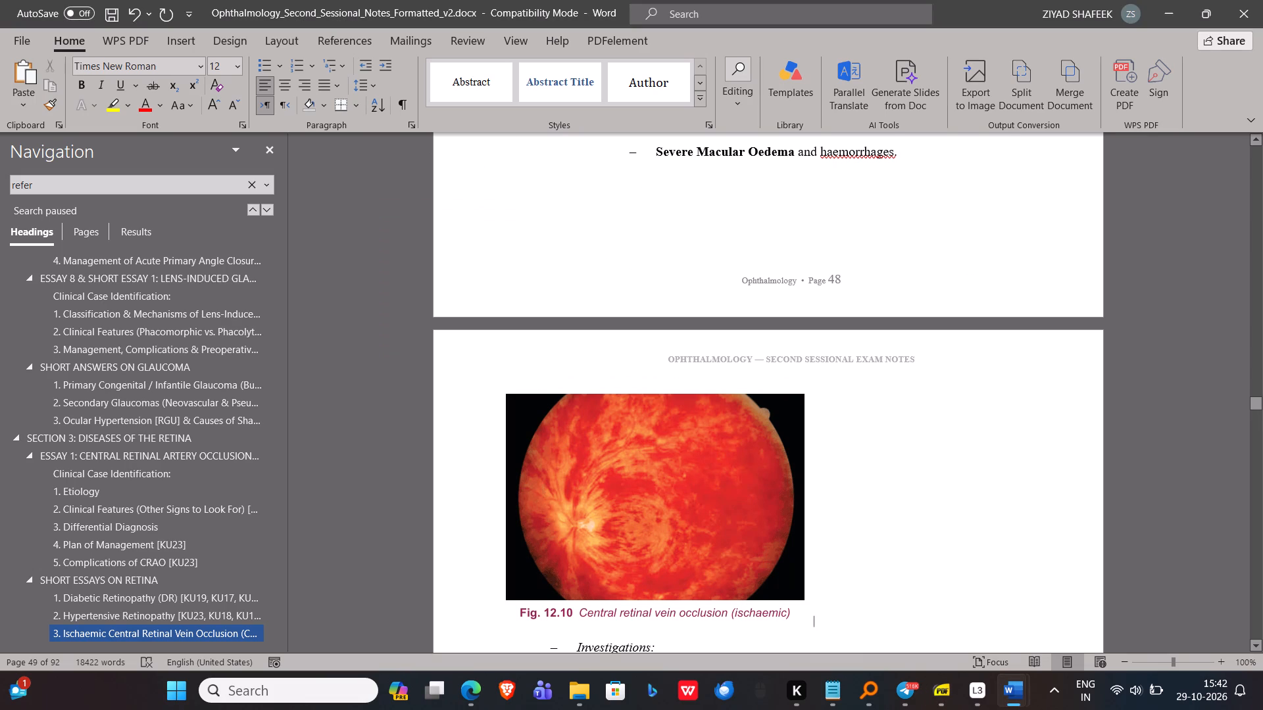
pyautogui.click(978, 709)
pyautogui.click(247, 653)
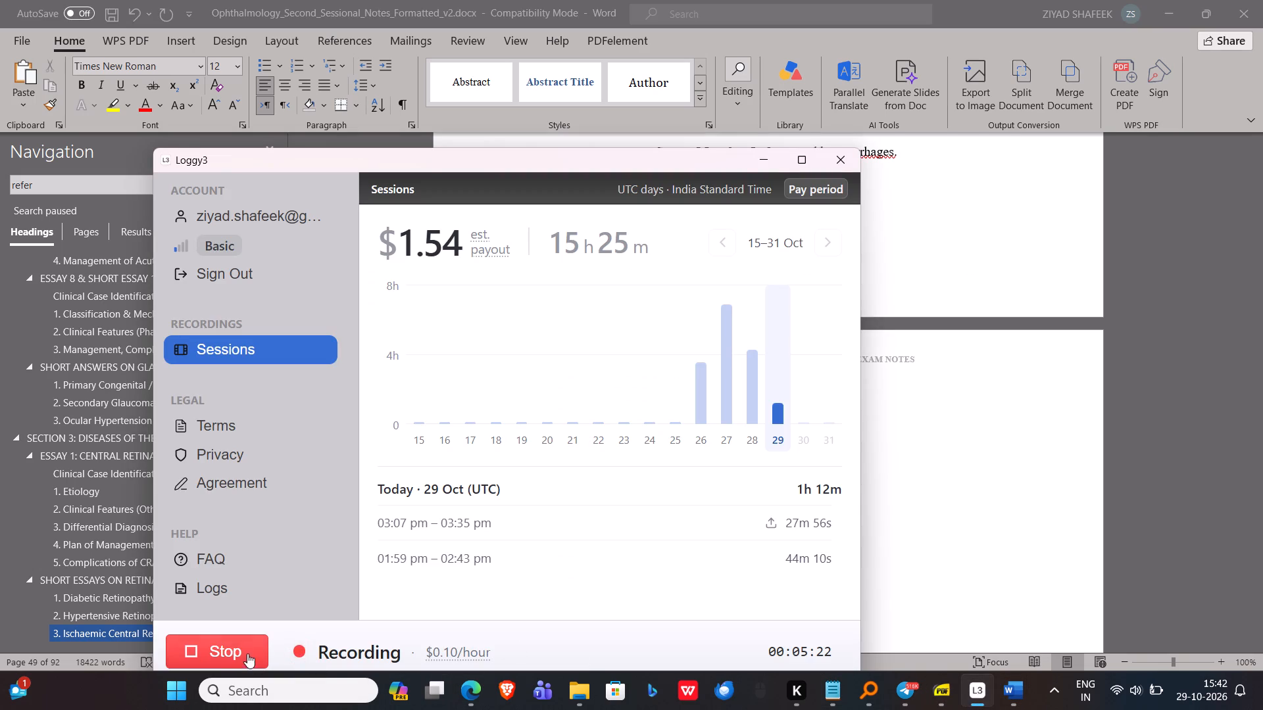
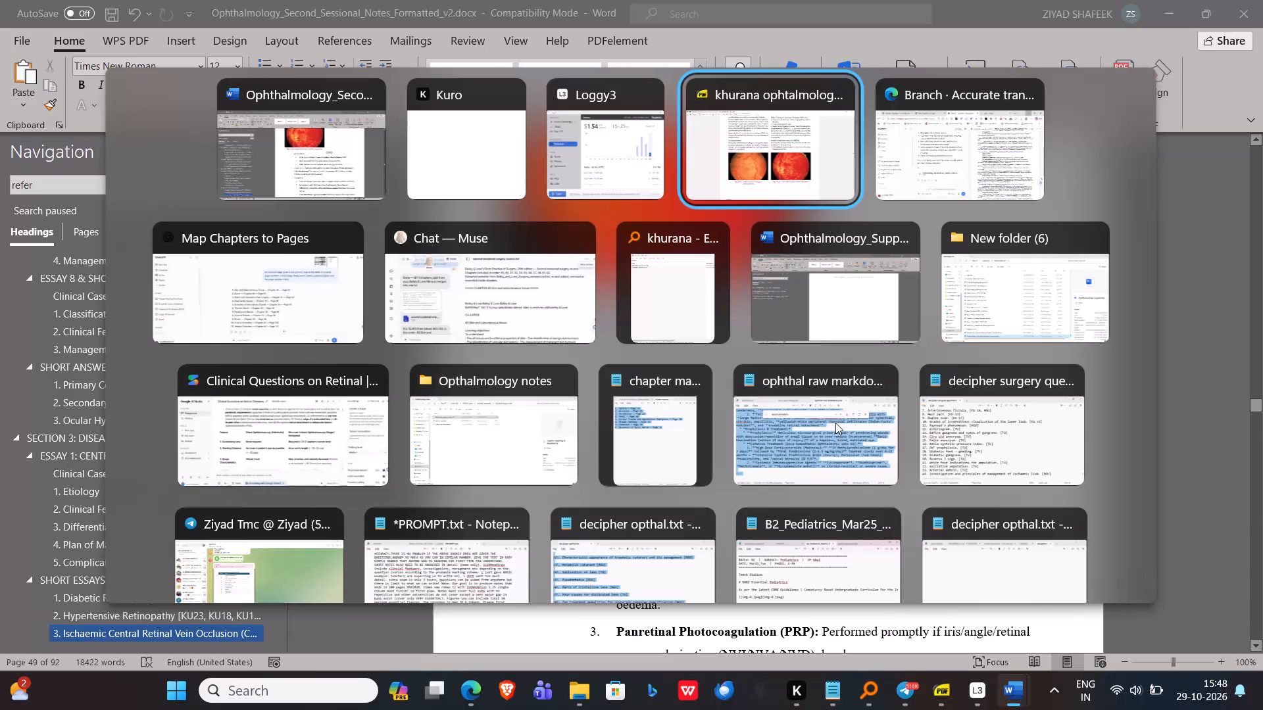
# Locate the next figure reference in the notes and capture Fig. 12.18, the retinitis pigmentosa fundus picture, with its caption from the Khurana PDF.
pyautogui.hotkey('alt', 'Left')
pyautogui.hotkey('alt', 'Left')
pyautogui.hotkey('alt', 'Left')
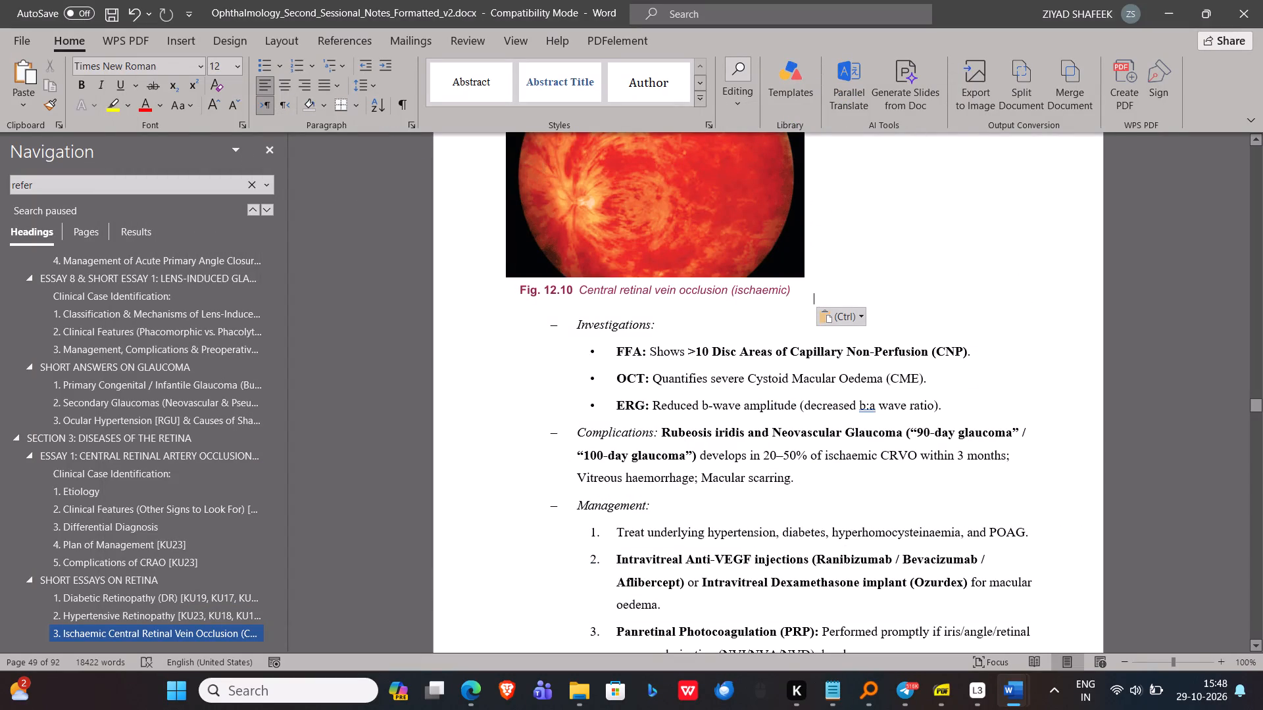
pyautogui.click(273, 212)
pyautogui.hotkey('alt', 'Tab')
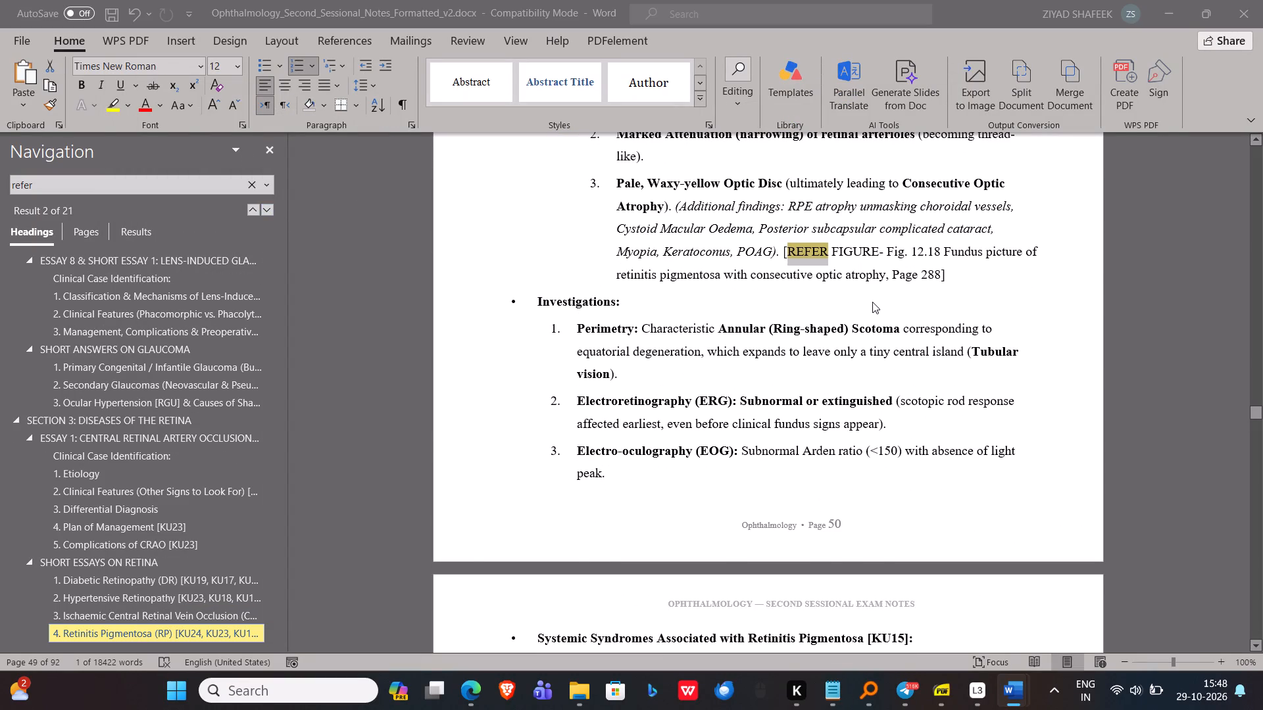
pyautogui.hotkey('alt', 'Tab')
pyautogui.hotkey('alt', 'Tab')
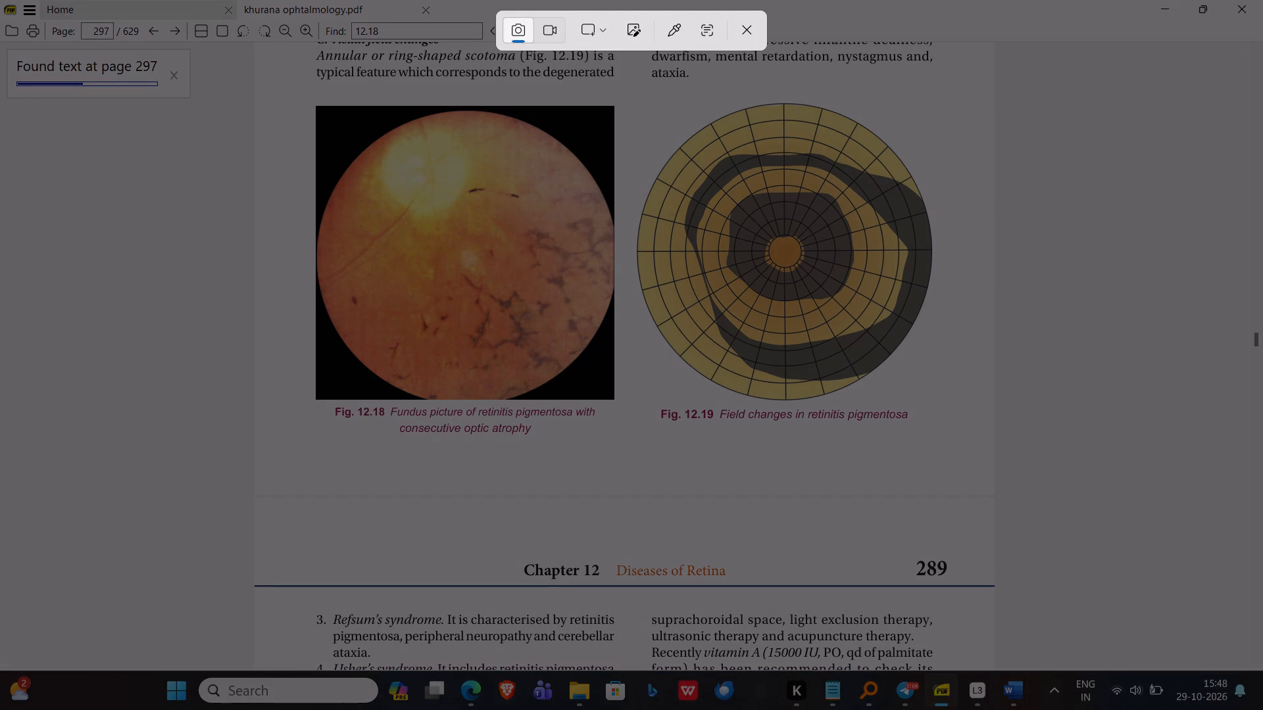
pyautogui.moveTo(622, 435); pyautogui.dragTo(260, 100)
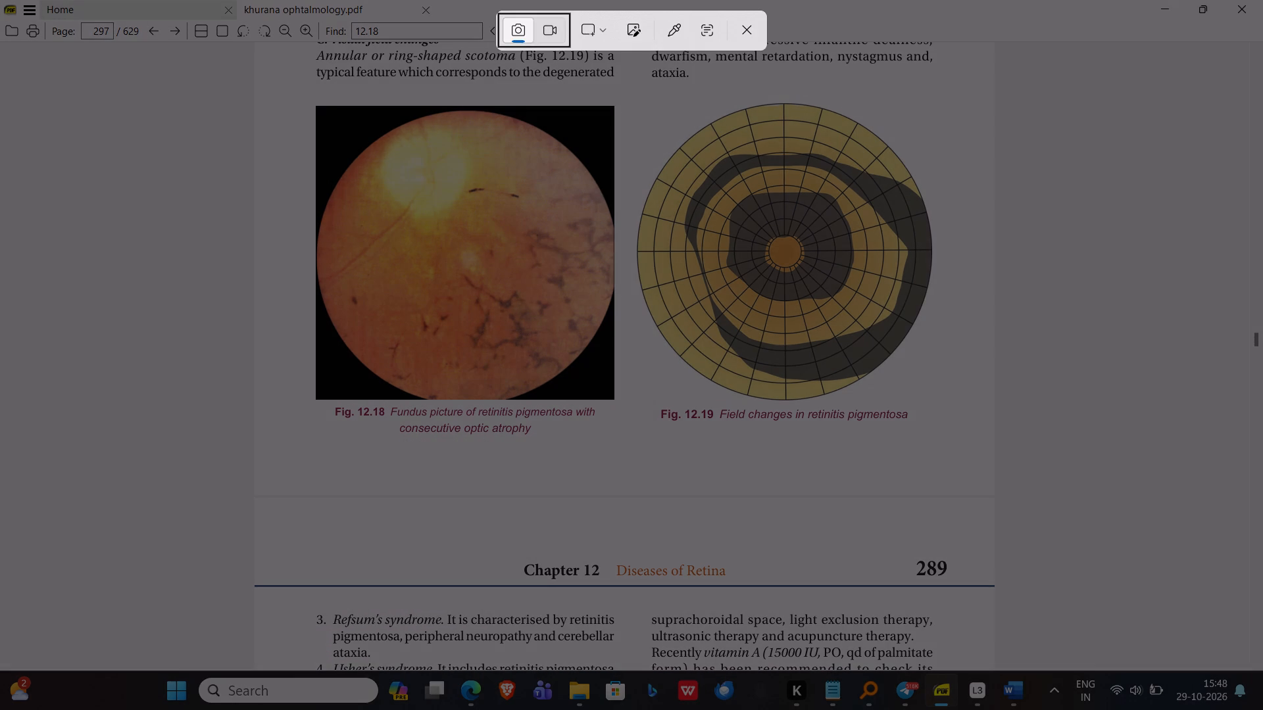
pyautogui.moveTo(304, 94); pyautogui.dragTo(625, 444)
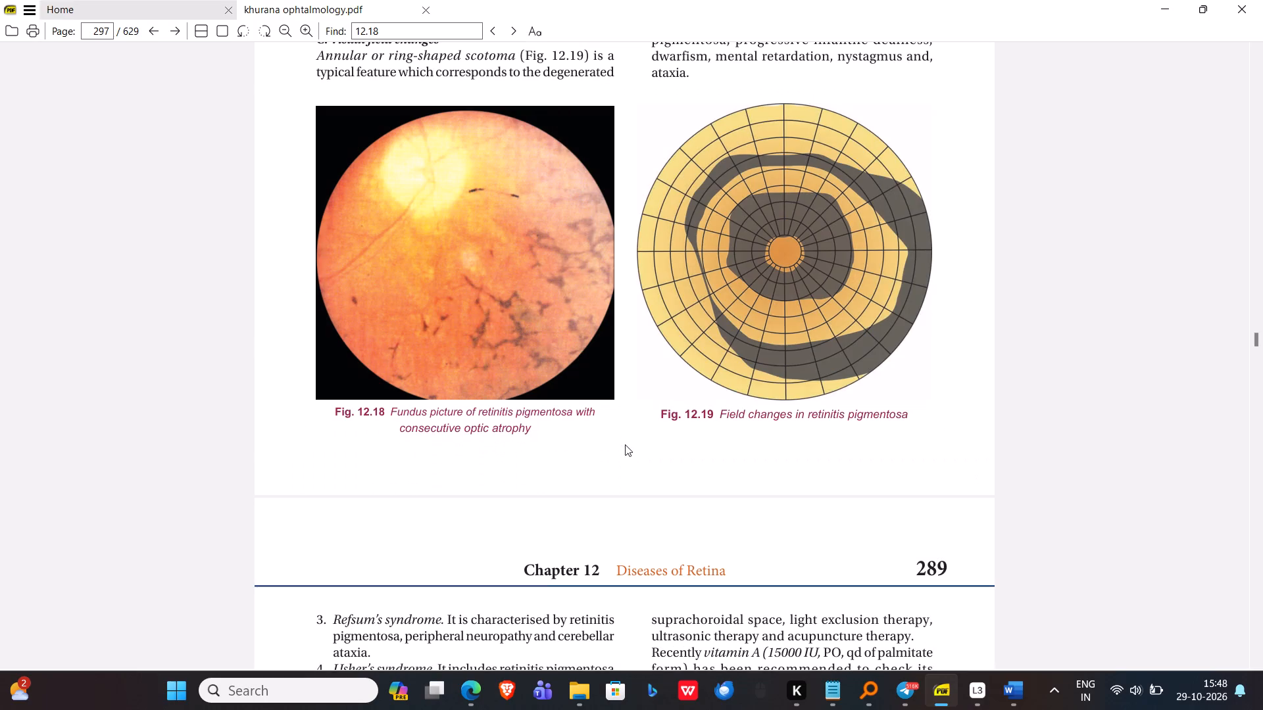
# Replace the Fig. 12.18 reference text in the Pale, Waxy-yellow Optic Disc item with the captured figure on its own unnumbered line, scaled down slightly.
pyautogui.moveTo(977, 289); pyautogui.dragTo(872, 246)
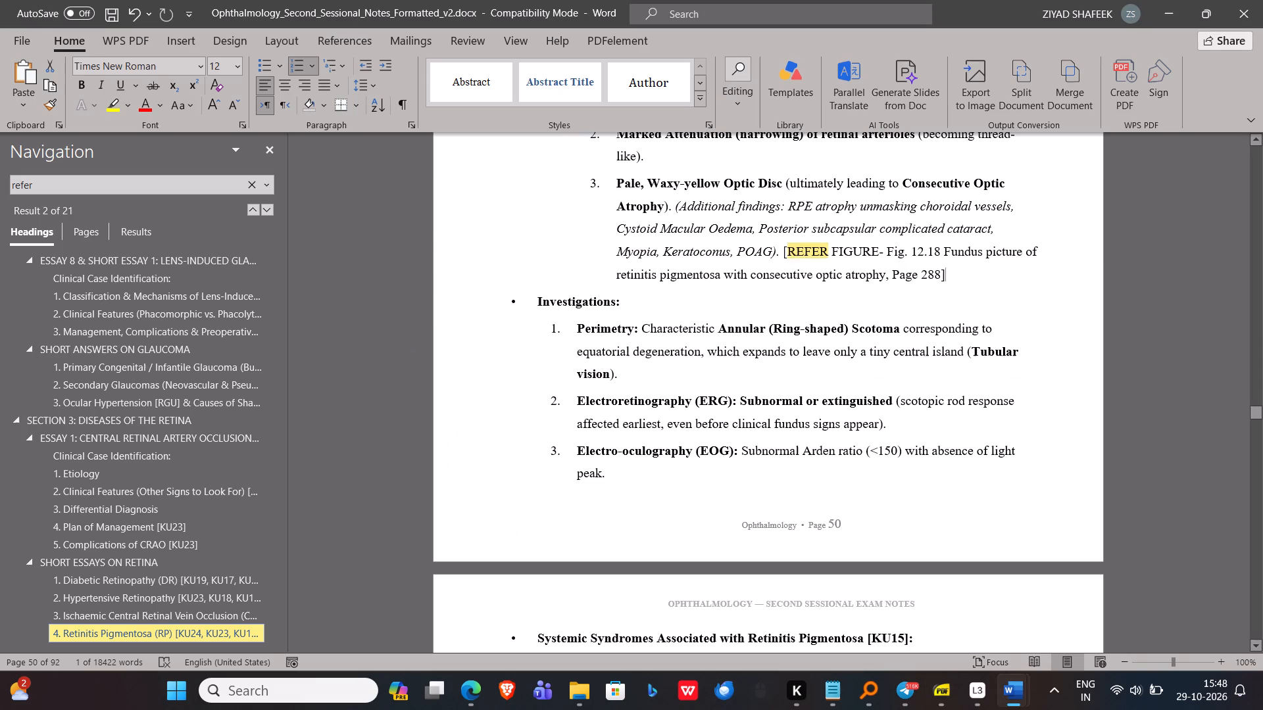
pyautogui.moveTo(872, 246); pyautogui.dragTo(810, 254)
pyautogui.press('BackSpace')
pyautogui.press('BackSpace')
pyautogui.press('BackSpace')
pyautogui.press('BackSpace')
pyautogui.press('BackSpace')
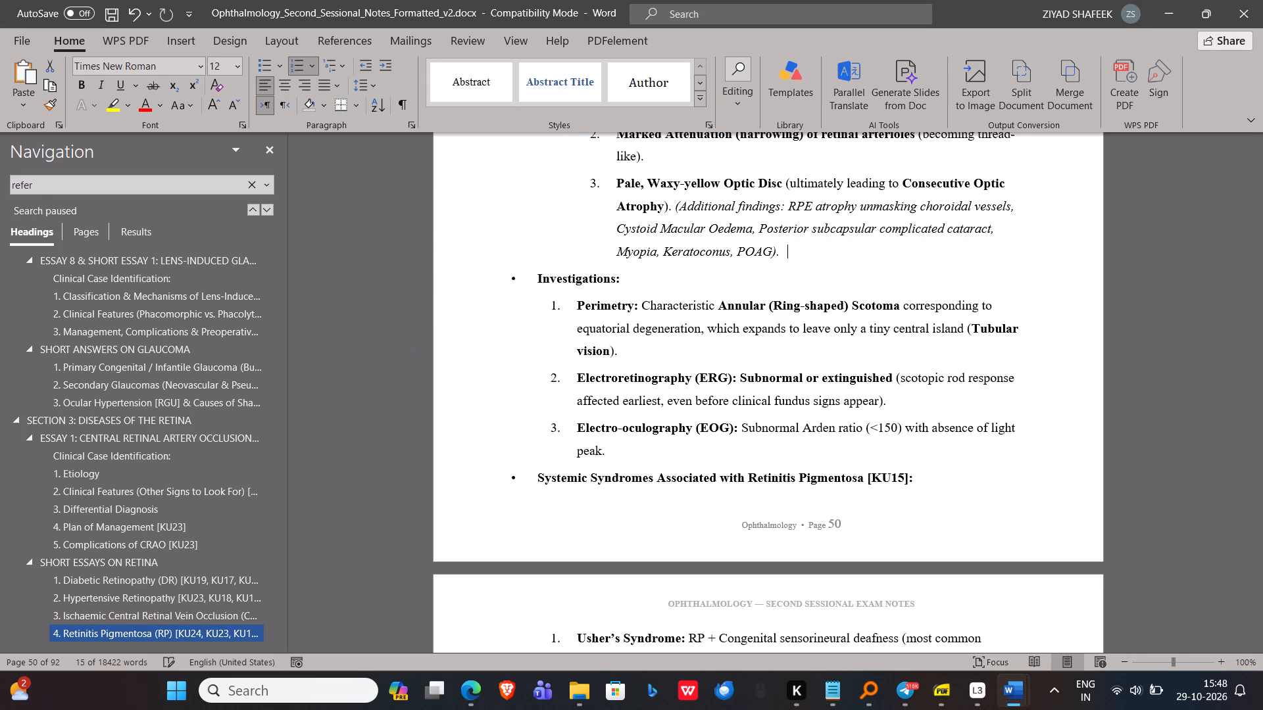
pyautogui.press('Return')
pyautogui.press('BackSpace')
pyautogui.press('BackSpace')
pyautogui.press('BackSpace')
pyautogui.press('BackSpace')
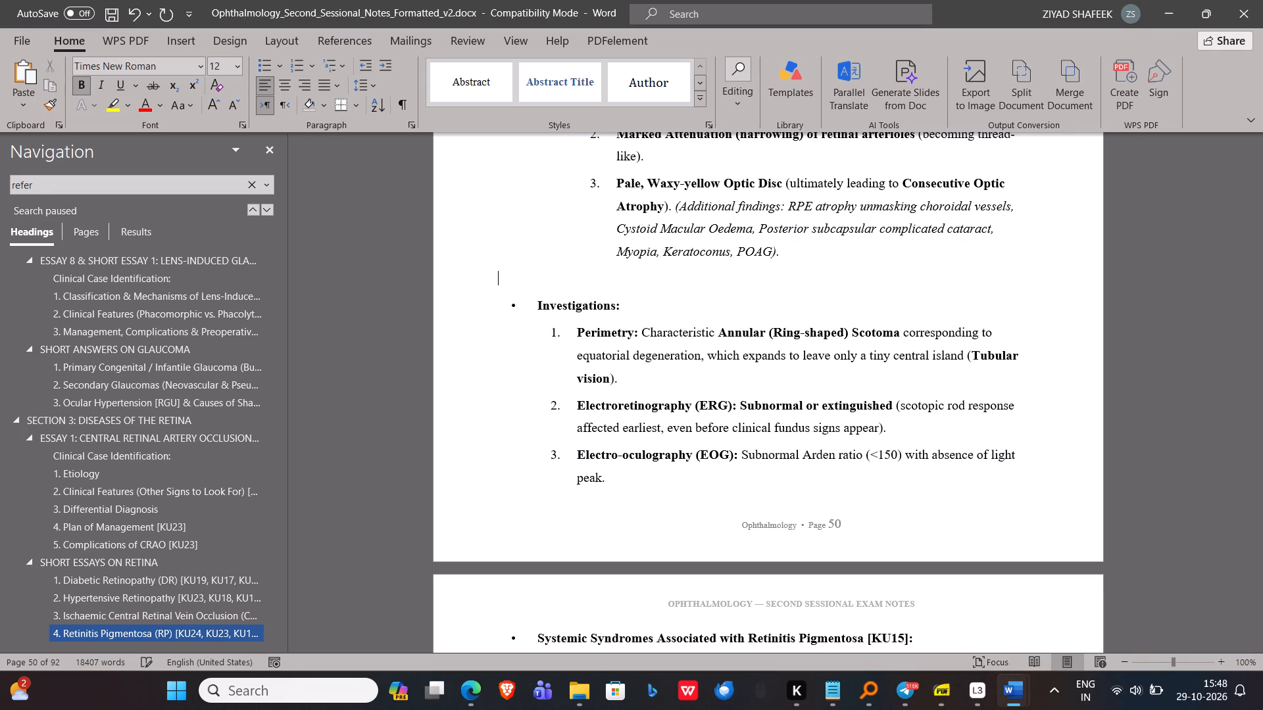
pyautogui.hotkey('ctrl', 'v')
pyautogui.click(756, 431)
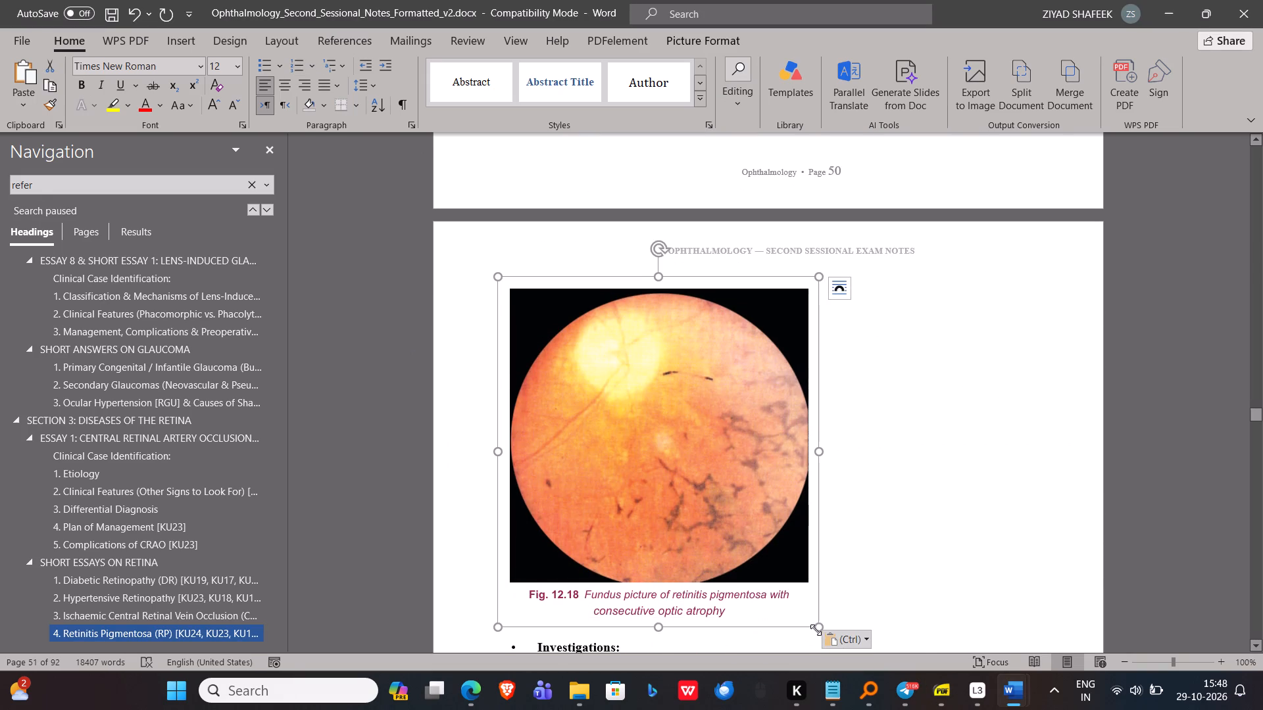
pyautogui.moveTo(814, 629); pyautogui.dragTo(768, 587)
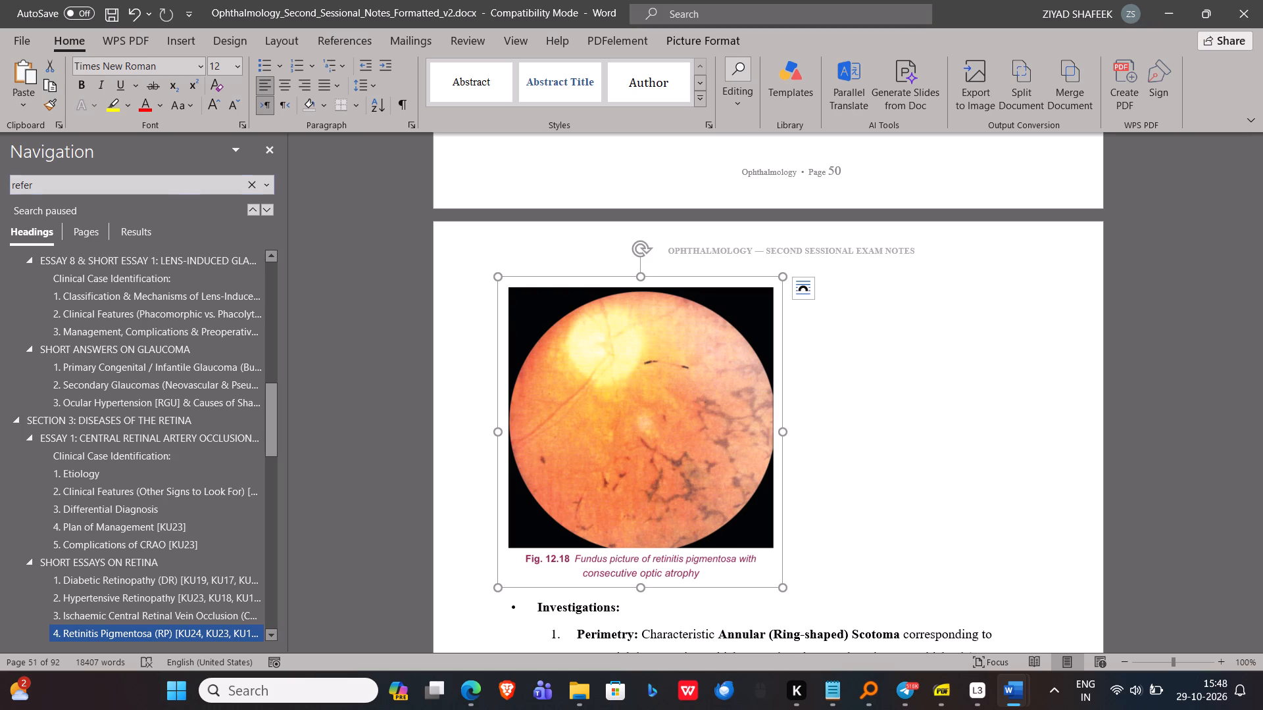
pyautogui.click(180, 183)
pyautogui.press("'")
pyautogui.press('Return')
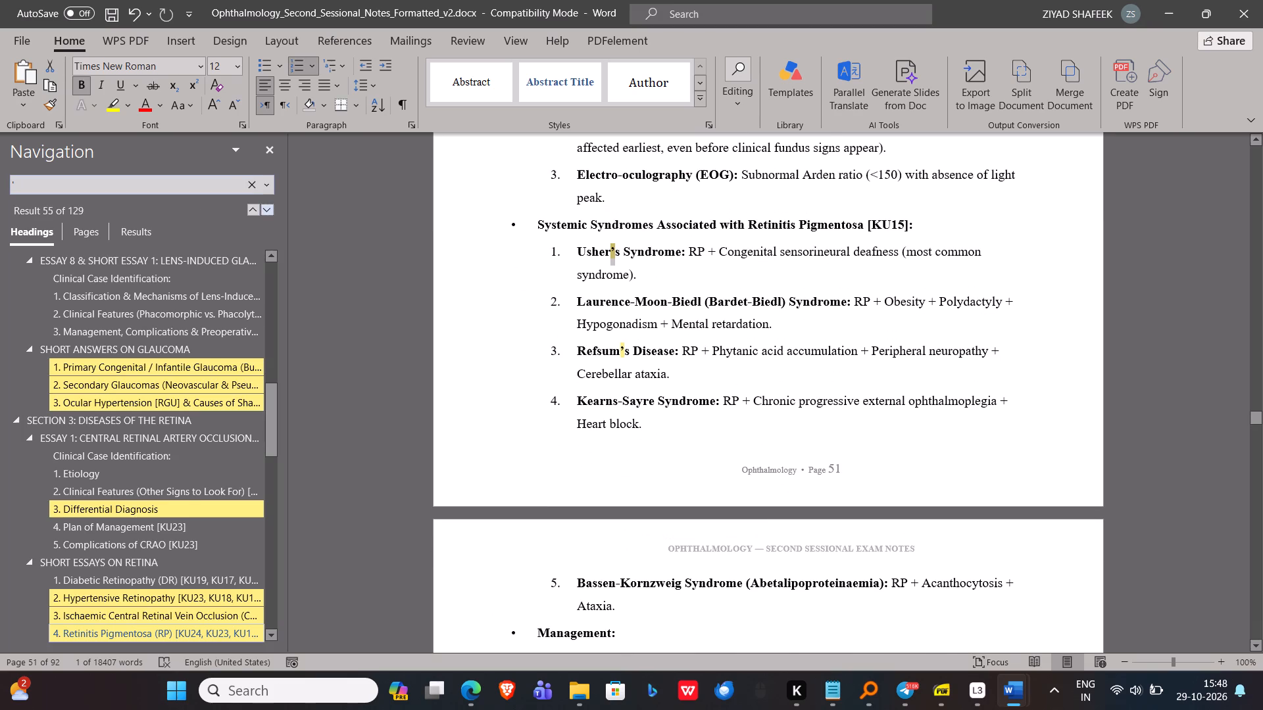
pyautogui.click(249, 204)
# Search the notes for "refer" and capture Fig. 12.28, the rhegmatogenous retinal detachment pathogenesis flowchart, with its caption from the Khurana PDF.
pyautogui.click(216, 185)
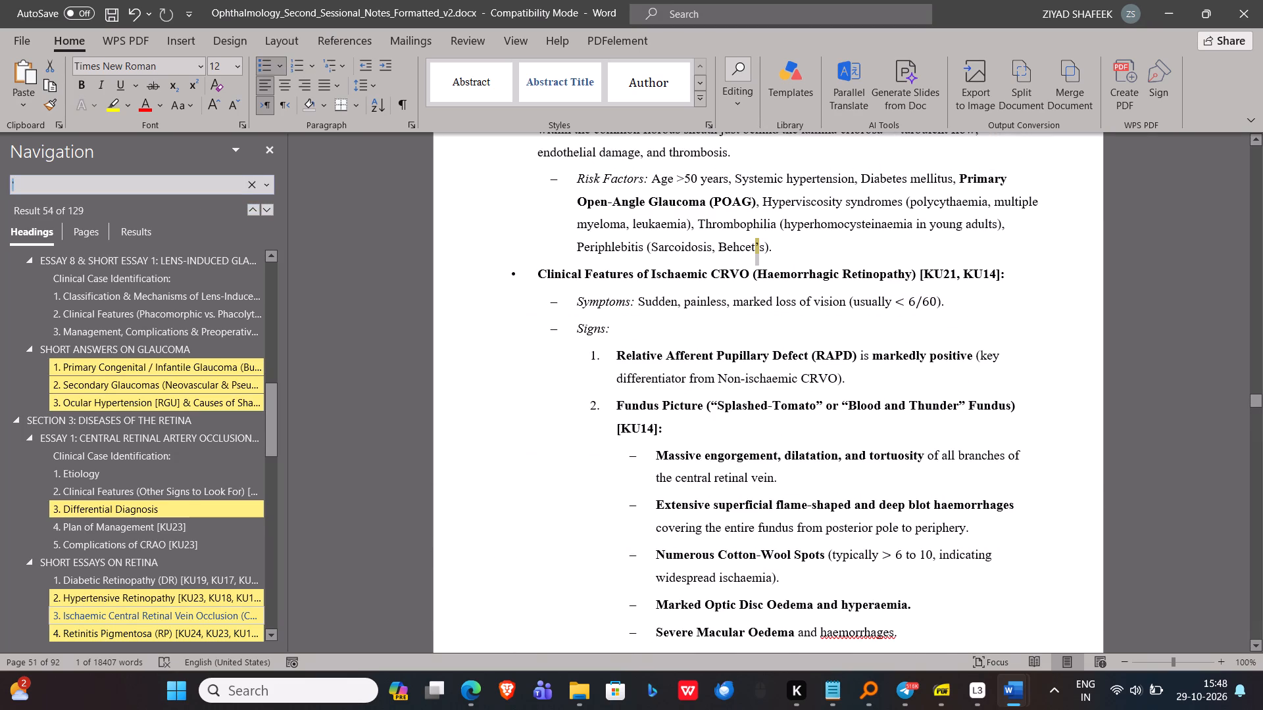
pyautogui.press('BackSpace')
pyautogui.press('BackSpace')
pyautogui.hotkey('ctrl', 'a')
pyautogui.write('refer')
pyautogui.press('Return')
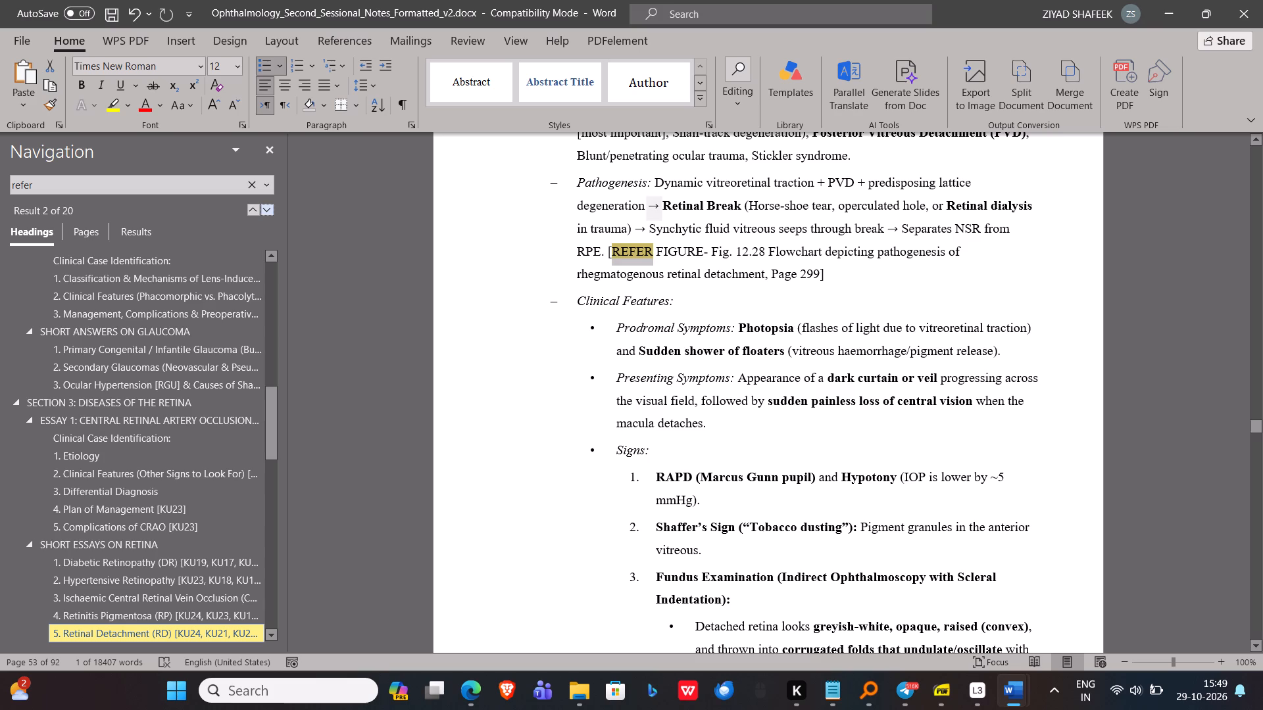
pyautogui.hotkey('alt', 'Tab')
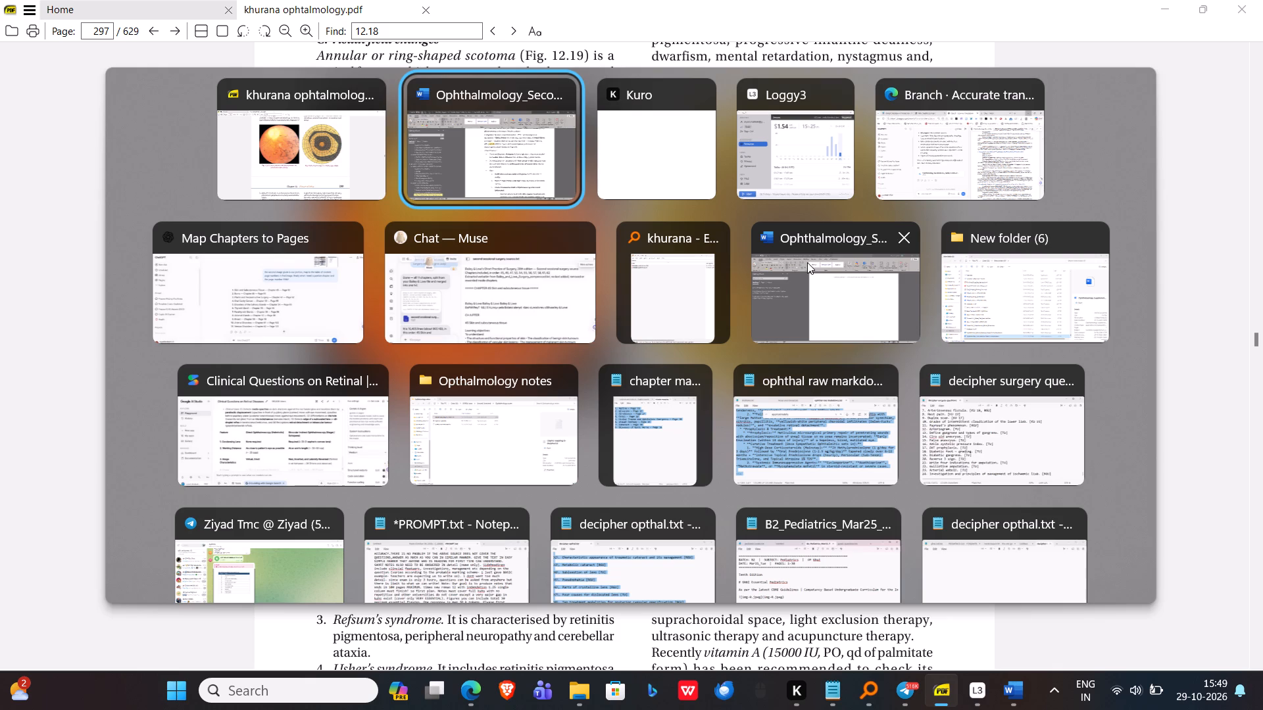
pyautogui.click(535, 148)
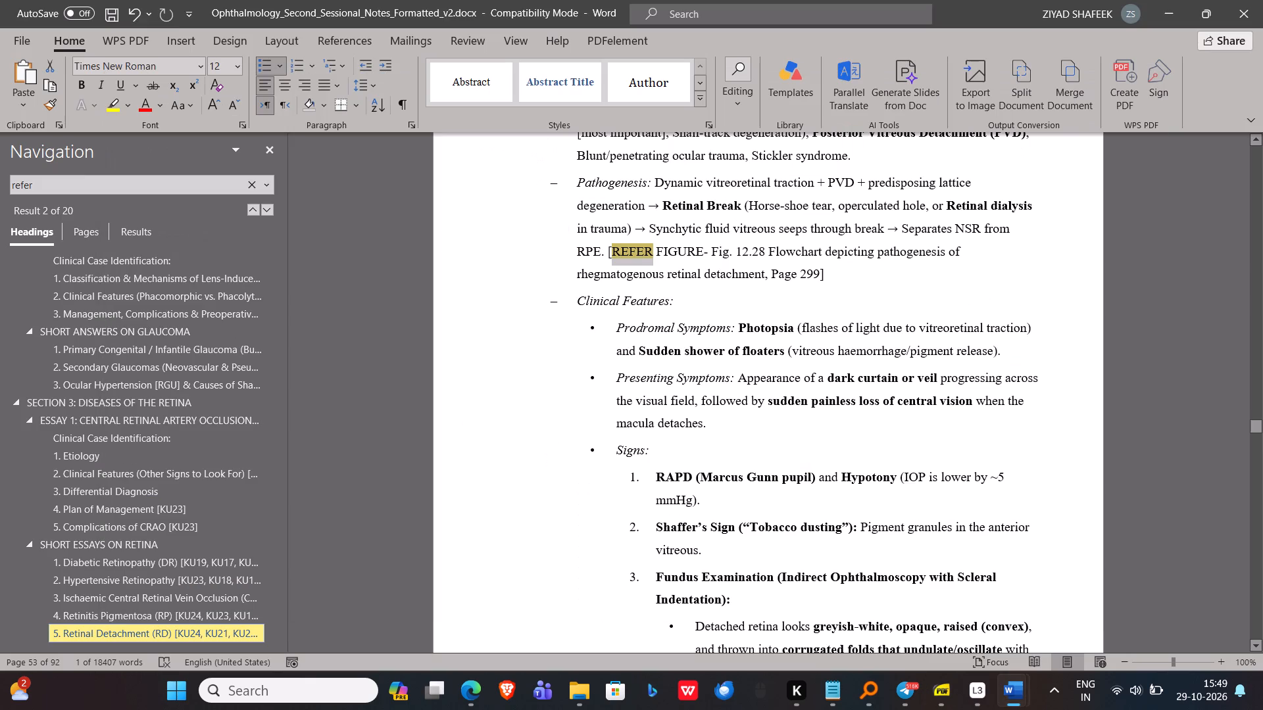
pyautogui.click(869, 267)
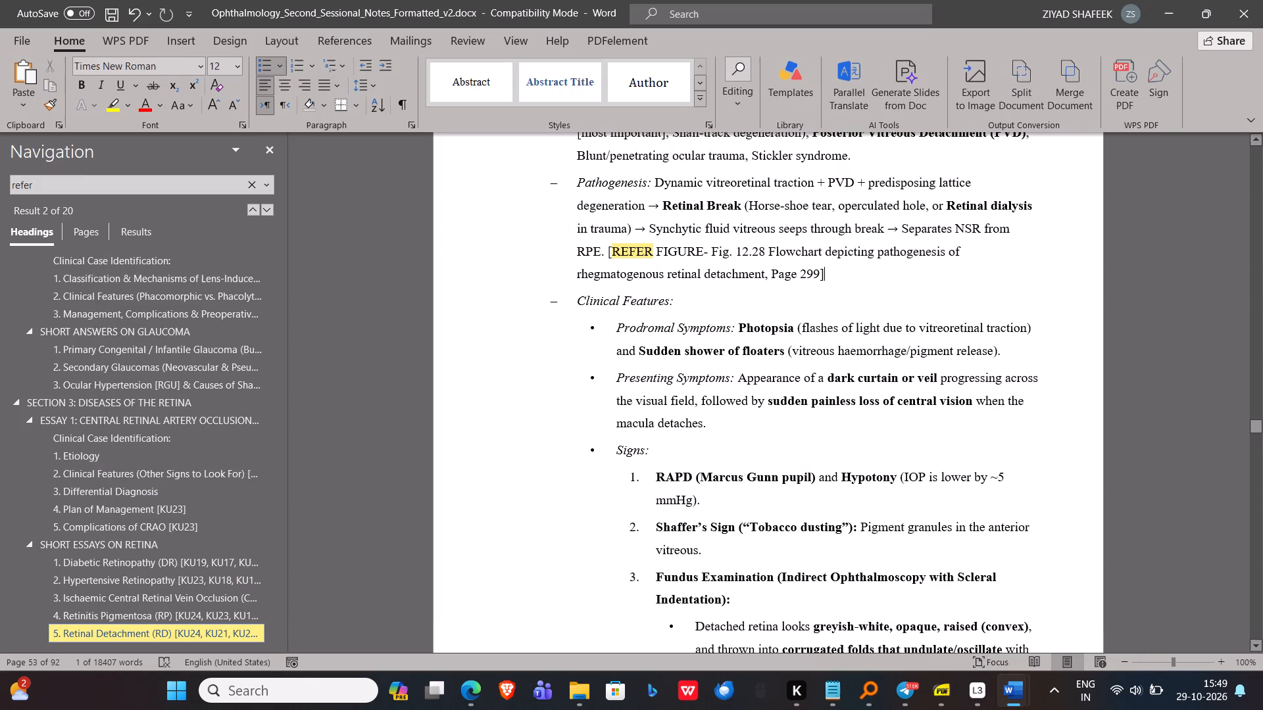
pyautogui.hotkey('alt', 'Tab')
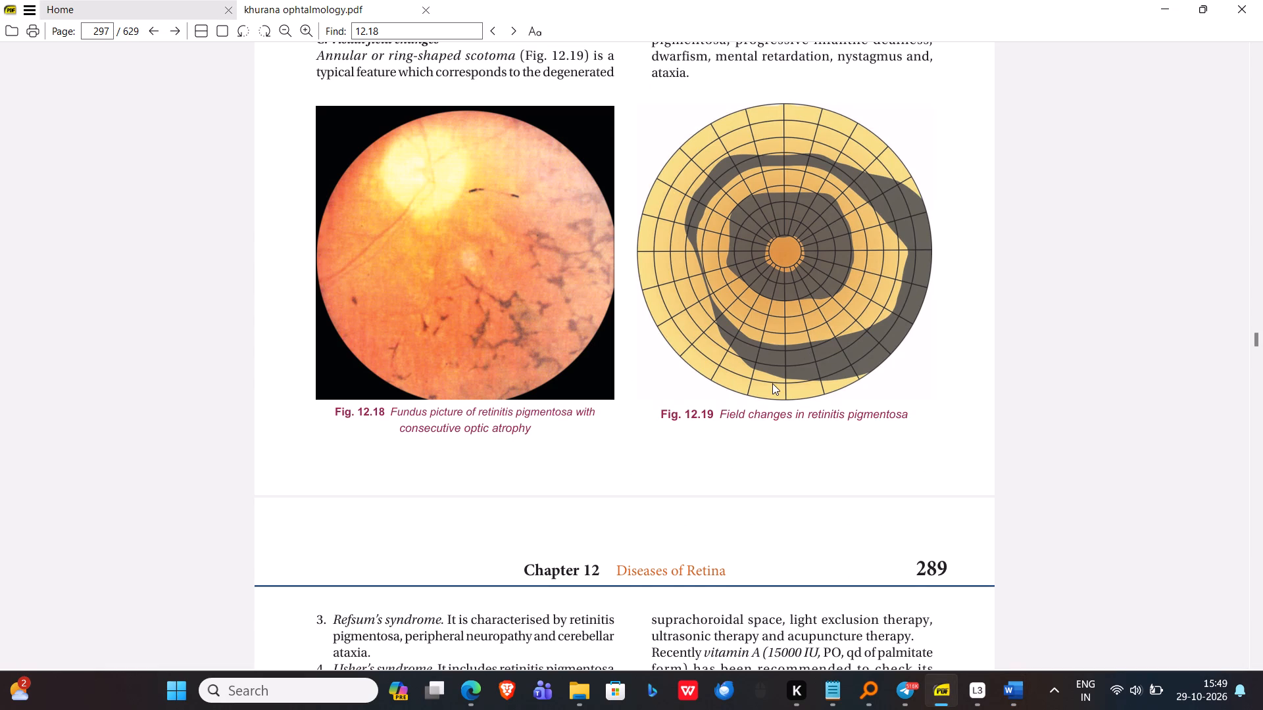
pyautogui.hotkey('alt', 'Tab')
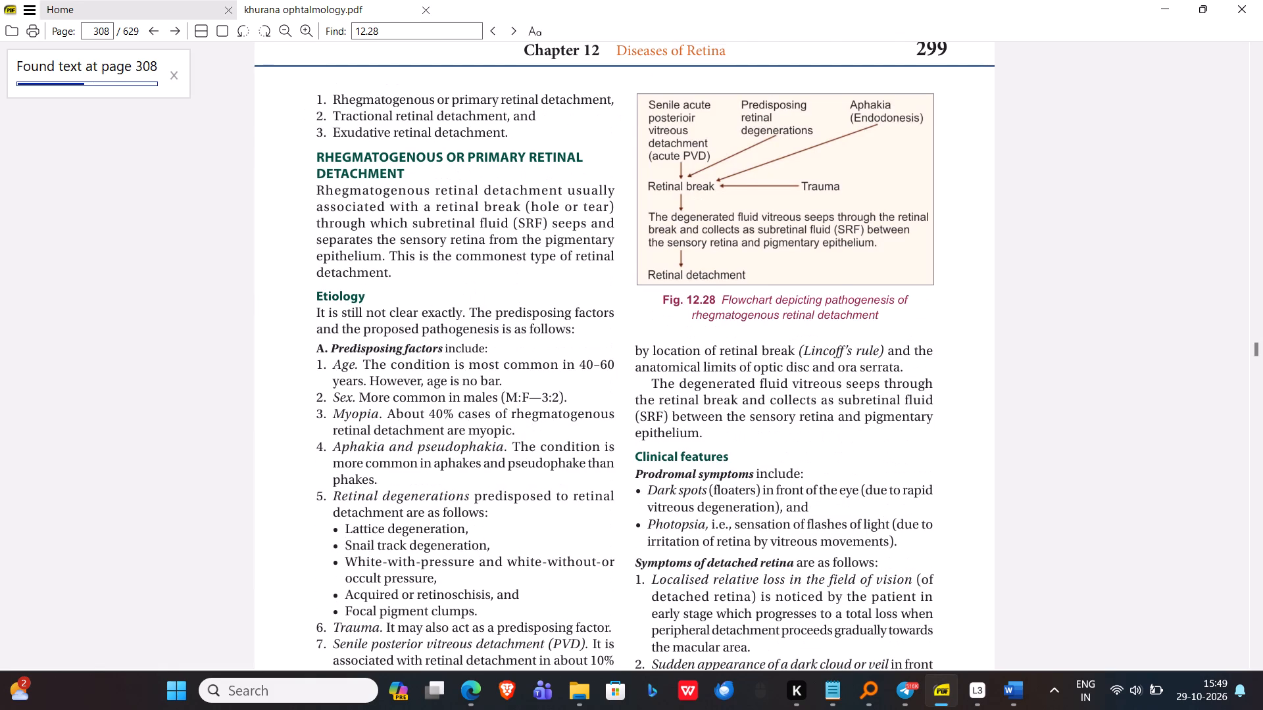
pyautogui.moveTo(948, 330); pyautogui.dragTo(643, 82)
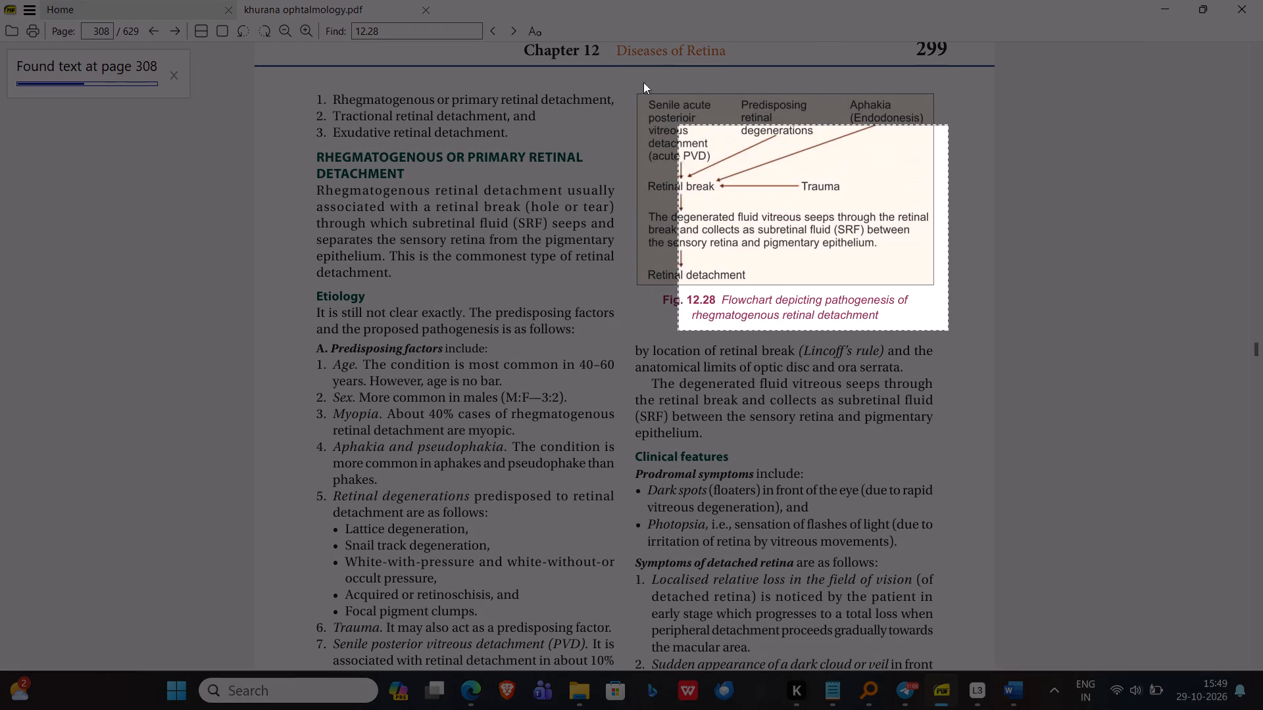
pyautogui.moveTo(643, 82); pyautogui.dragTo(630, 83)
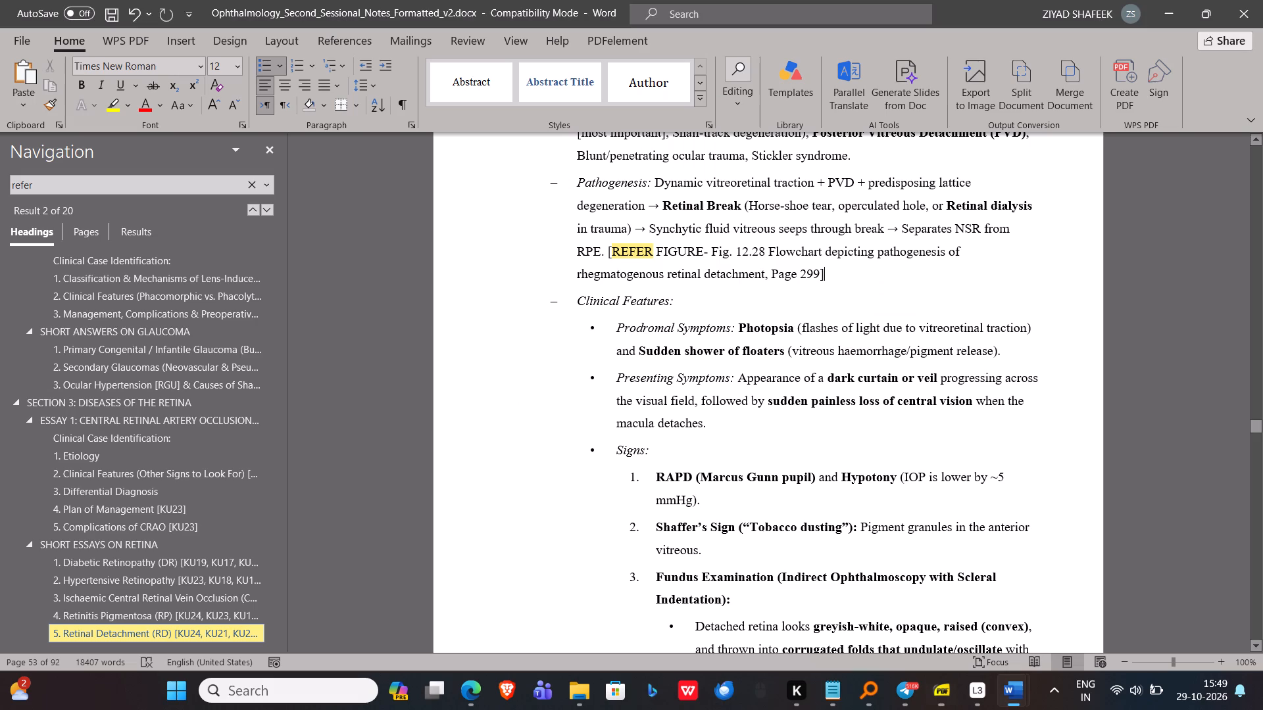
# Replace the Fig. 12.28 reference text at the end of the Pathogenesis item with the captured flowchart on its own unbulleted line.
pyautogui.moveTo(824, 282); pyautogui.dragTo(603, 241)
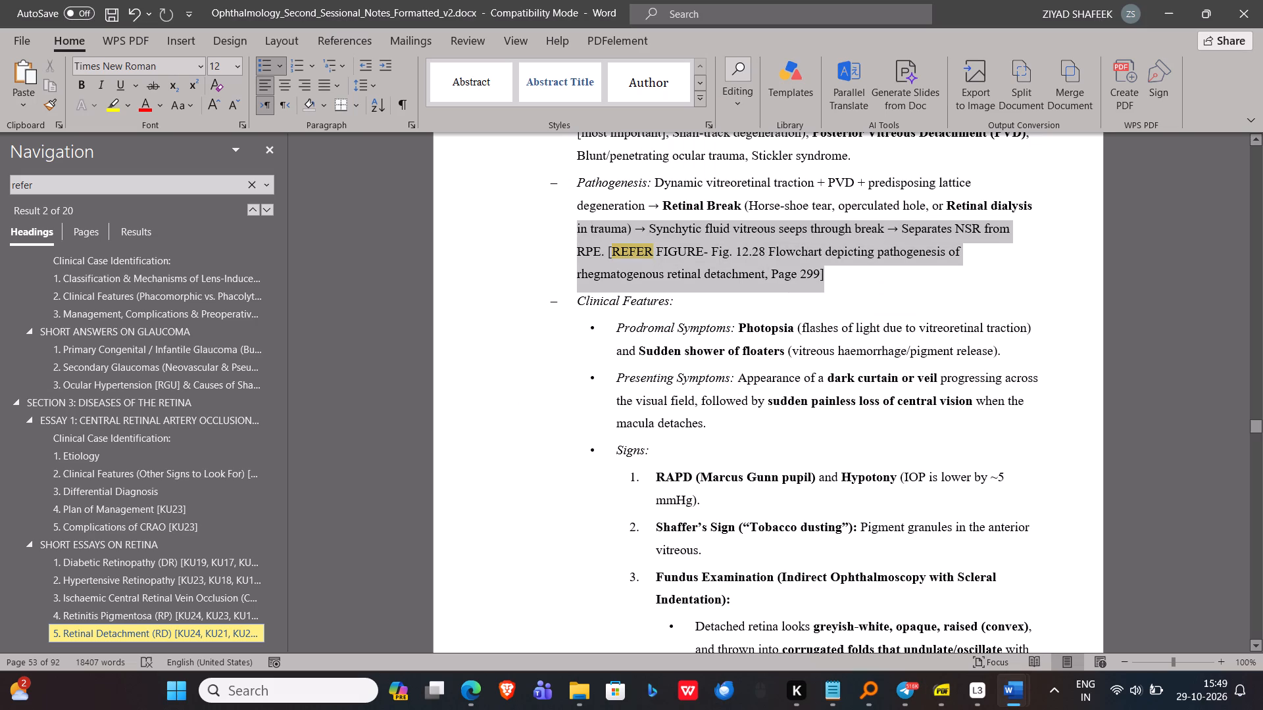
pyautogui.moveTo(603, 241); pyautogui.dragTo(610, 250)
pyautogui.press('BackSpace')
pyautogui.press('BackSpace')
pyautogui.press('Return')
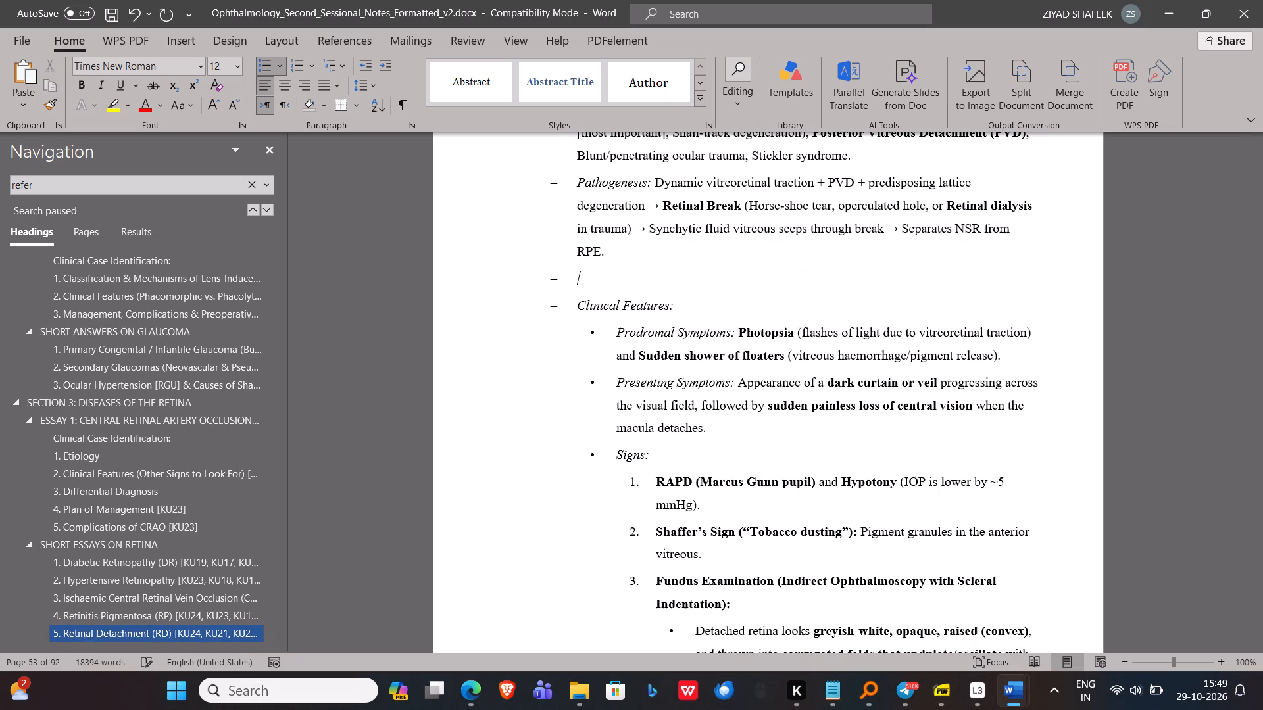
pyautogui.press('BackSpace')
pyautogui.press('BackSpace')
pyautogui.press('BackSpace')
pyautogui.hotkey('ctrl', 'v')
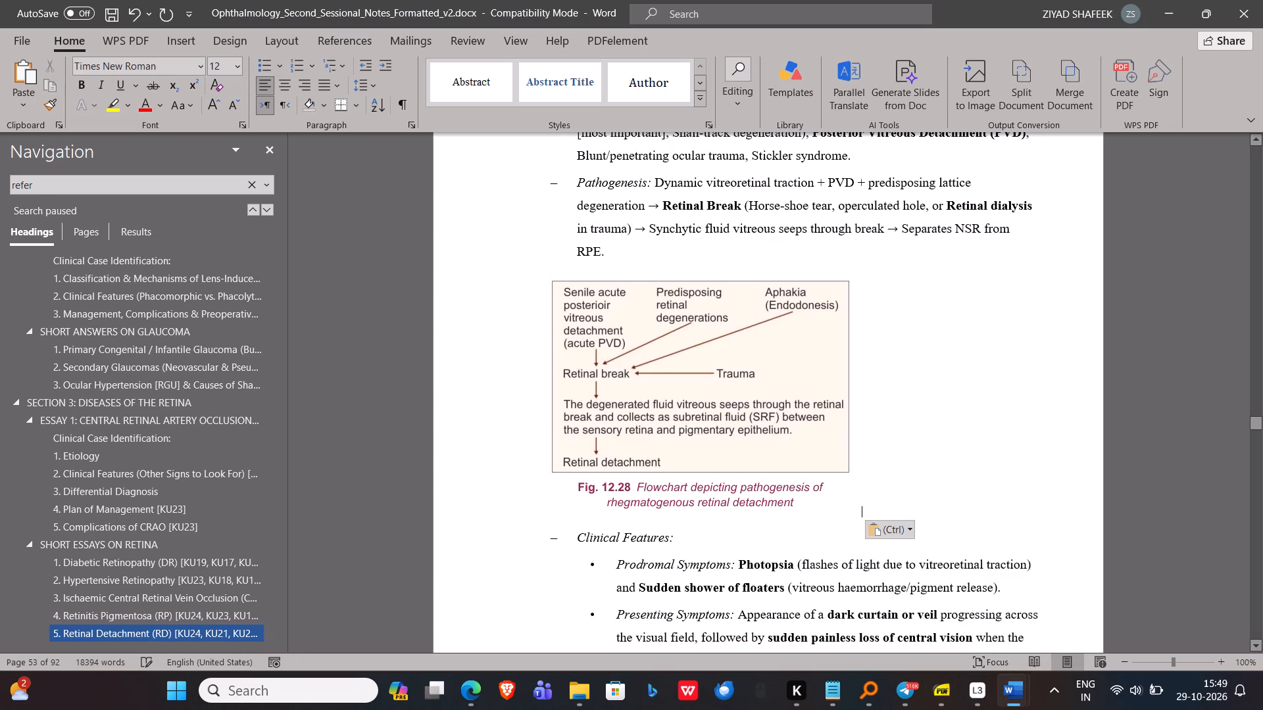
# Switch back to the Khurana PDF.
pyautogui.hotkey('alt', 'Tab')
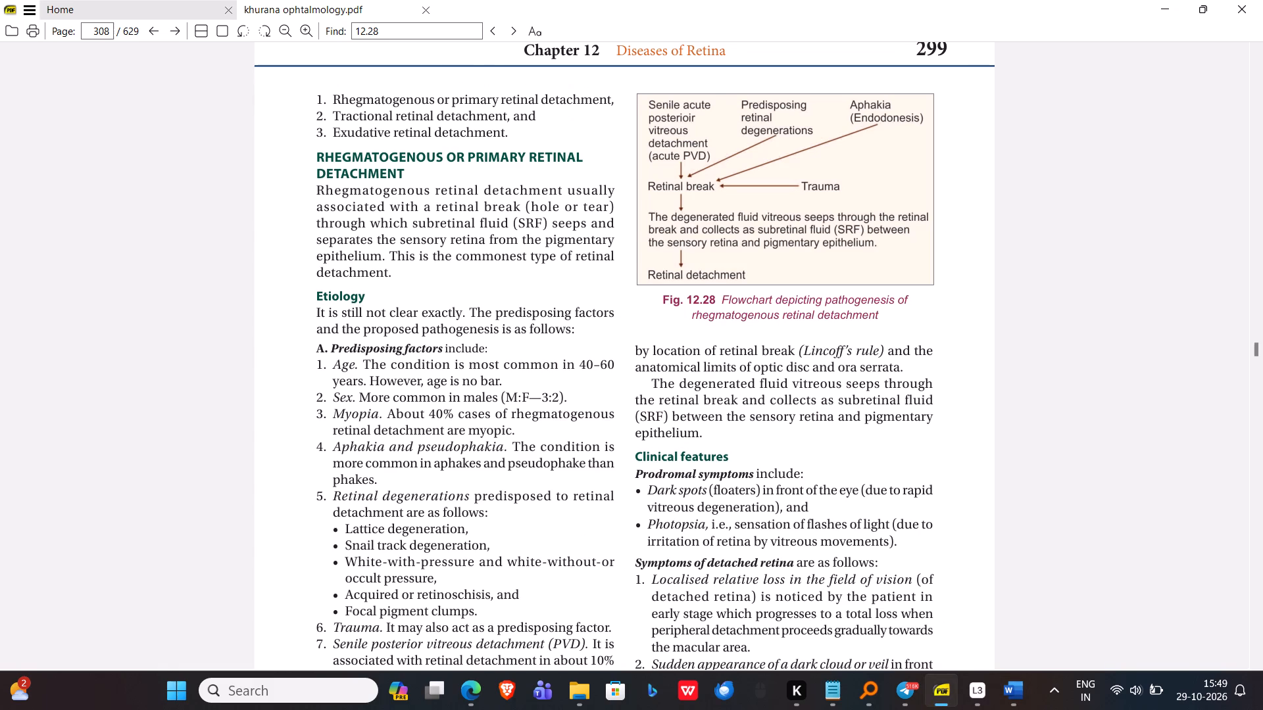
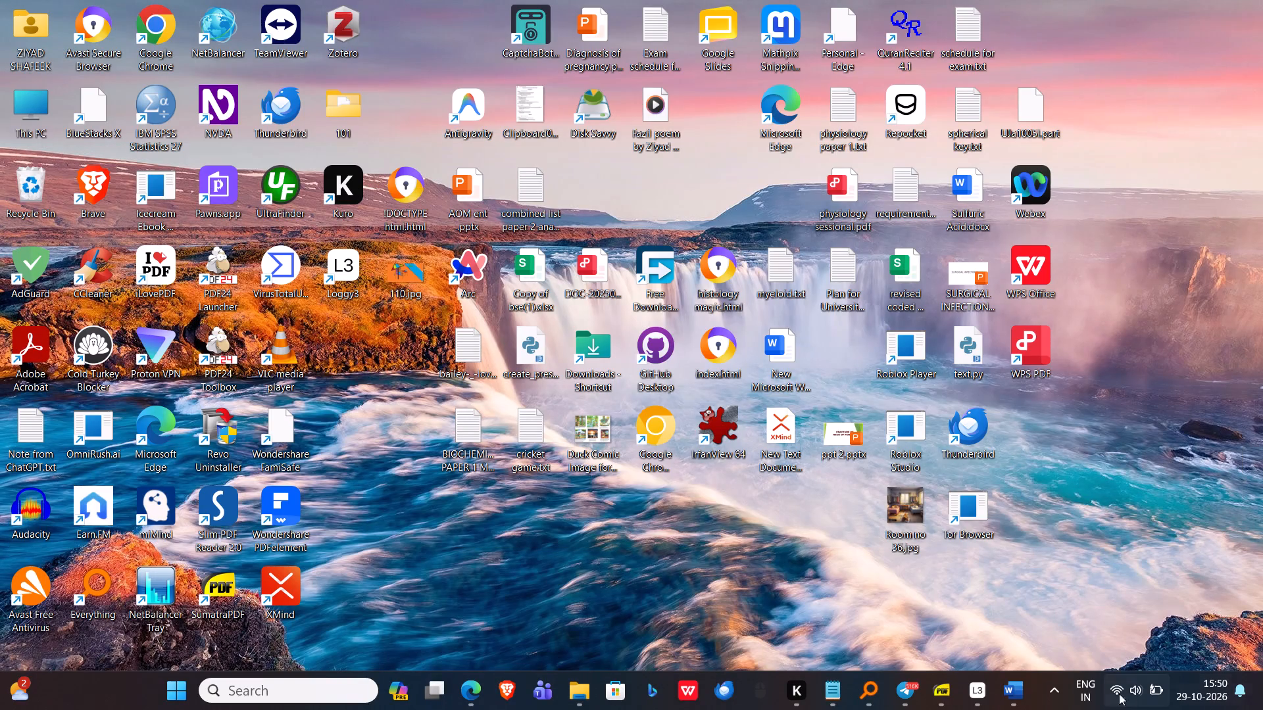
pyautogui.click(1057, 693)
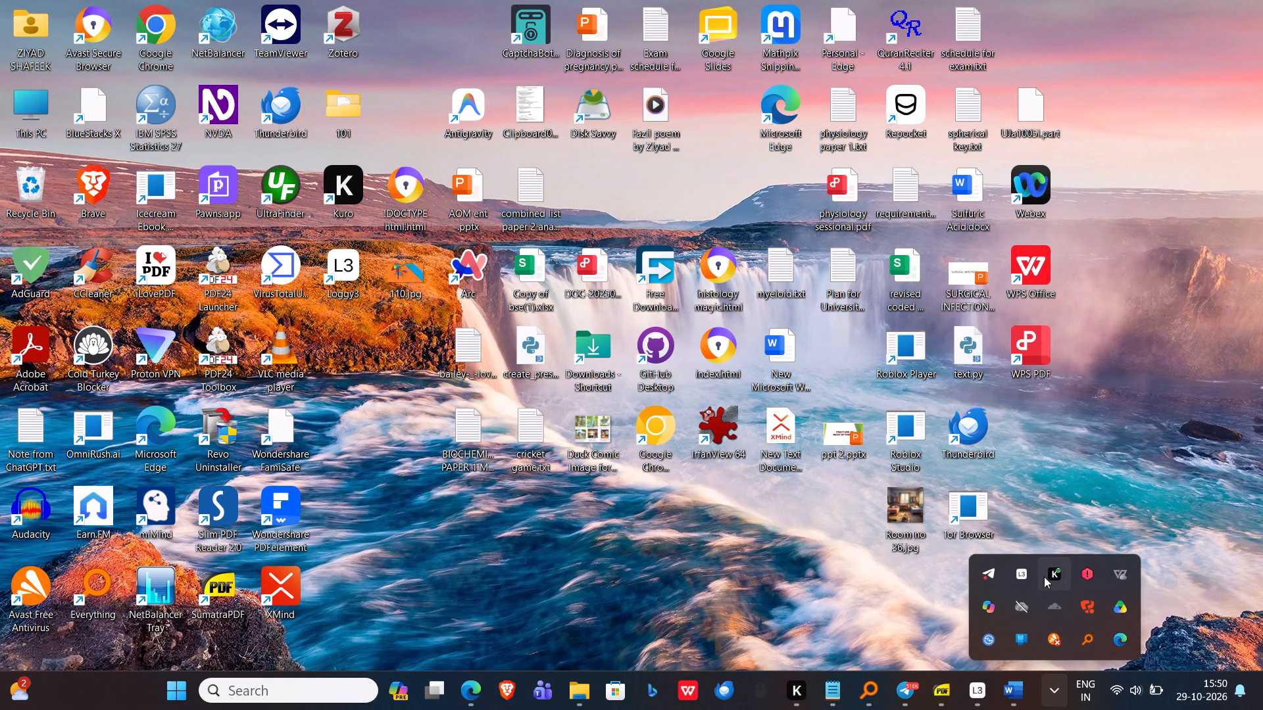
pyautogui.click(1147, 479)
# Switch back to the Ophthalmology Second Sessional notes document in Word.
pyautogui.hotkey('alt', 'Tab')
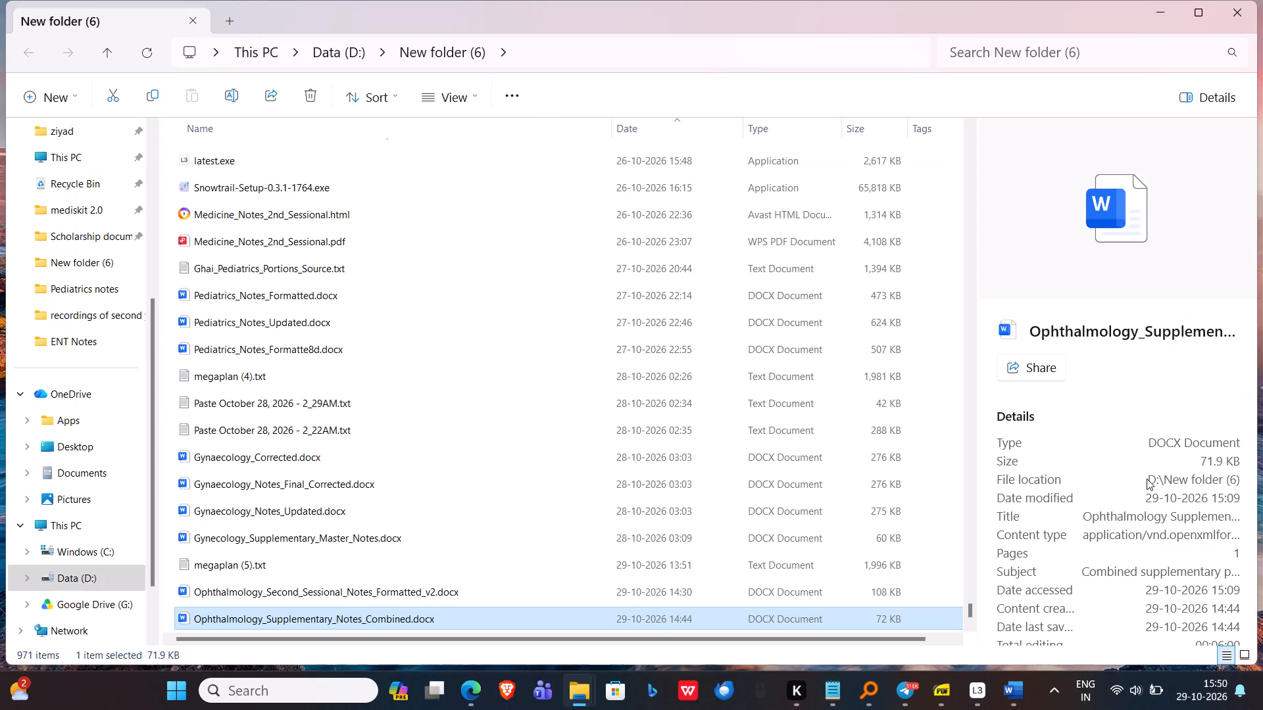
pyautogui.hotkey('alt', 'Tab')
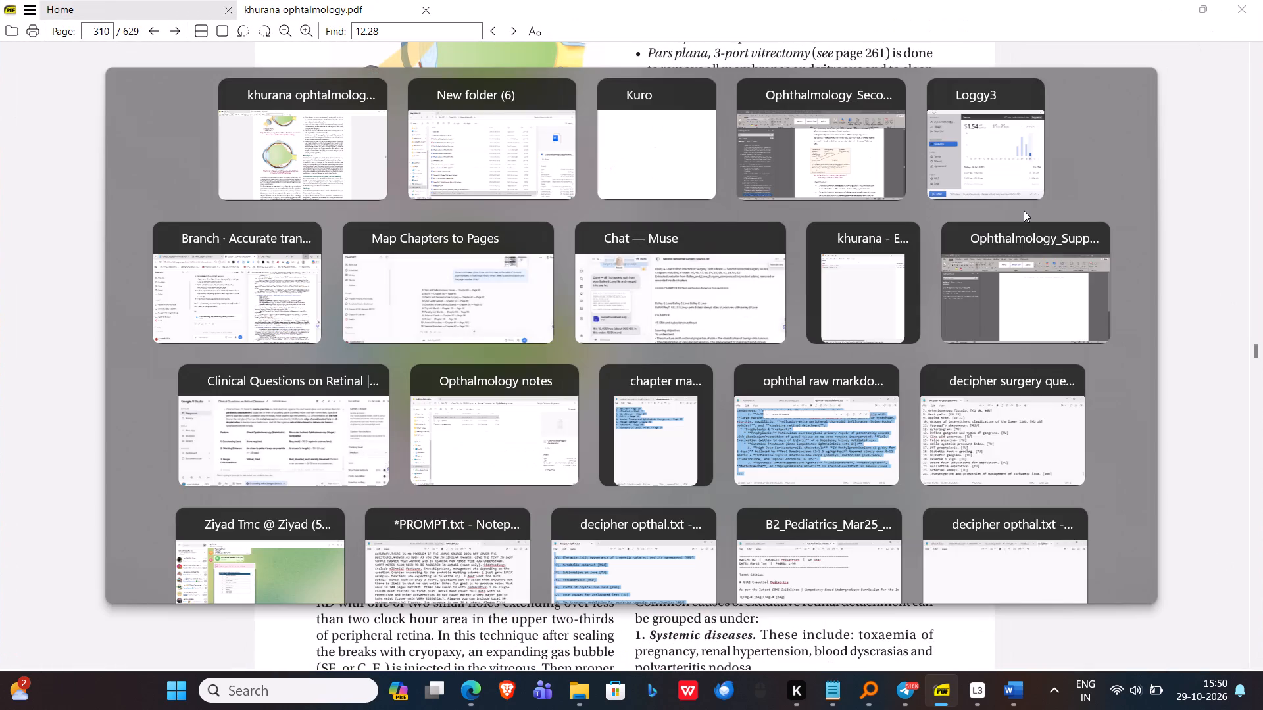
pyautogui.hotkey('alt', 'Tab')
pyautogui.hotkey('alt', 'Tab')
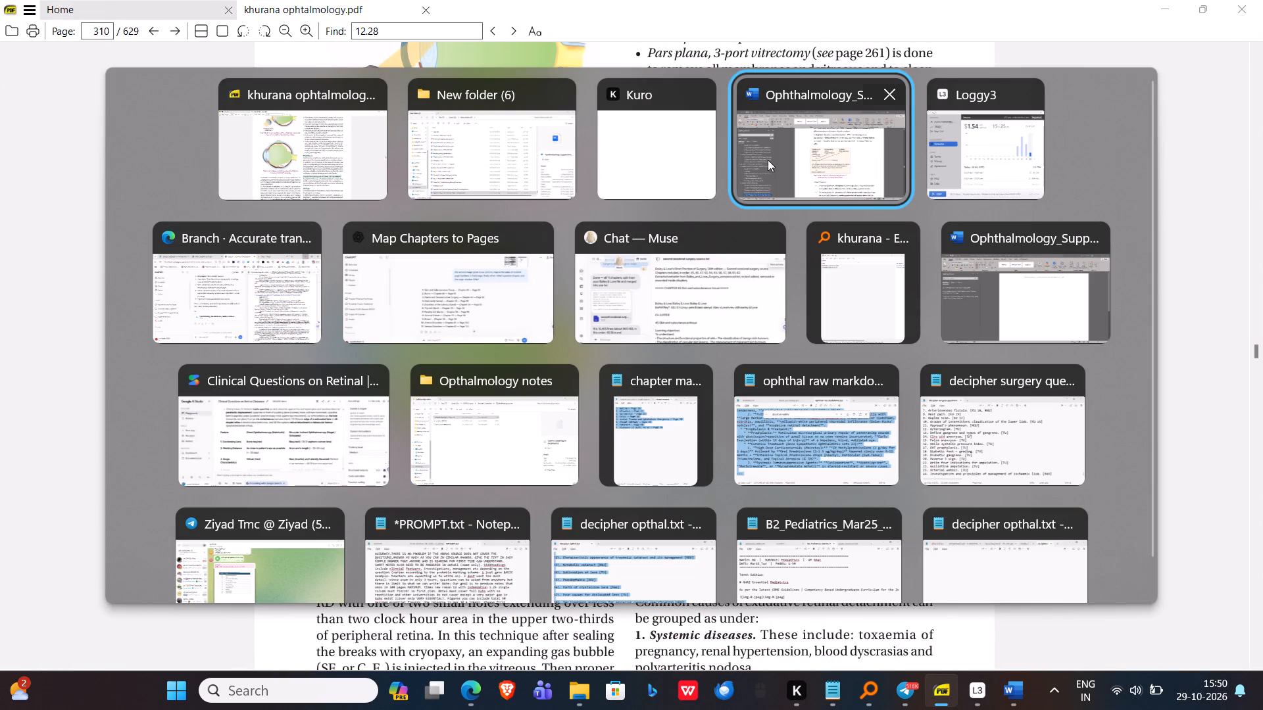